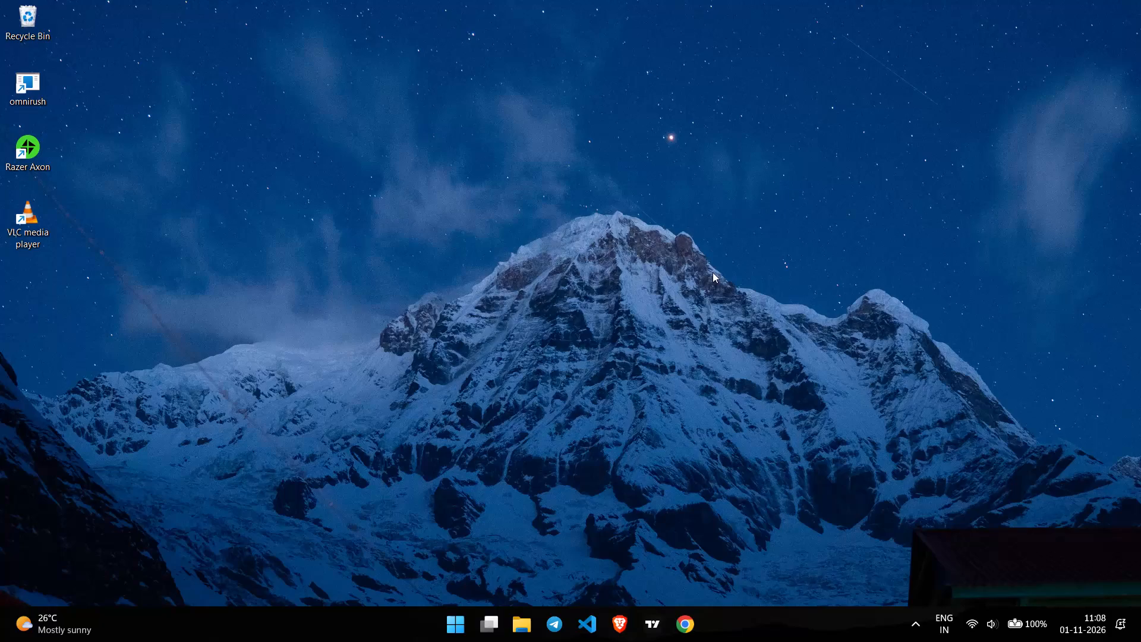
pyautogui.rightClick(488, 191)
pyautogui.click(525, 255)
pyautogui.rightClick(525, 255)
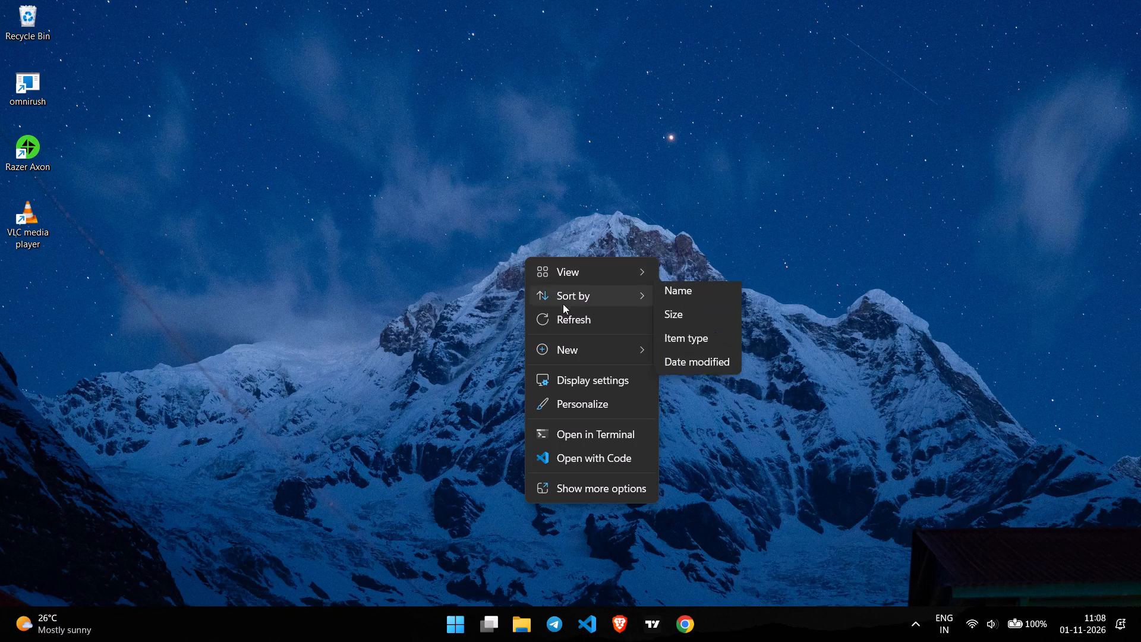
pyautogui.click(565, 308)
# Launch Hotspot Shield from the Productivity category of installed apps.
pyautogui.click(456, 634)
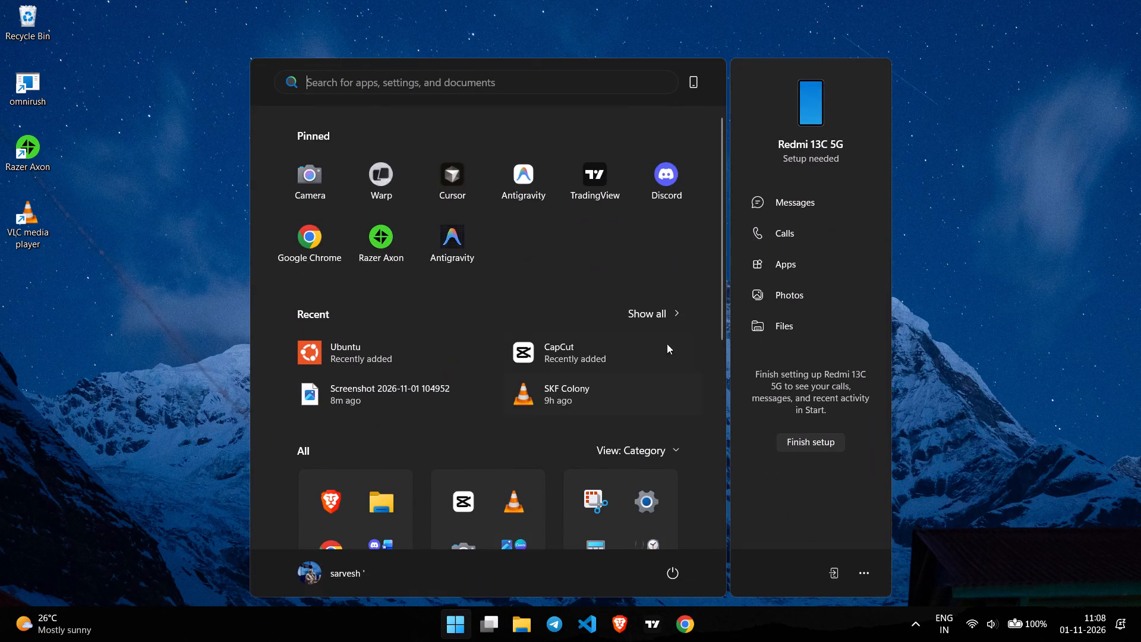
pyautogui.scroll(-4, 575, 255)
pyautogui.scroll(1, 575, 255)
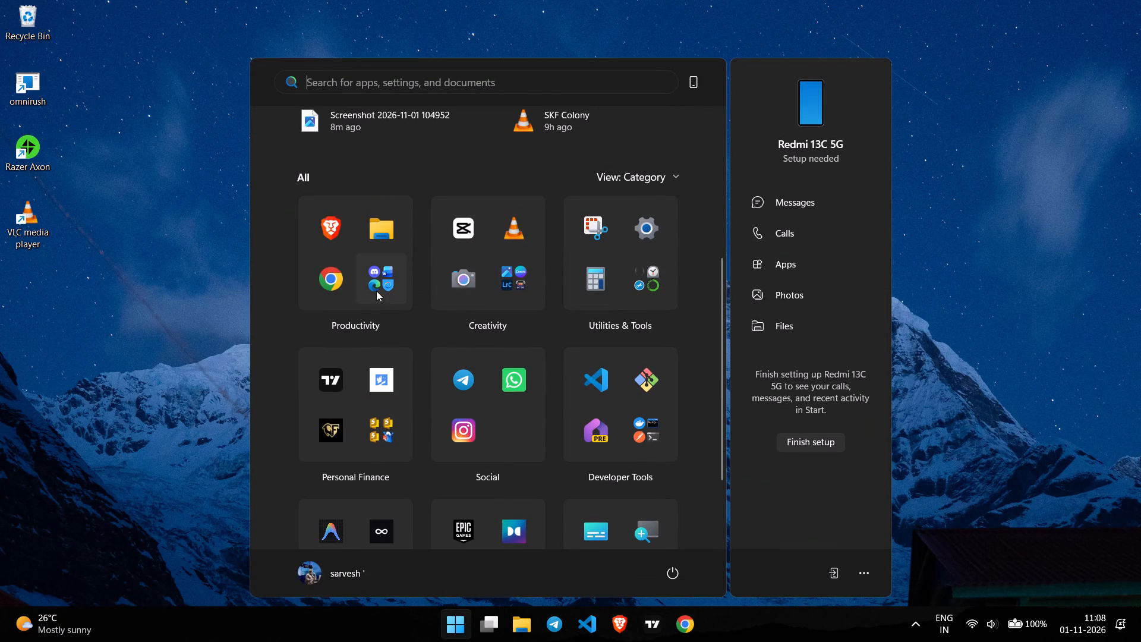
pyautogui.click(376, 291)
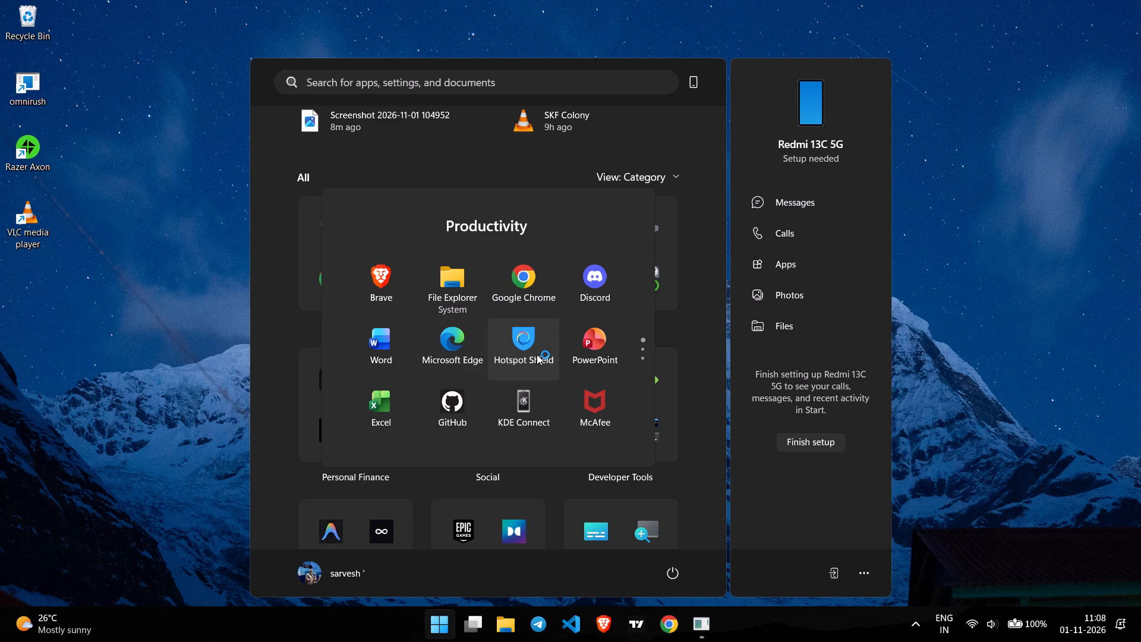
pyautogui.click(537, 354)
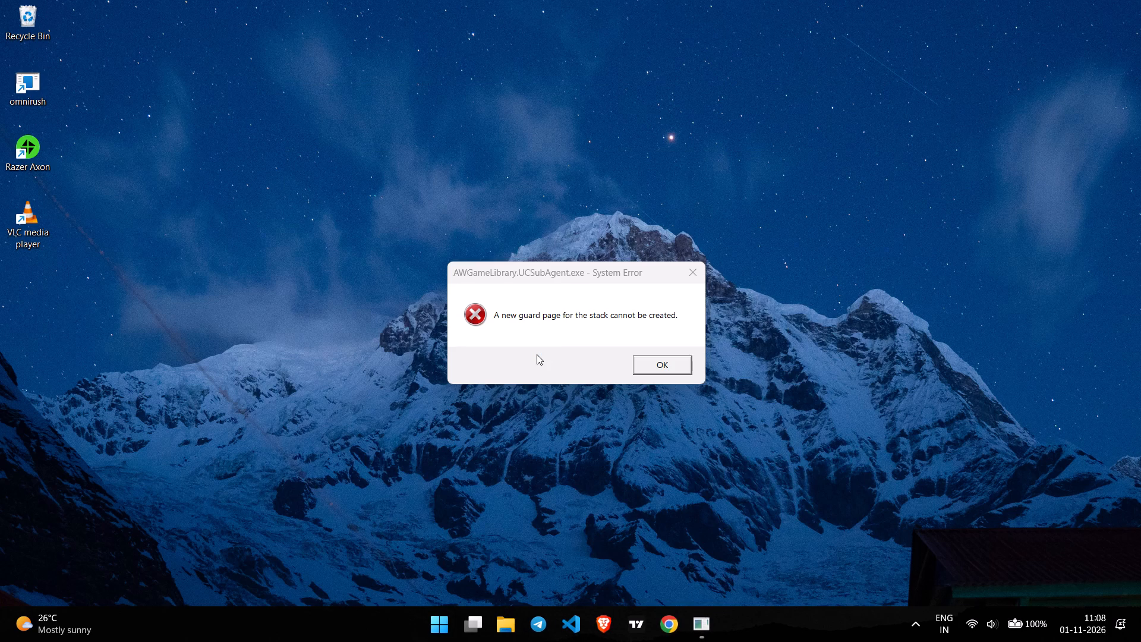
# Close the AWGameLibrary.UCSubAgent.exe system error dialog.
pyautogui.rightClick(570, 277)
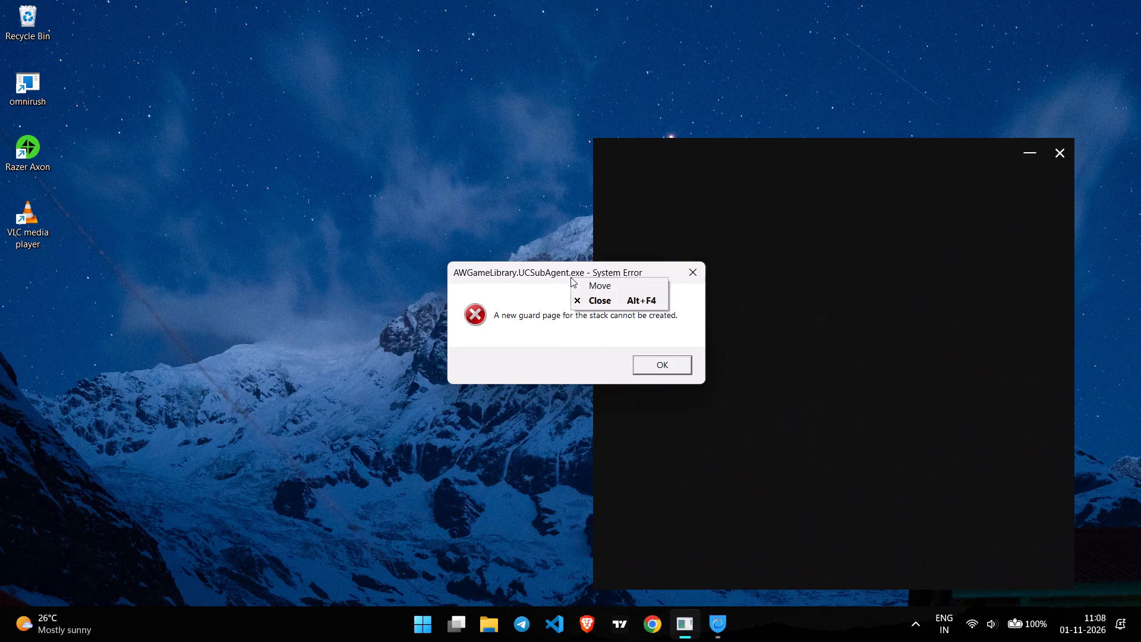
pyautogui.click(588, 296)
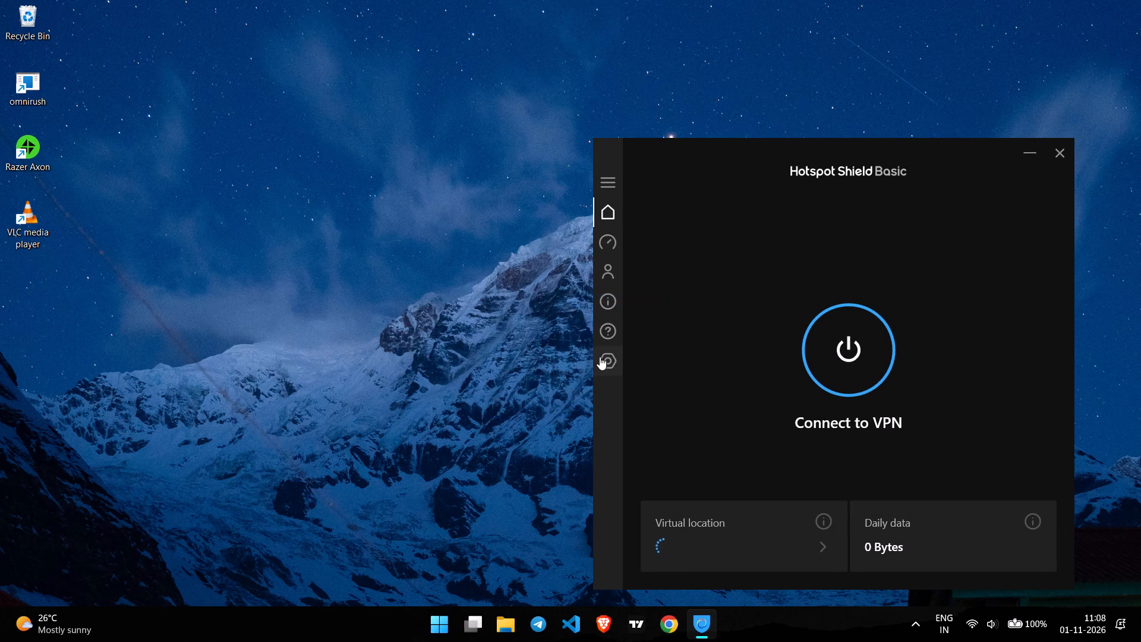
# Connect to the VPN in Hotspot Shield.
pyautogui.click(850, 338)
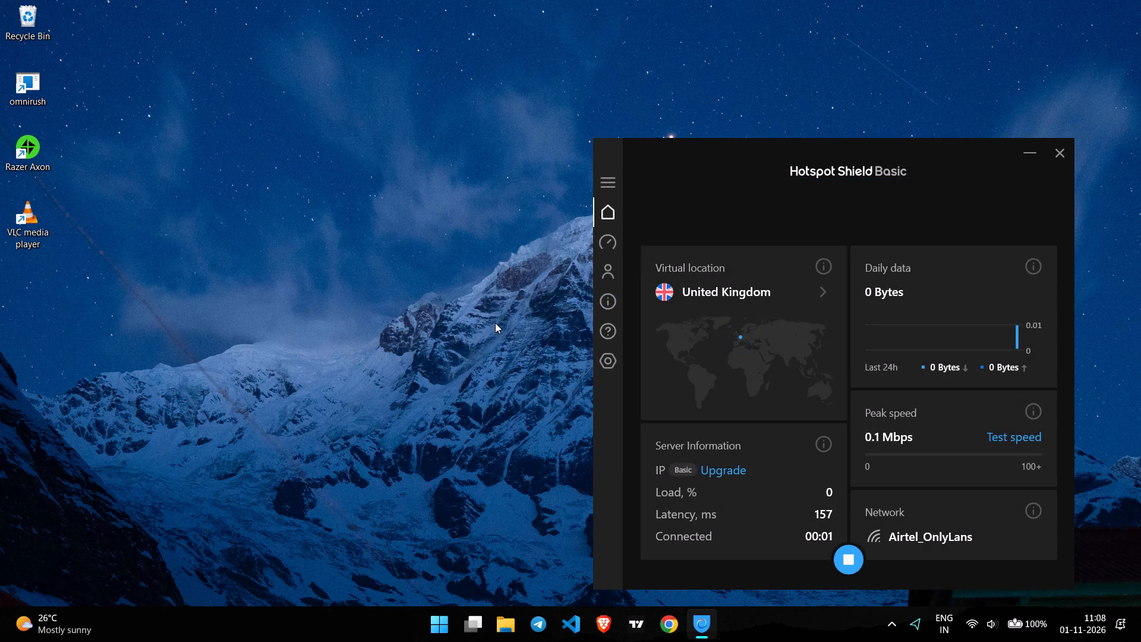
# Launch CapCut and dismiss the CapCut Pro purchase offer.
pyautogui.click(434, 616)
pyautogui.click(461, 494)
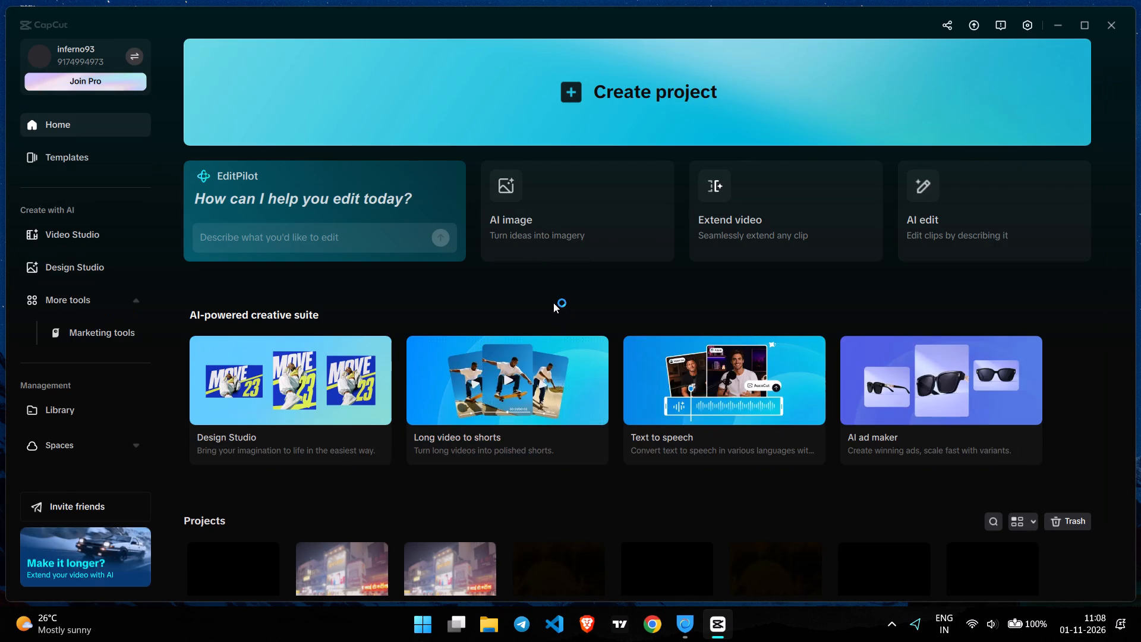
pyautogui.scroll(-2, 553, 303)
pyautogui.scroll(1, 553, 303)
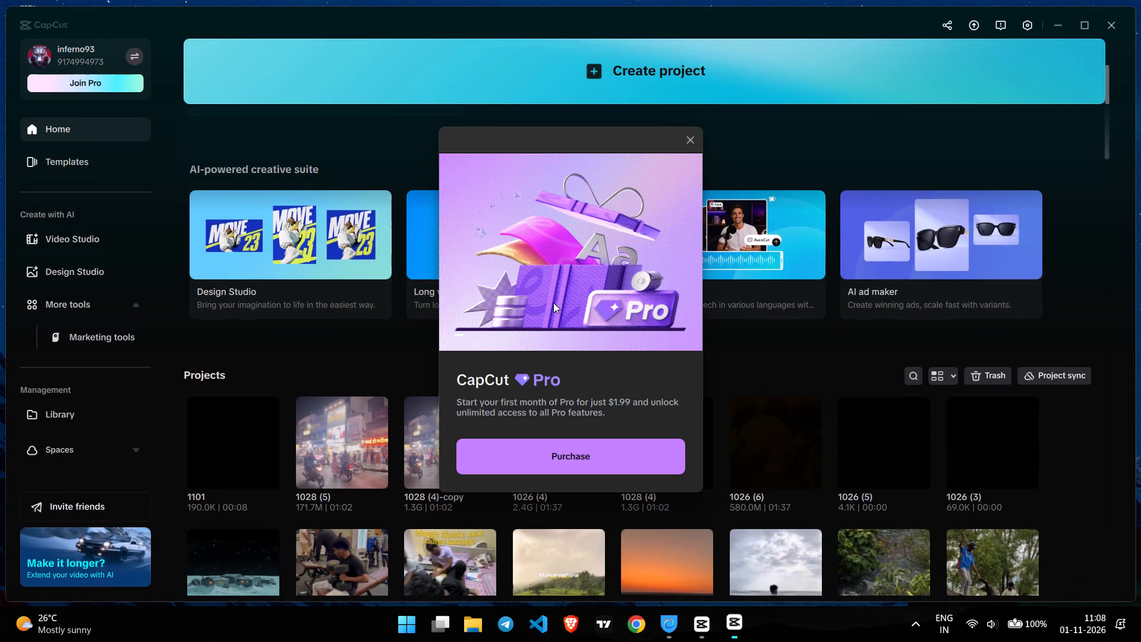
pyautogui.scroll(1, 553, 303)
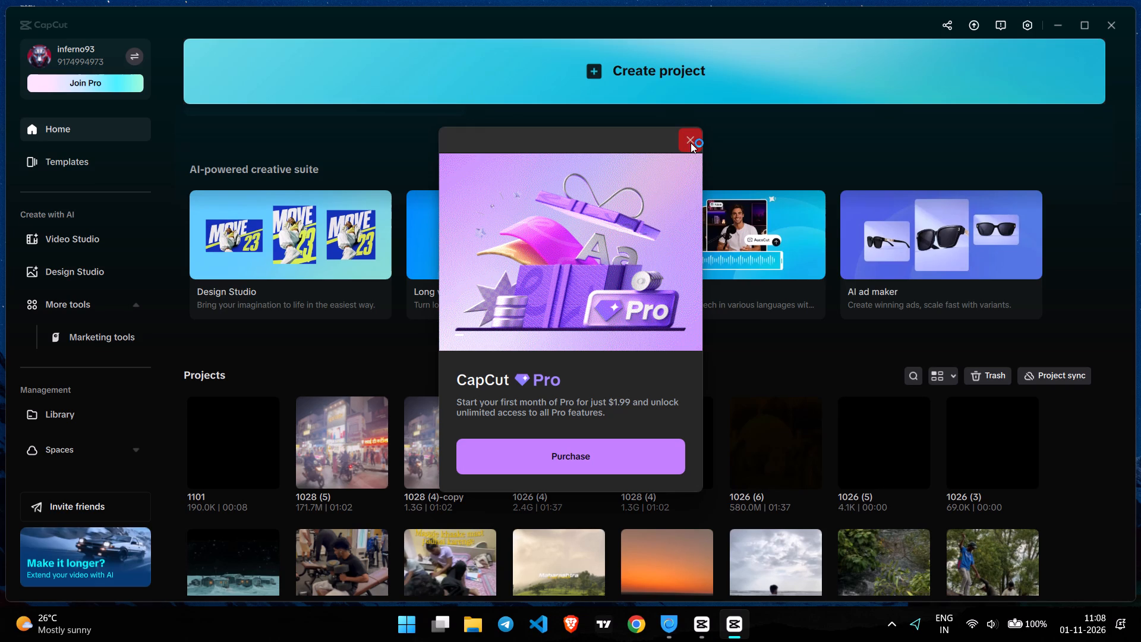
pyautogui.click(691, 143)
pyautogui.scroll(2, 691, 143)
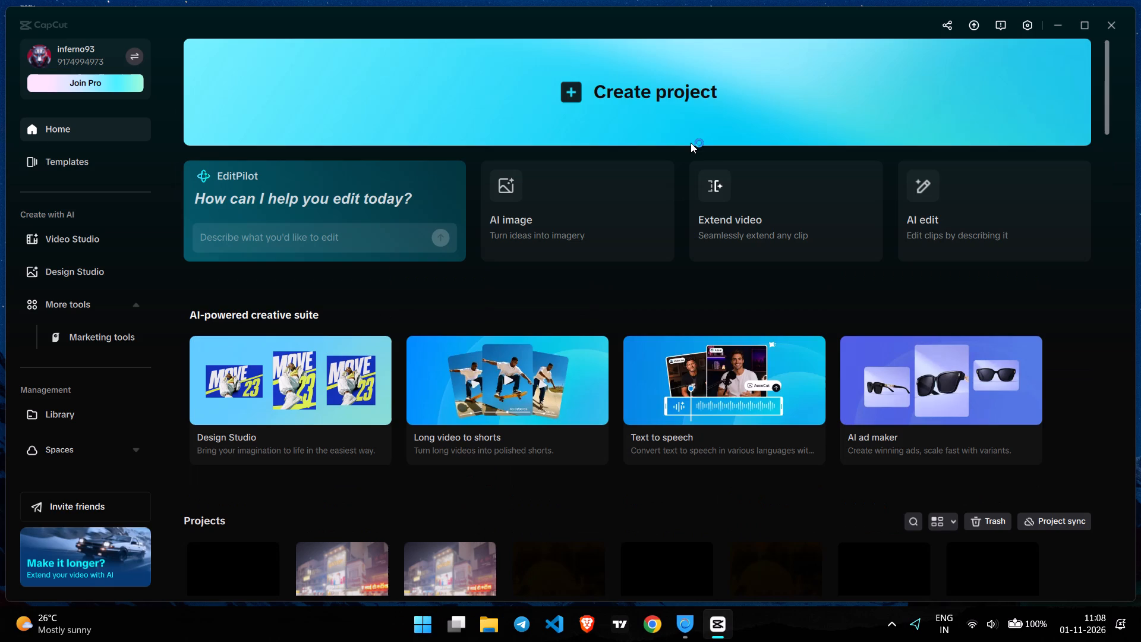
# Create a new video project from the CapCut home page.
pyautogui.scroll(-1, 687, 148)
pyautogui.scroll(2, 687, 148)
pyautogui.click(668, 133)
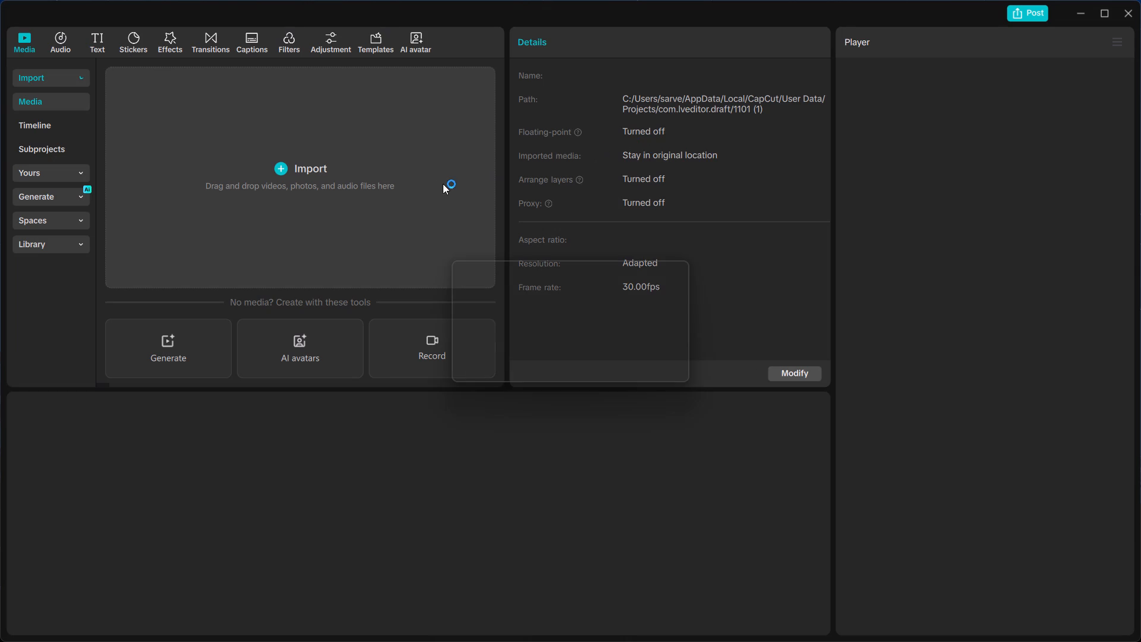
# Start importing media from the device into the new project.
pyautogui.click(431, 186)
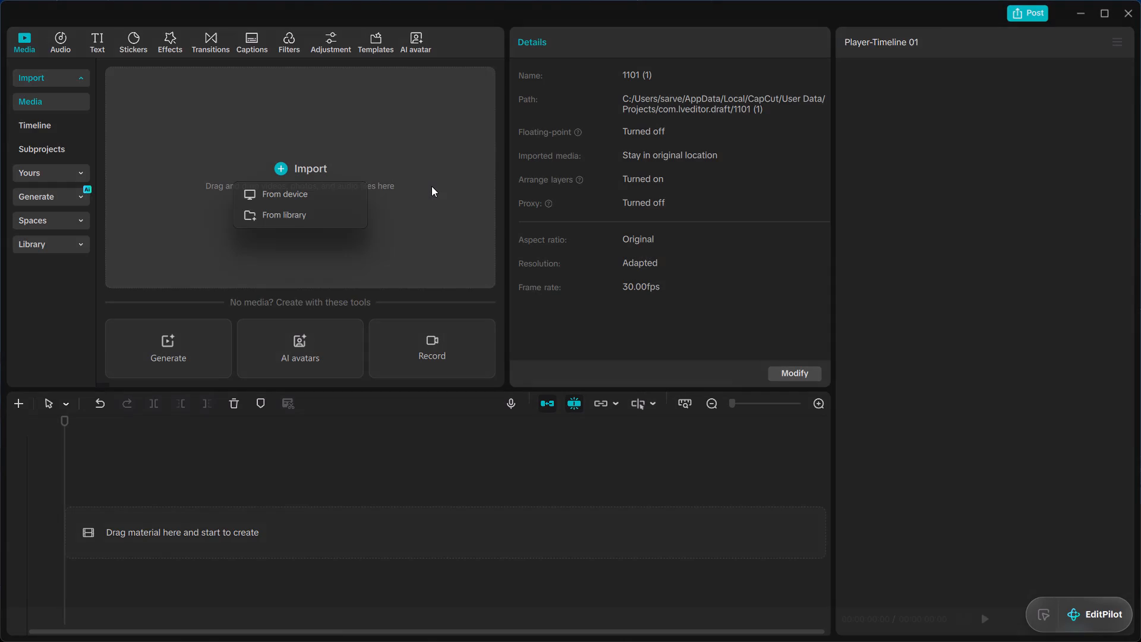
pyautogui.click(318, 196)
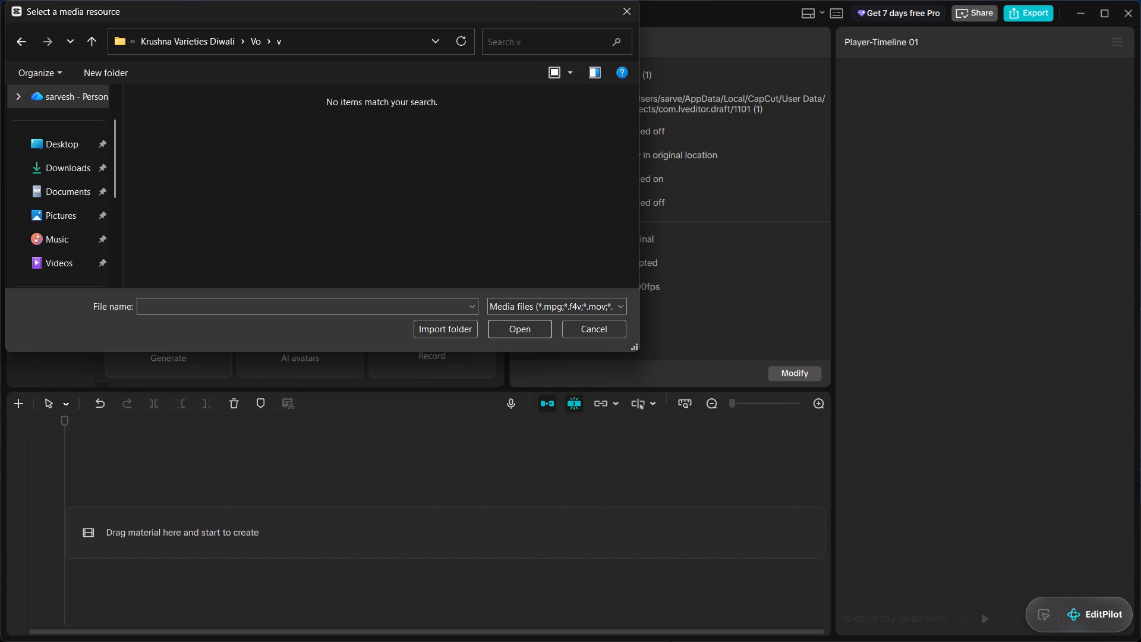
# Import all the Chinchwad and SKF Colony audio files, not the .m4a versions, from the Vo folder into the project media.
pyautogui.rightClick(635, 641)
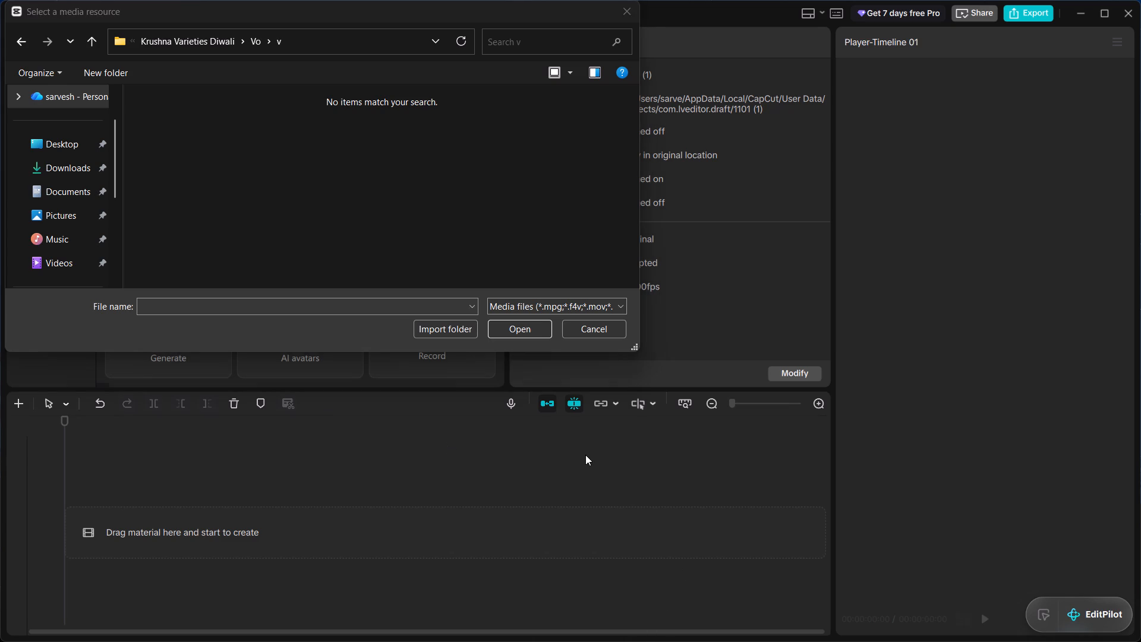
pyautogui.click(20, 44)
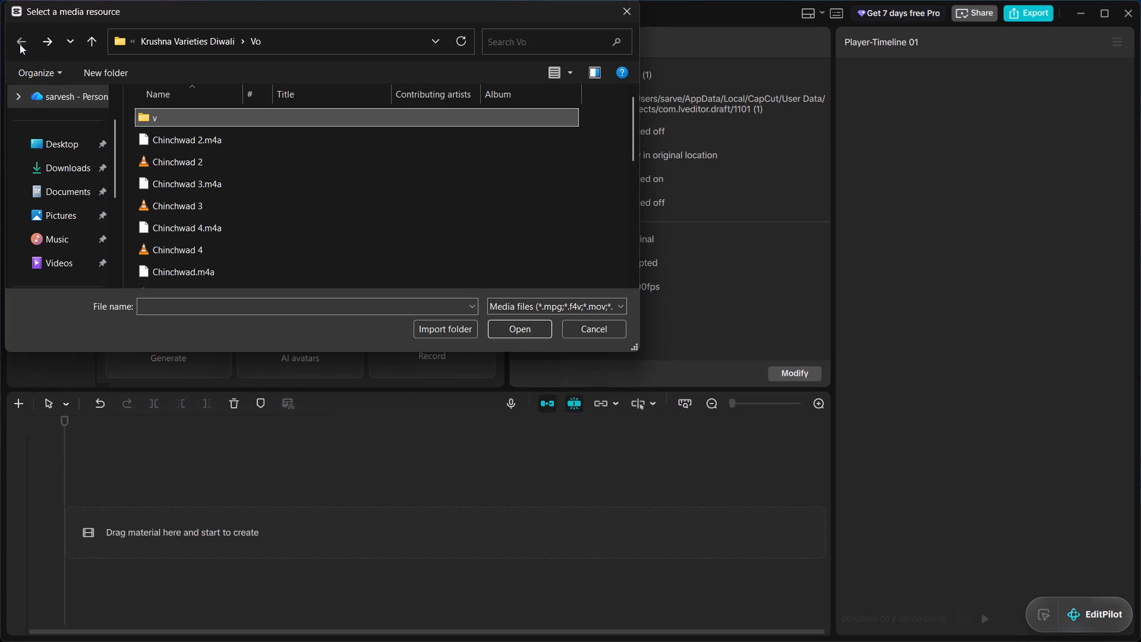
pyautogui.moveTo(631, 121); pyautogui.dragTo(635, 134)
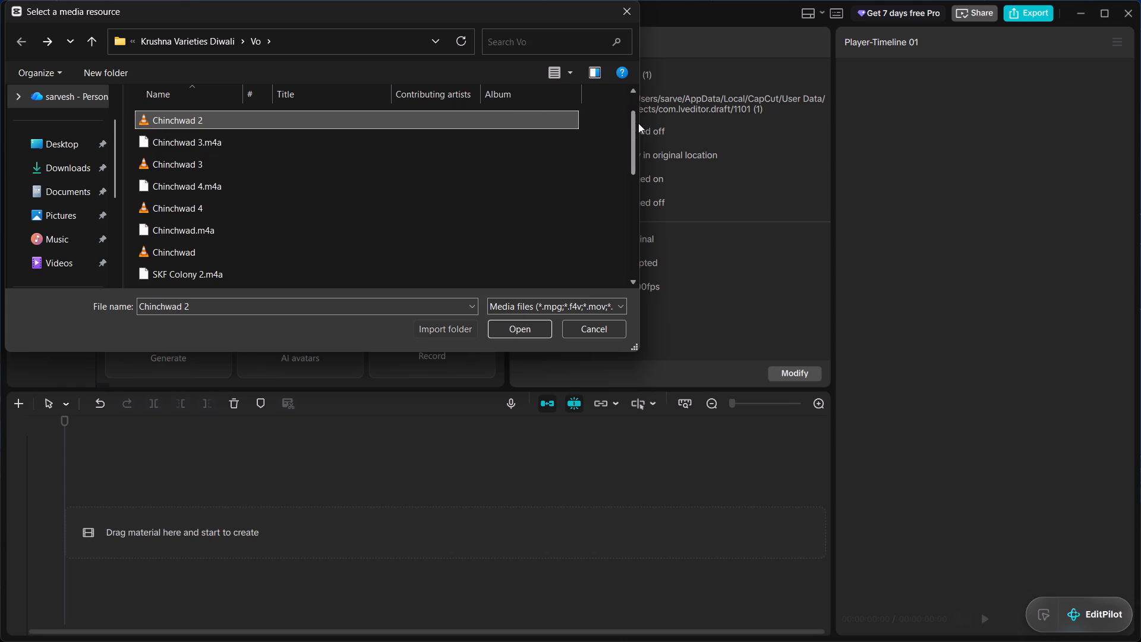
pyautogui.keyDown('ctrl'); pyautogui.moveTo(631, 119); pyautogui.dragTo(638, 121); pyautogui.keyUp('ctrl')
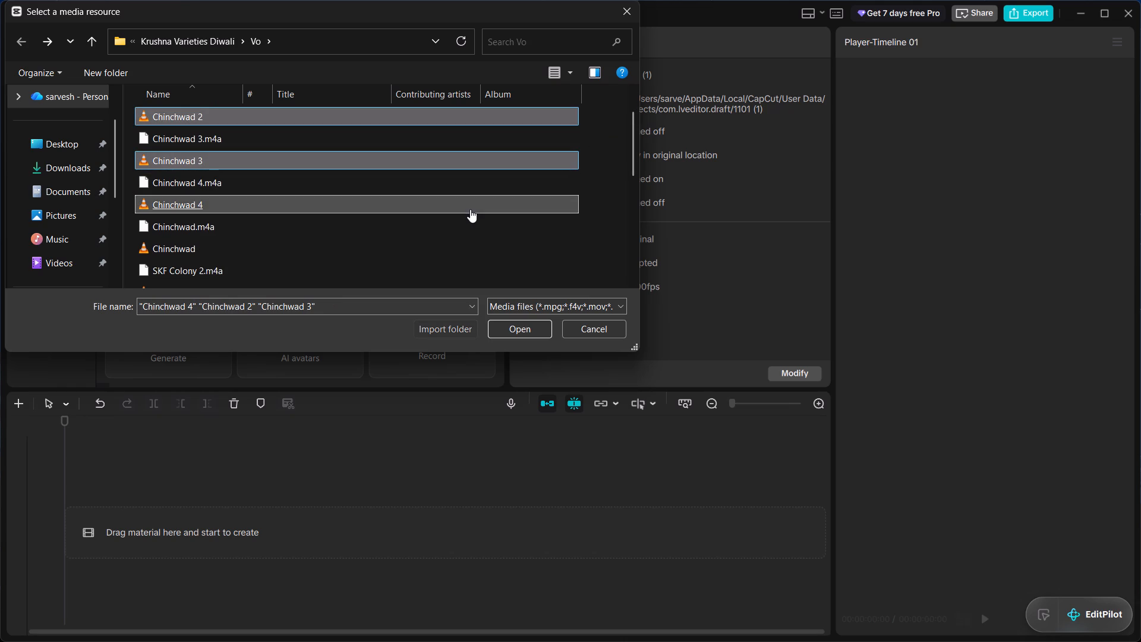
pyautogui.keyDown('ctrl'); pyautogui.moveTo(635, 140); pyautogui.dragTo(636, 190); pyautogui.keyUp('ctrl')
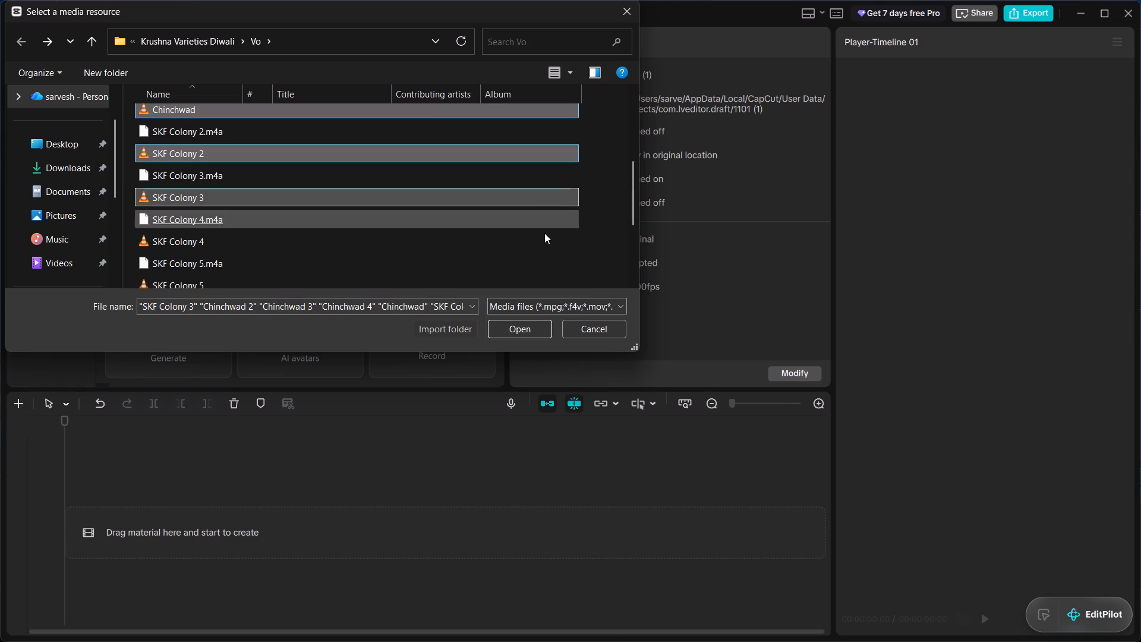
pyautogui.keyDown('ctrl'); pyautogui.moveTo(631, 203); pyautogui.dragTo(638, 243); pyautogui.keyUp('ctrl')
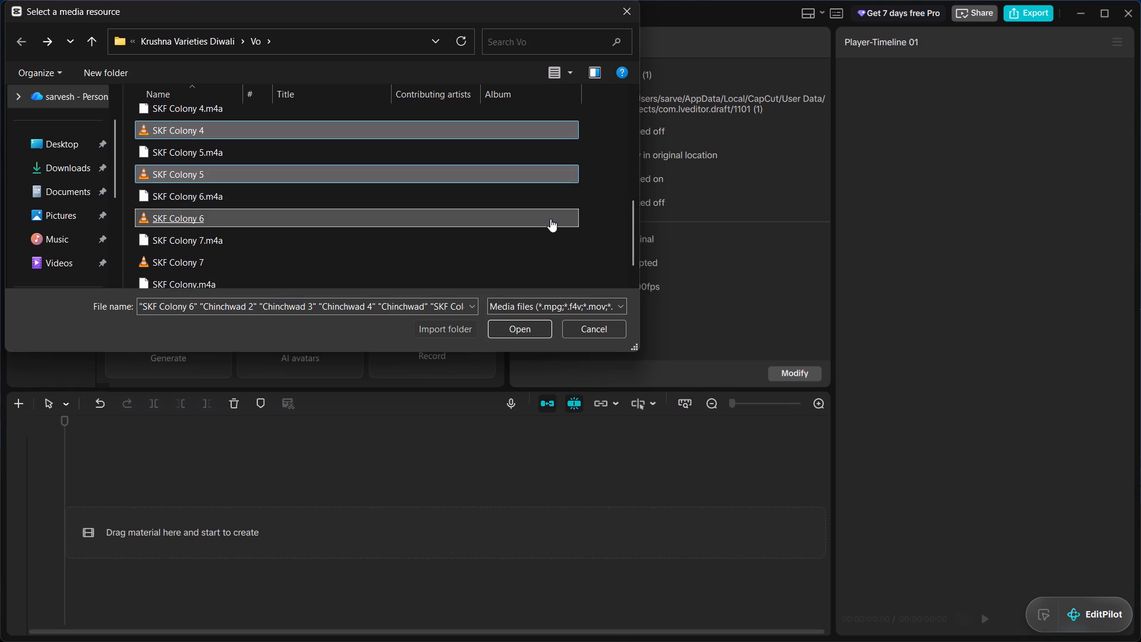
pyautogui.keyDown('ctrl'); pyautogui.moveTo(631, 226); pyautogui.dragTo(631, 250); pyautogui.keyUp('ctrl')
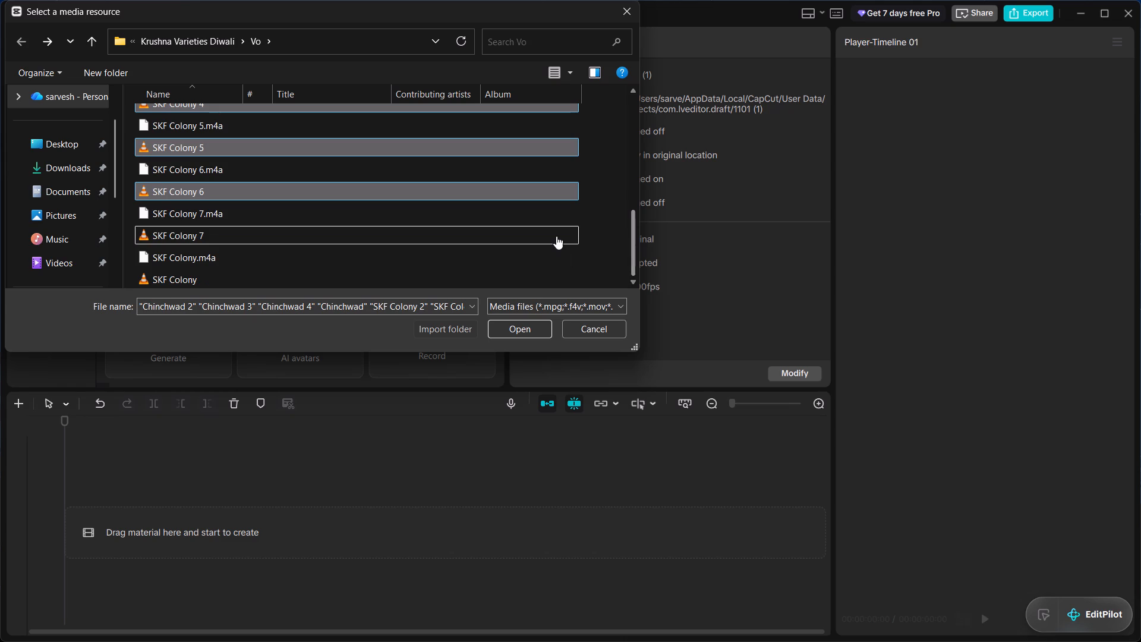
pyautogui.click(536, 332)
pyautogui.scroll(-4, 464, 228)
pyautogui.scroll(2, 464, 228)
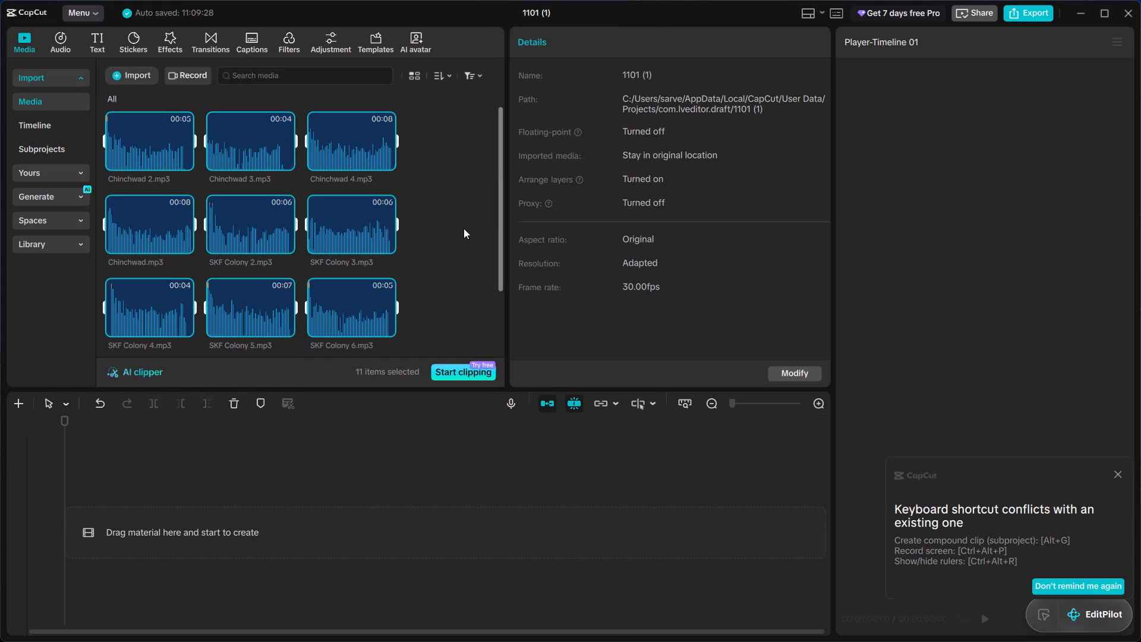
pyautogui.scroll(2, 464, 228)
# Dismiss the keyboard shortcut notice and deselect the imported audio clips.
pyautogui.click(1117, 477)
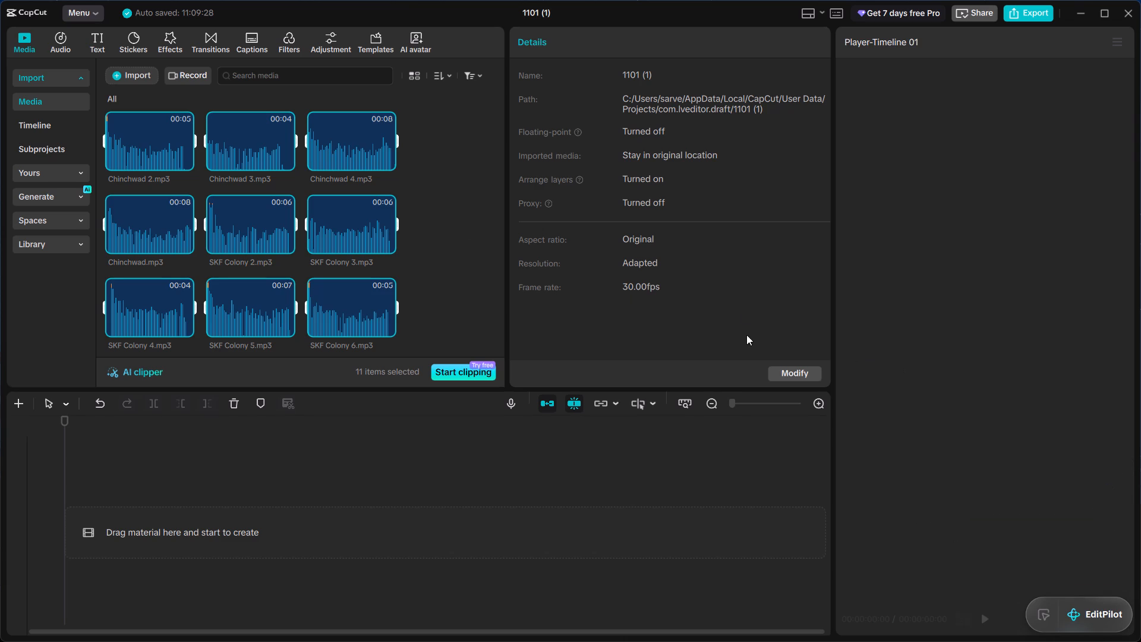
pyautogui.click(661, 367)
pyautogui.click(424, 237)
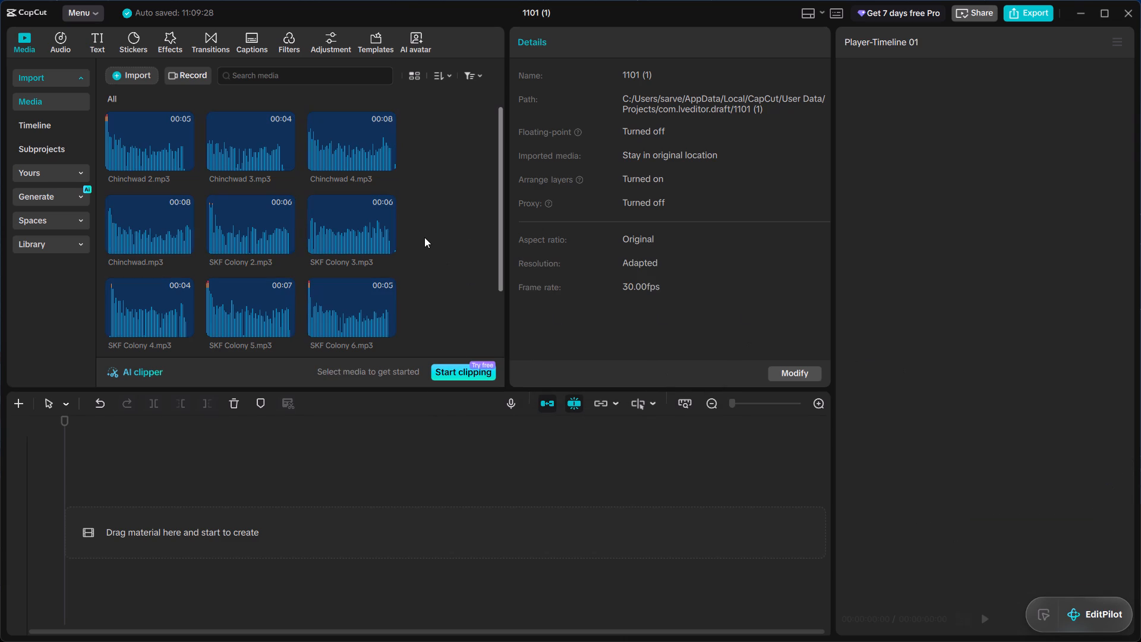
# Listen to SKF Colony.mp3, Chinchwad 4.mp3, Chinchwad 2.mp3 and Chinchwad 3.mp3 to compare the voice-over takes.
pyautogui.scroll(6, 442, 245)
pyautogui.scroll(-4, 442, 245)
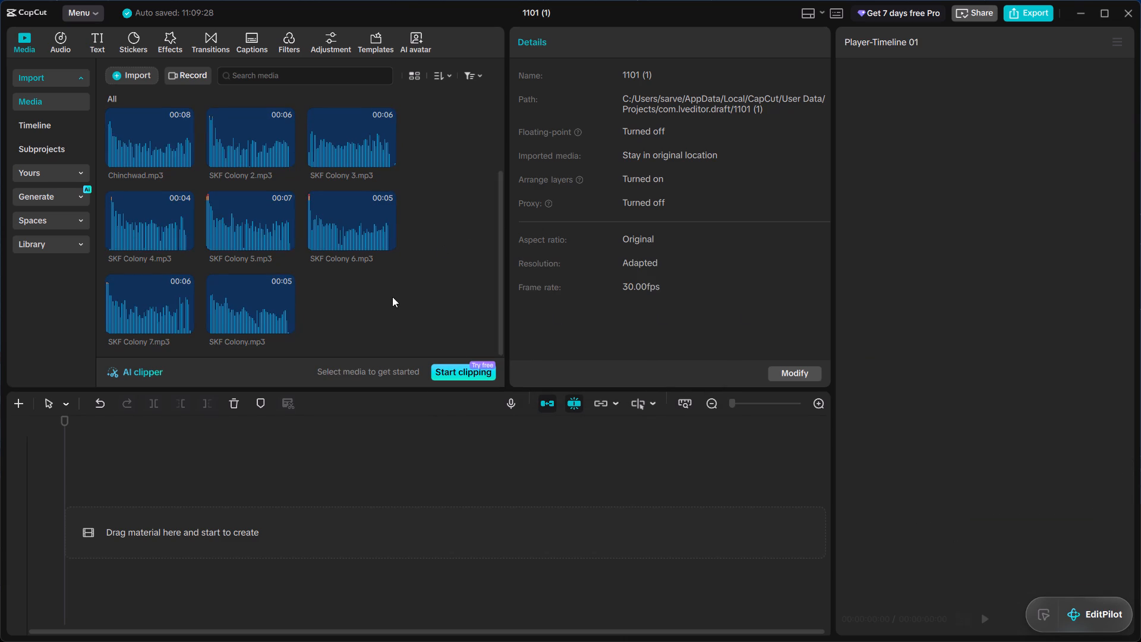
pyautogui.click(265, 309)
pyautogui.click(256, 303)
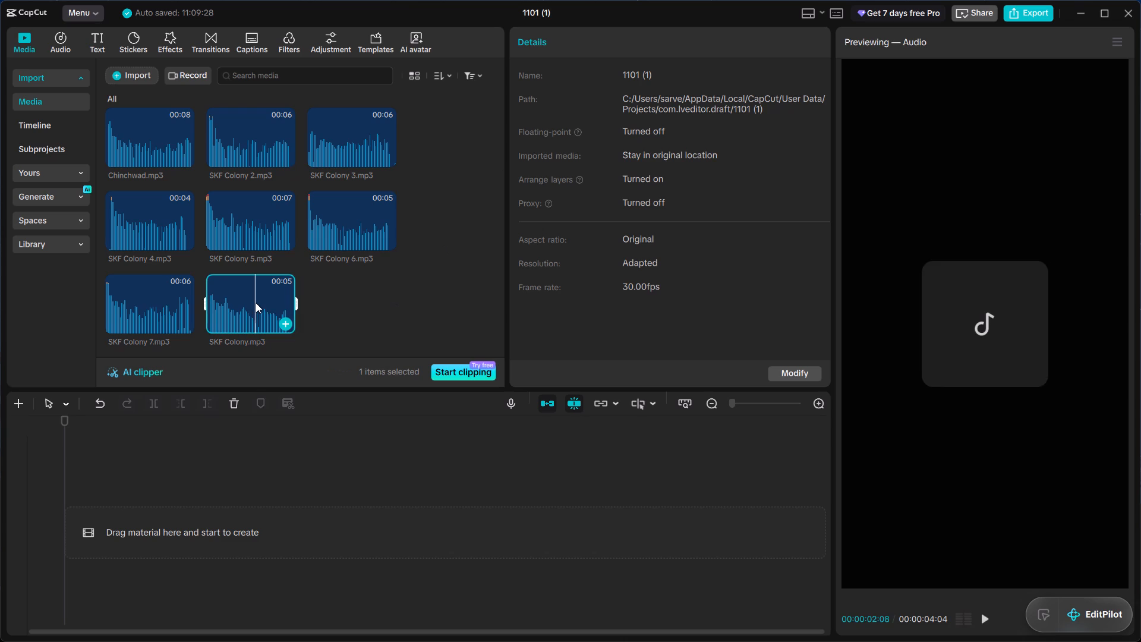
pyautogui.click(388, 304)
pyautogui.click(255, 304)
pyautogui.scroll(4, 276, 302)
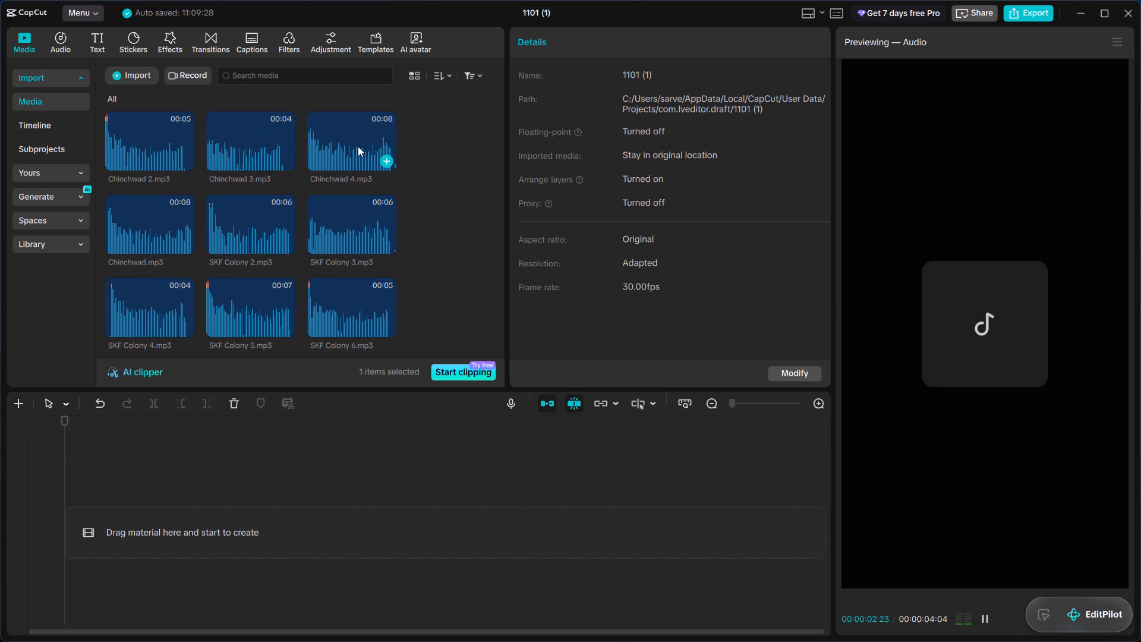
pyautogui.click(342, 143)
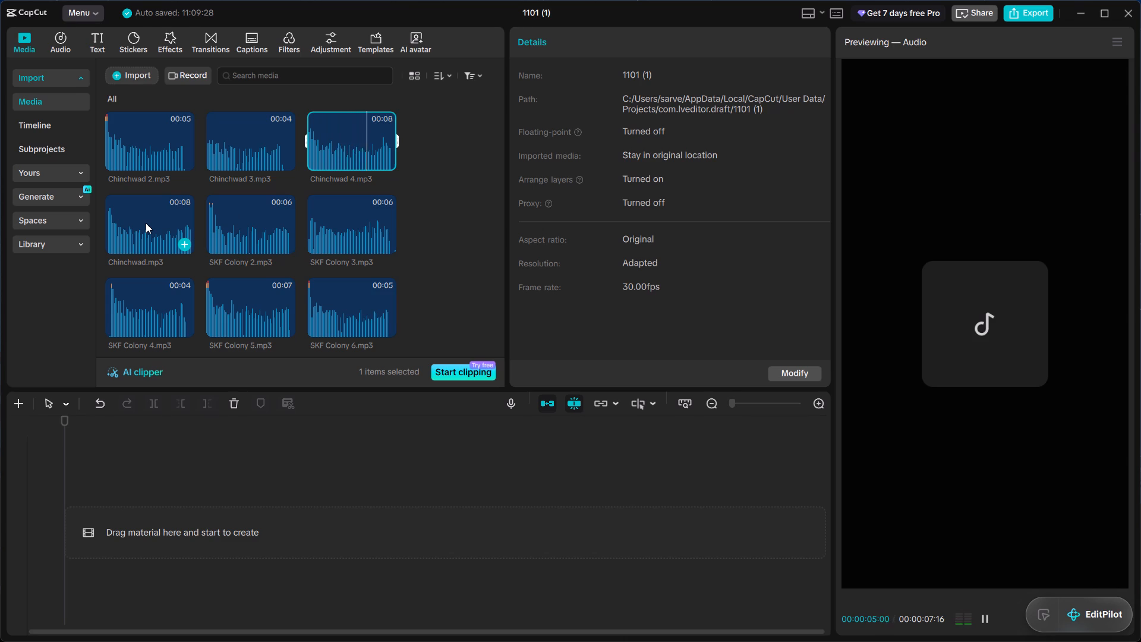
pyautogui.click(692, 410)
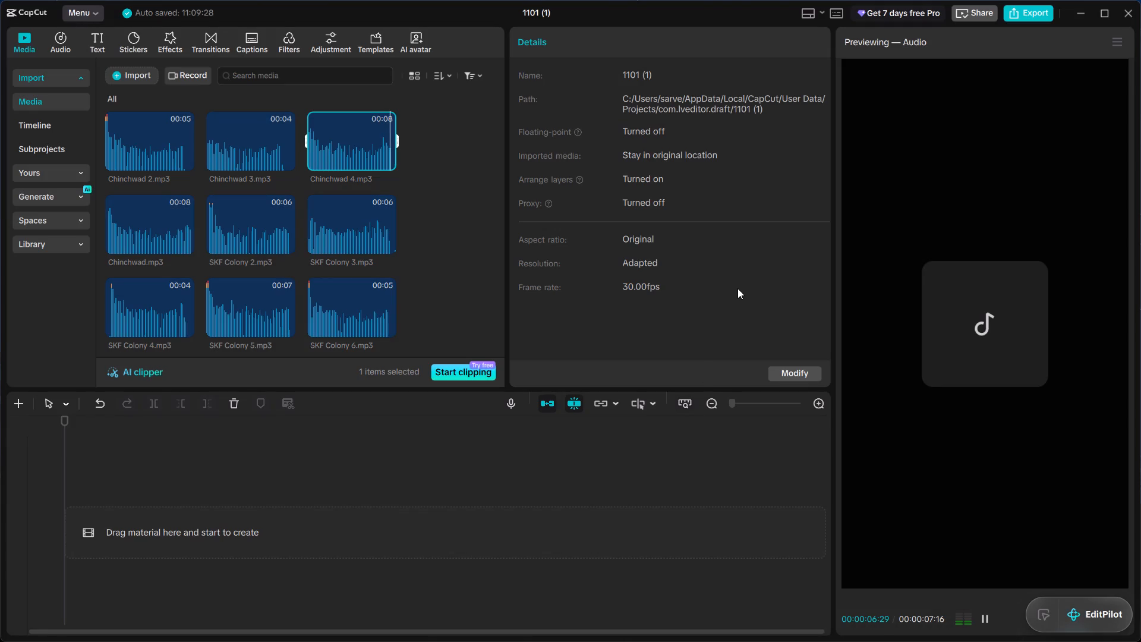
pyautogui.click(135, 128)
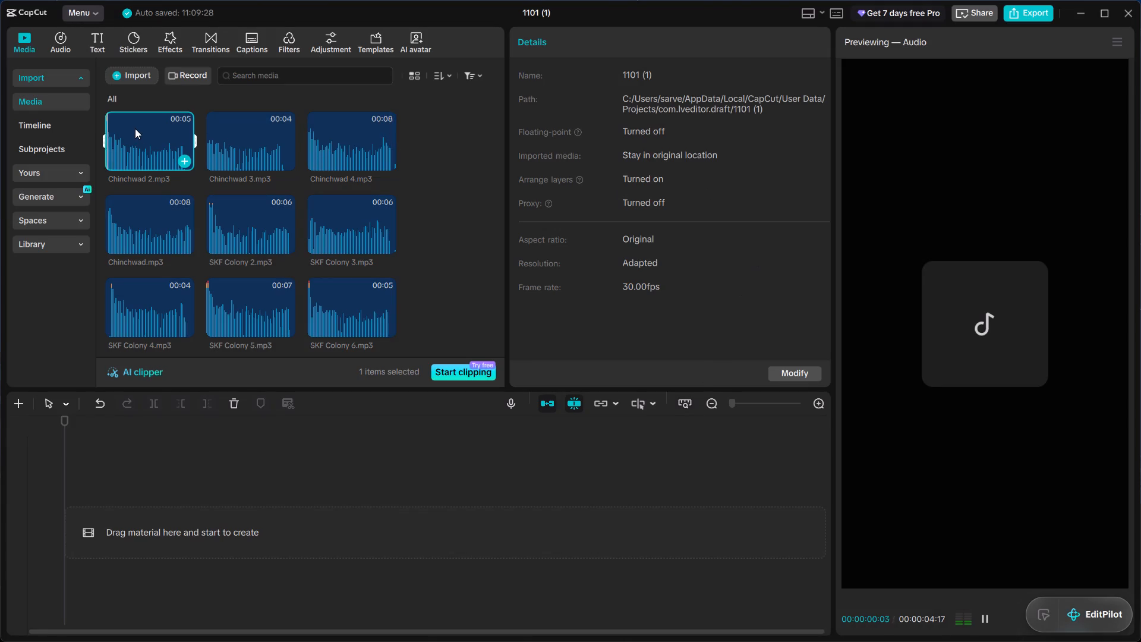
pyautogui.click(244, 137)
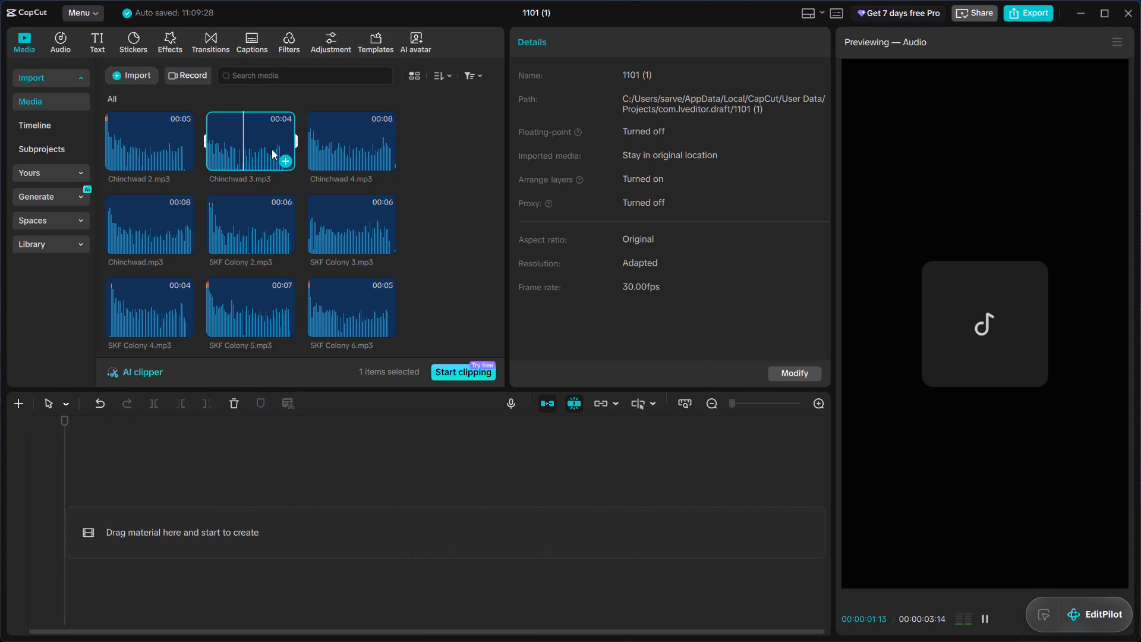
# Listen to the SKF Colony takes from SKF Colony 2.mp3 through SKF Colony 7.mp3, and replay SKF Colony.mp3.
pyautogui.scroll(-1, 272, 149)
pyautogui.click(263, 166)
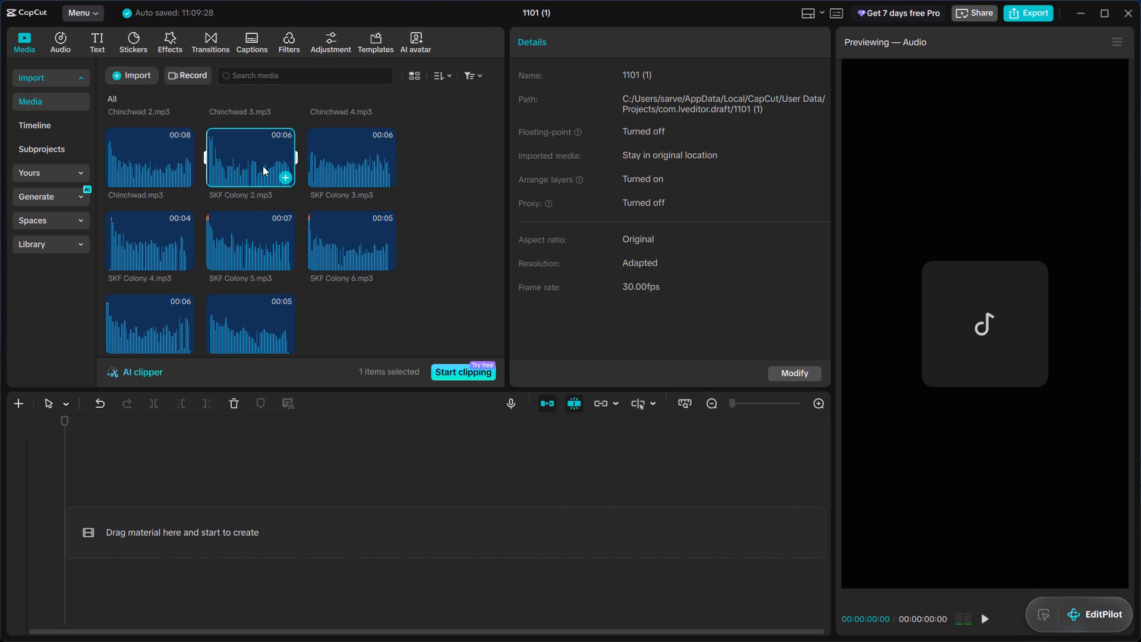
pyautogui.click(348, 152)
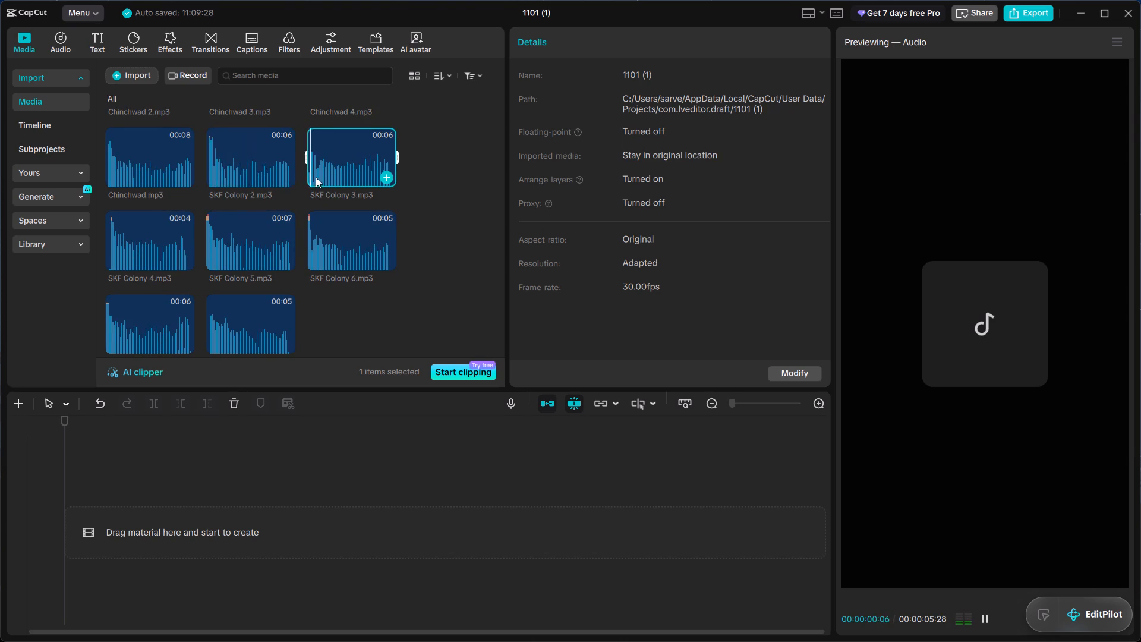
pyautogui.click(152, 234)
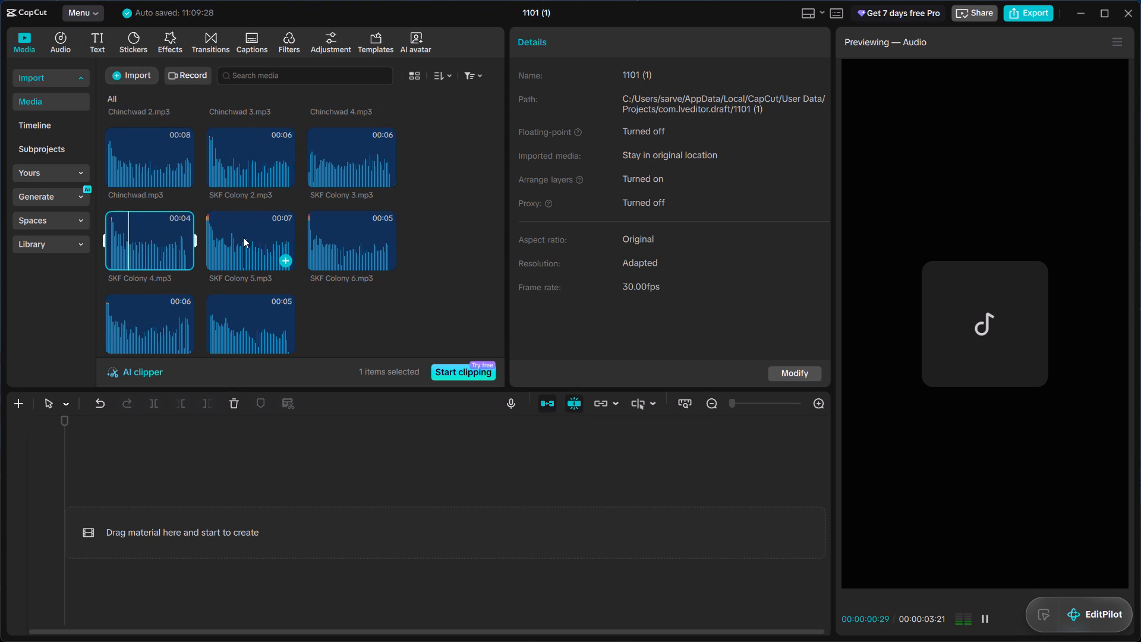
pyautogui.click(243, 236)
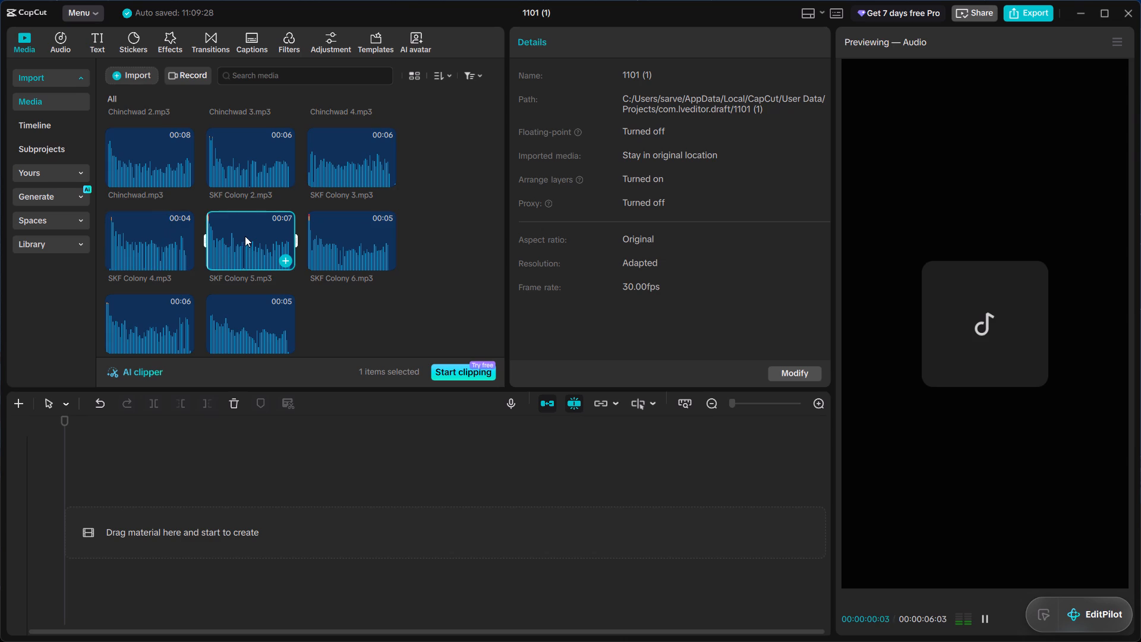
pyautogui.click(345, 236)
pyautogui.scroll(-1, 345, 236)
pyautogui.click(140, 300)
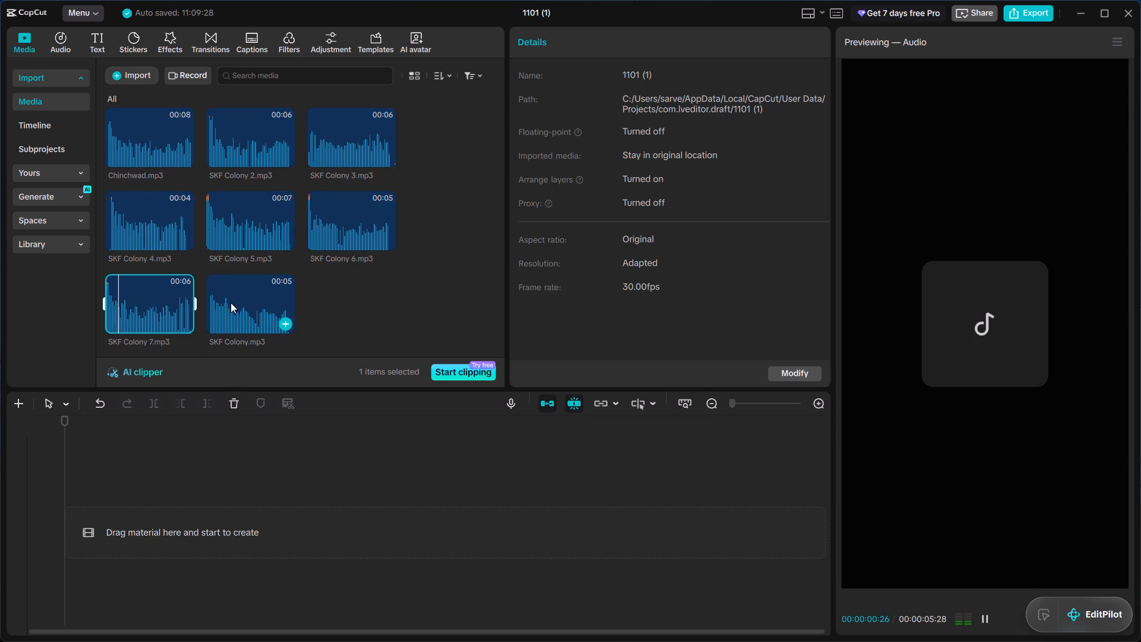
pyautogui.click(251, 298)
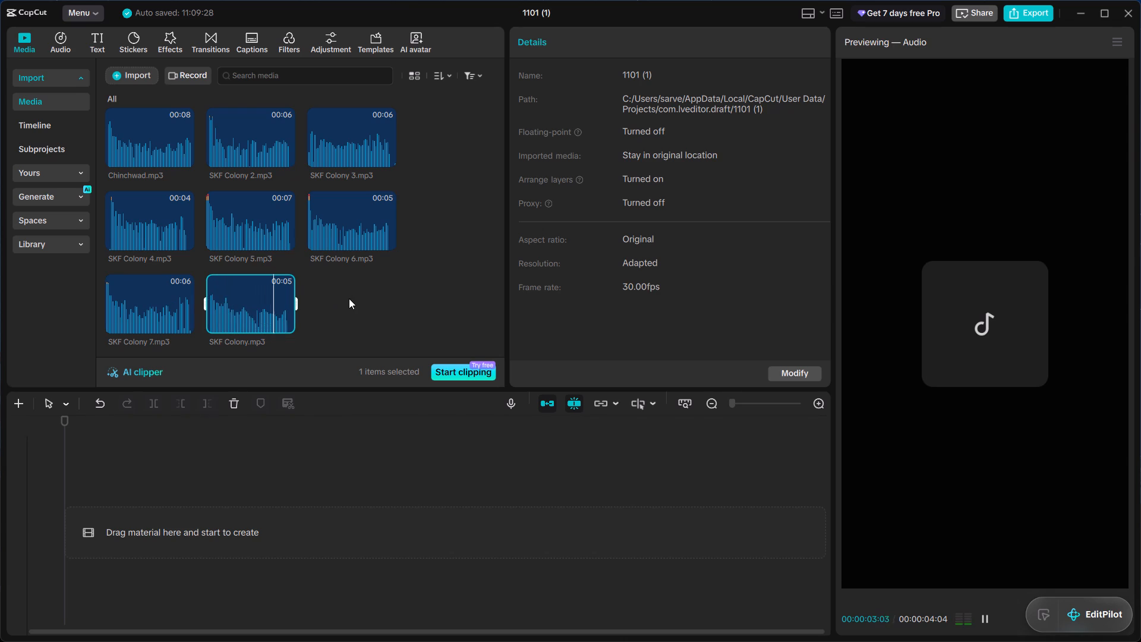
# Compare Chinchwad.mp3, Chinchwad 4.mp3 and SKF Colony 7.mp3 by listening to them.
pyautogui.scroll(4, 349, 298)
pyautogui.click(156, 225)
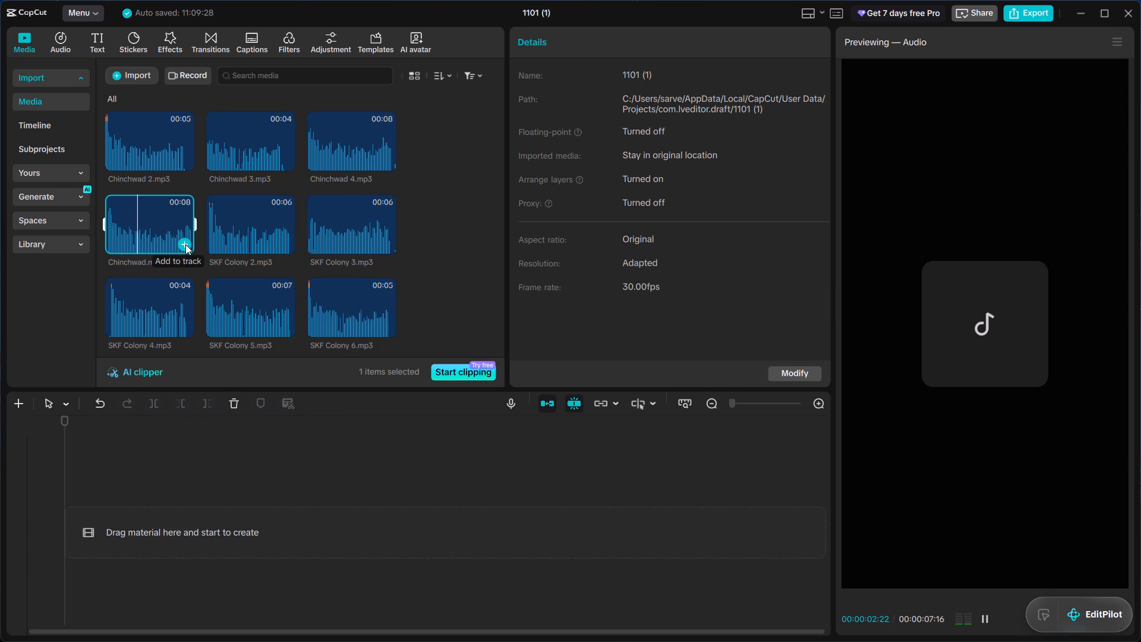
pyautogui.click(346, 139)
pyautogui.scroll(-2, 346, 163)
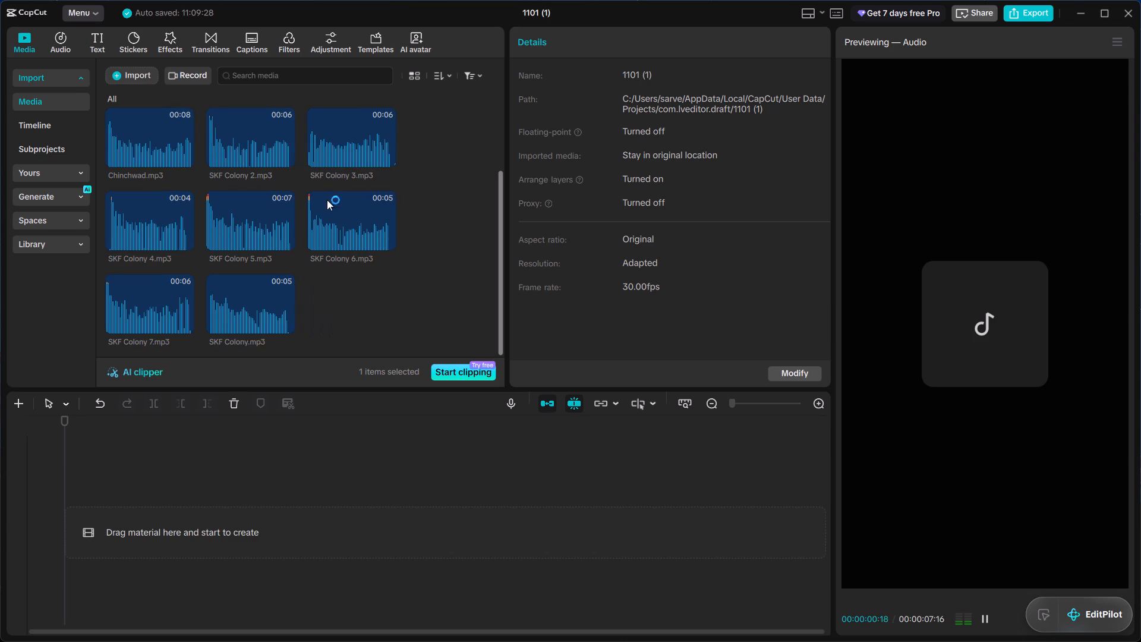
pyautogui.click(155, 302)
pyautogui.scroll(3, 155, 302)
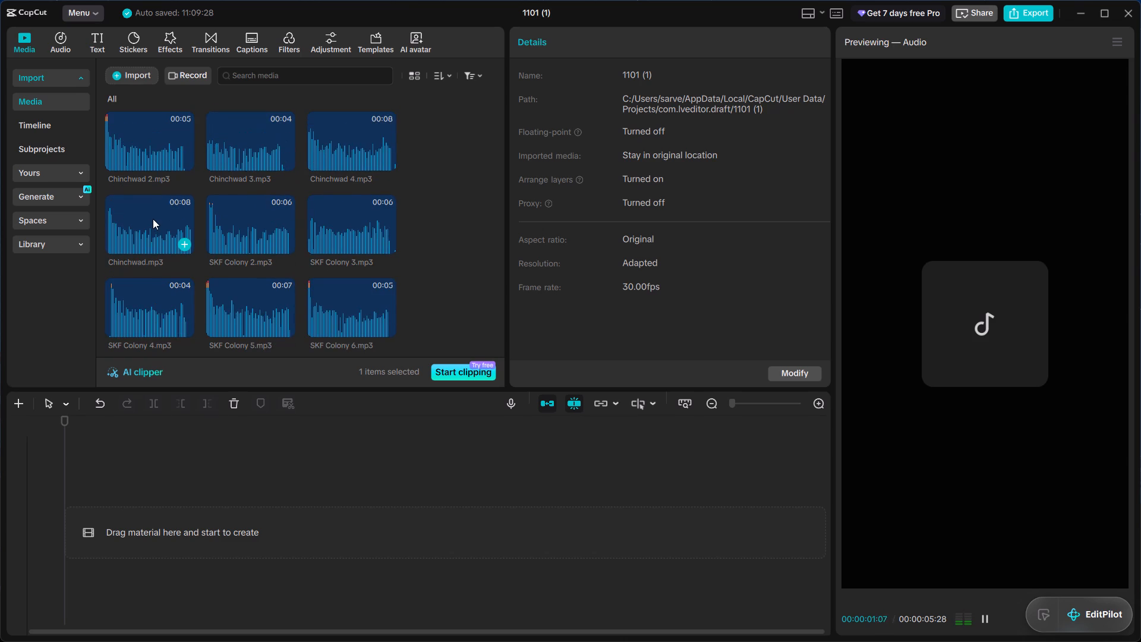
pyautogui.scroll(-2, 152, 222)
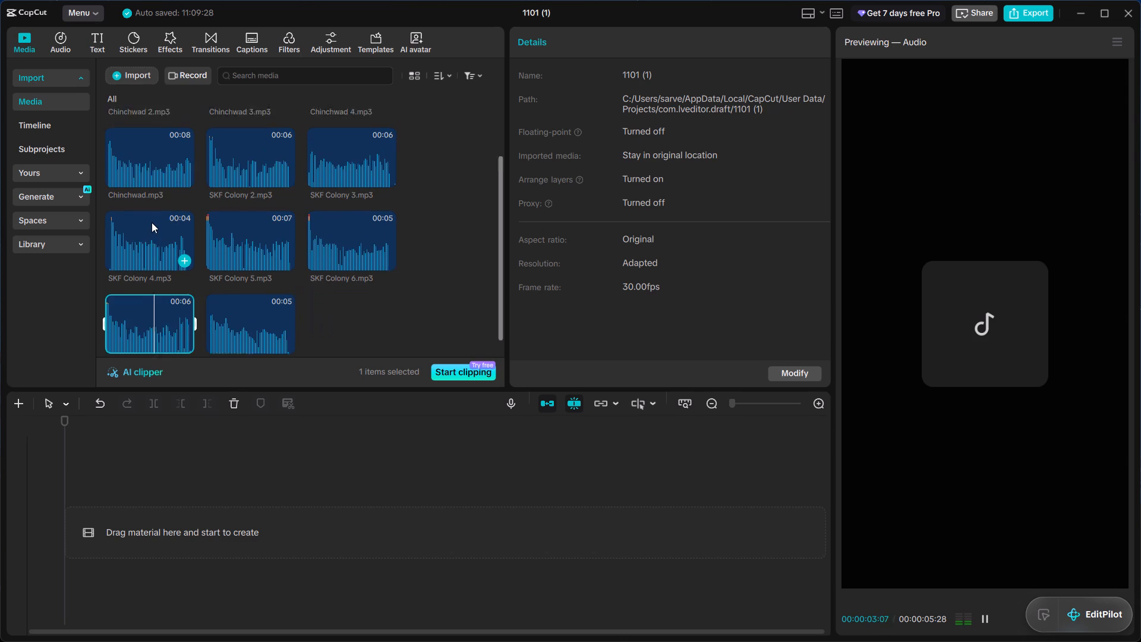
pyautogui.scroll(-1, 152, 222)
pyautogui.scroll(3, 152, 222)
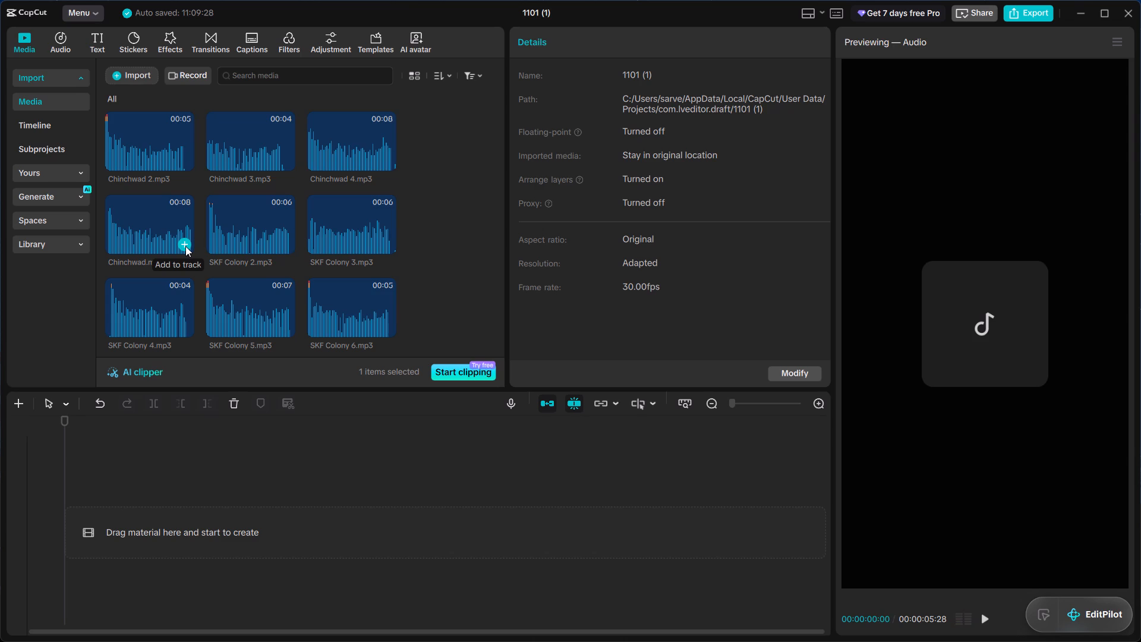
# Add Chinchwad.mp3 to the timeline at the start.
pyautogui.click(185, 246)
pyautogui.scroll(-2, 219, 260)
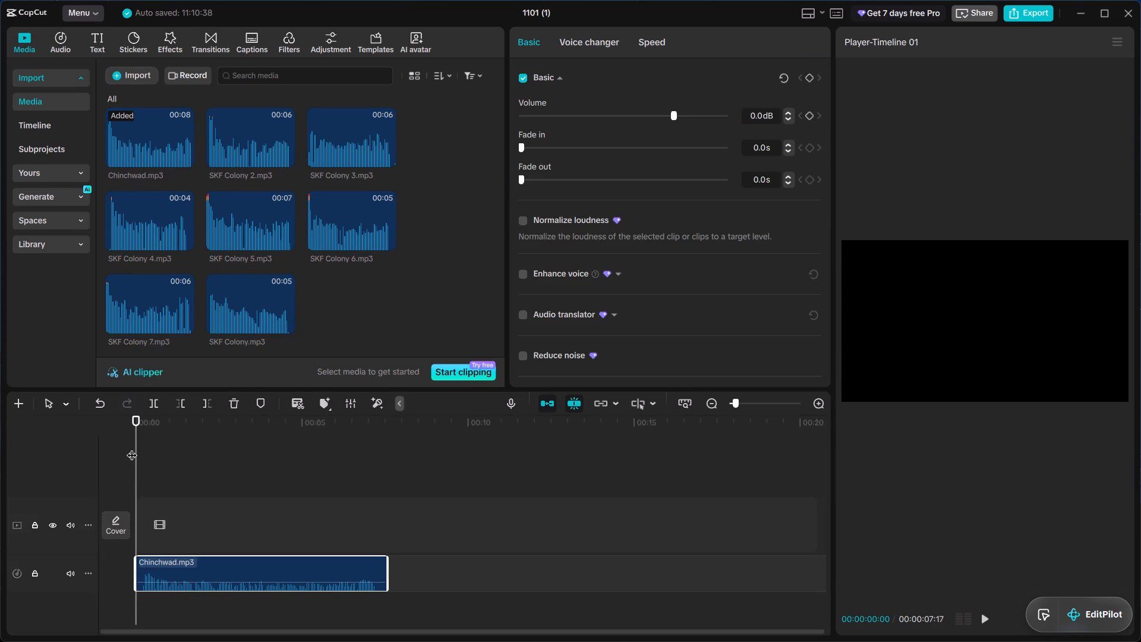
# Trim a few frames off the start of the Chinchwad.mp3 clip and shorten its end to about 00:00:07:09.
pyautogui.moveTo(134, 571); pyautogui.dragTo(143, 571)
pyautogui.click(137, 564)
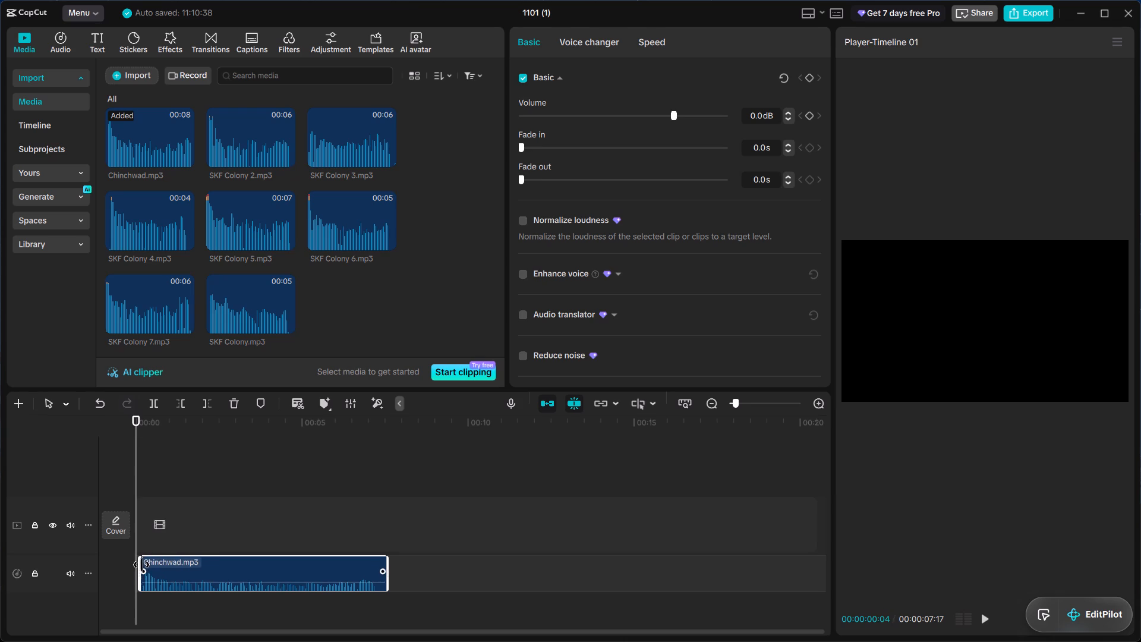
pyautogui.moveTo(389, 566); pyautogui.dragTo(376, 563)
pyautogui.moveTo(390, 564); pyautogui.dragTo(380, 565)
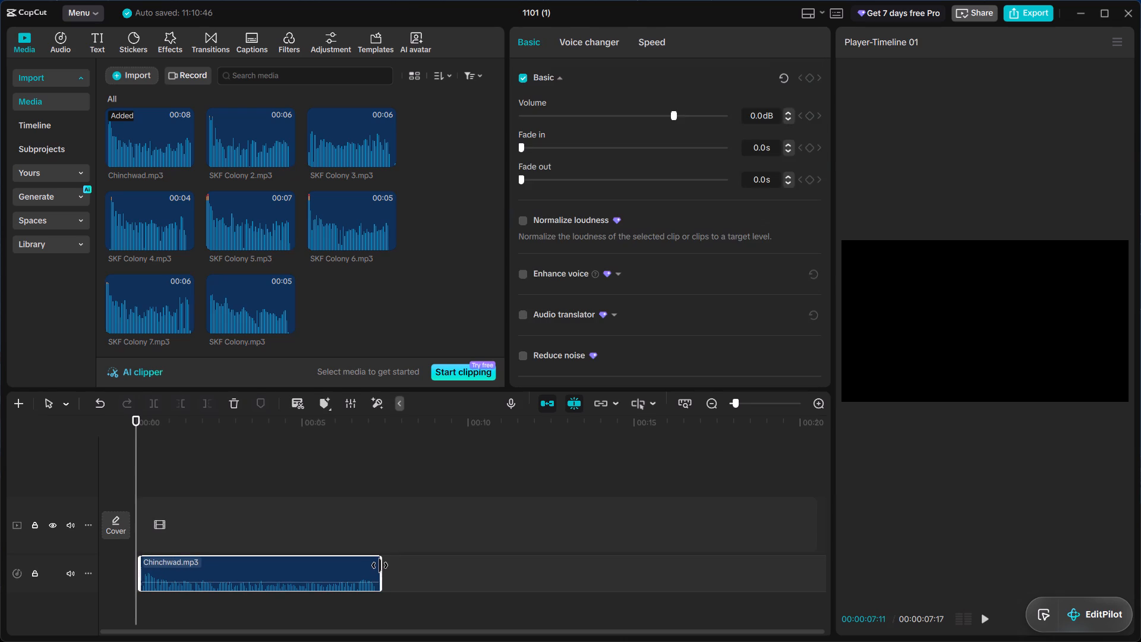
pyautogui.moveTo(380, 565); pyautogui.dragTo(377, 565)
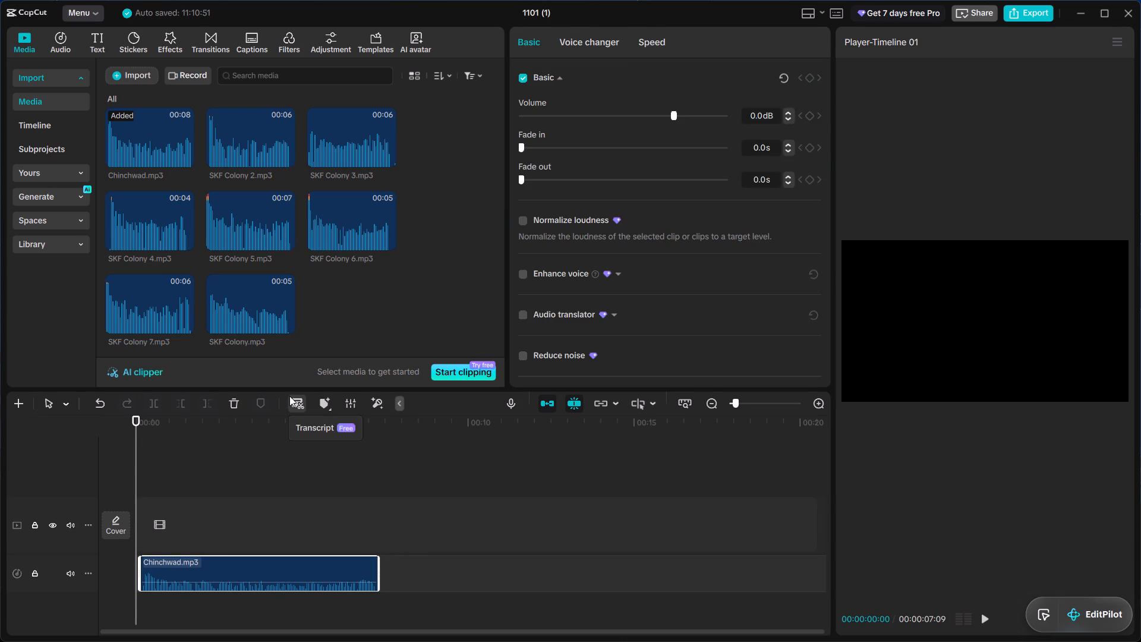
pyautogui.scroll(4, 289, 250)
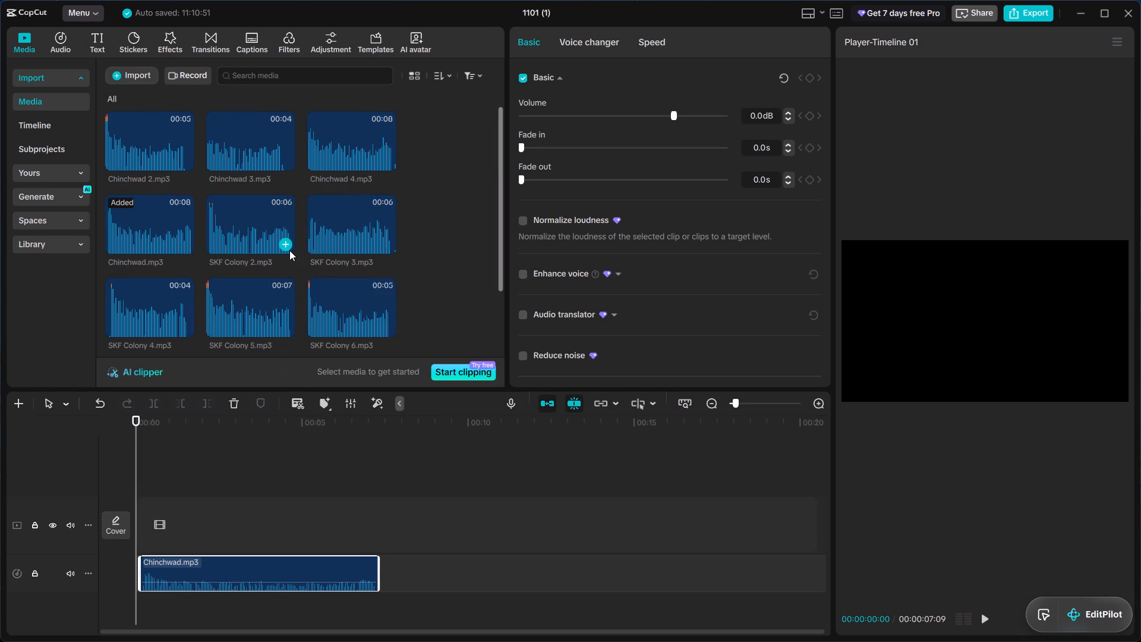
# Listen to SKF Colony 6.mp3 and SKF Colony.mp3 in the media library.
pyautogui.scroll(-2, 289, 250)
pyautogui.click(337, 232)
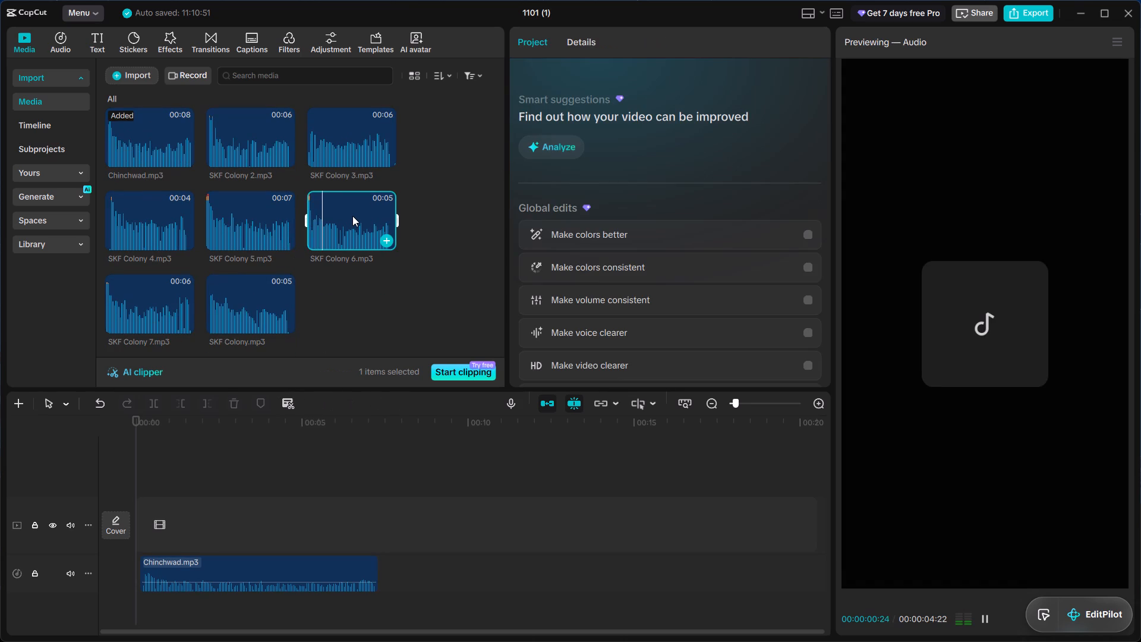
pyautogui.click(242, 307)
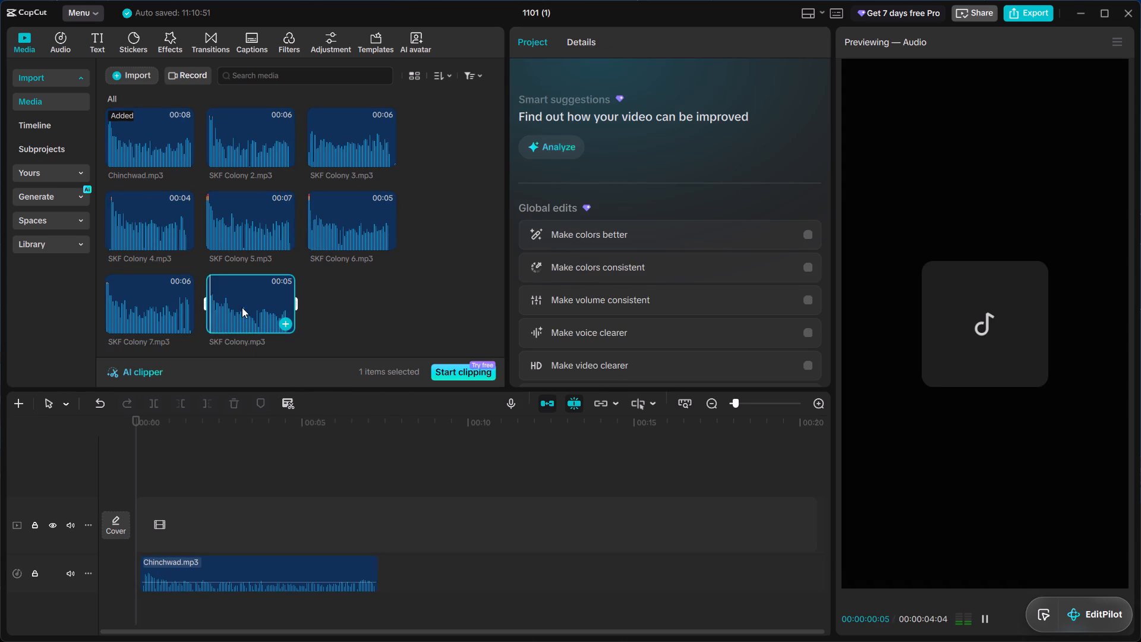
pyautogui.scroll(5, 245, 309)
pyautogui.scroll(-3, 245, 309)
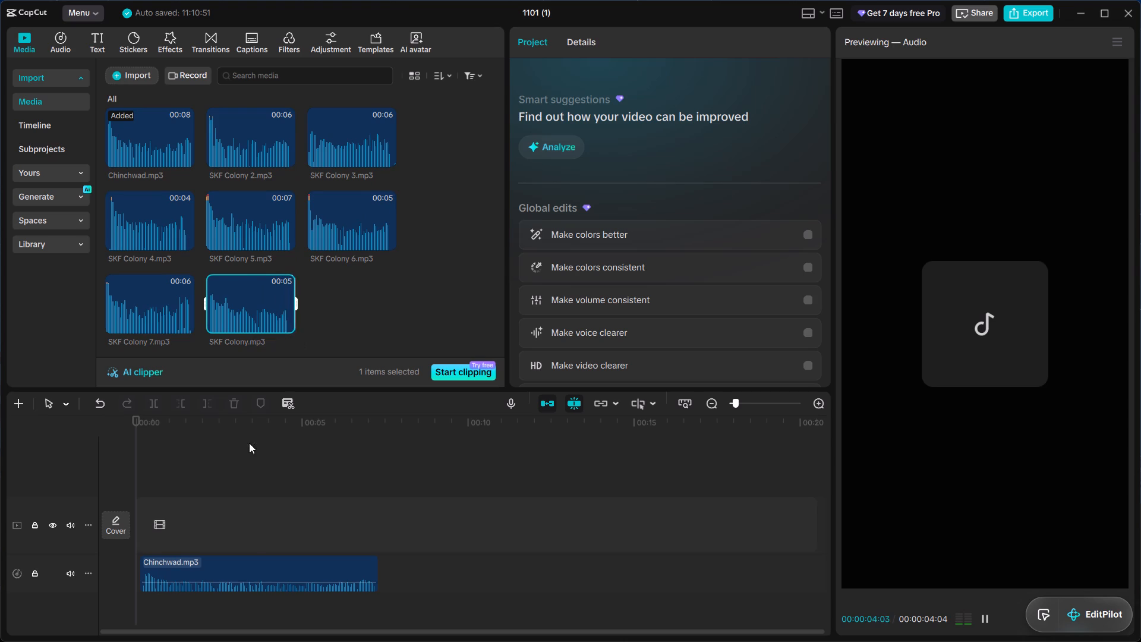
# Play the timeline from about four seconds in and raise the Chinchwad.mp3 clip's volume to 20.0 dB.
pyautogui.click(256, 457)
pyautogui.press('space')
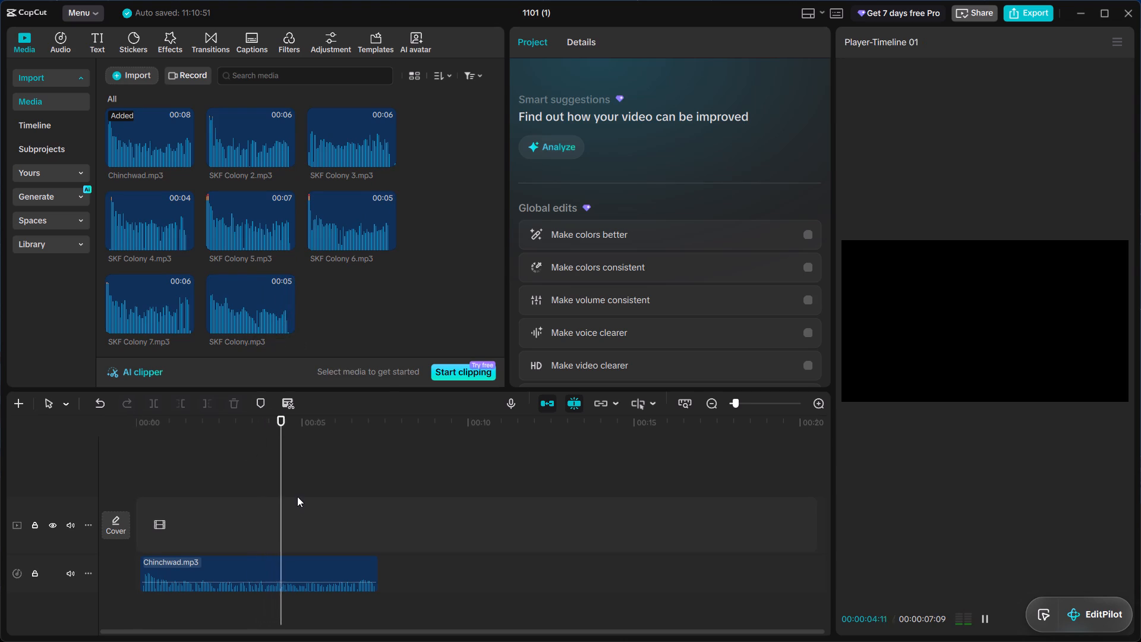
pyautogui.hscroll(-2, 297, 496)
pyautogui.moveTo(278, 583); pyautogui.dragTo(278, 574)
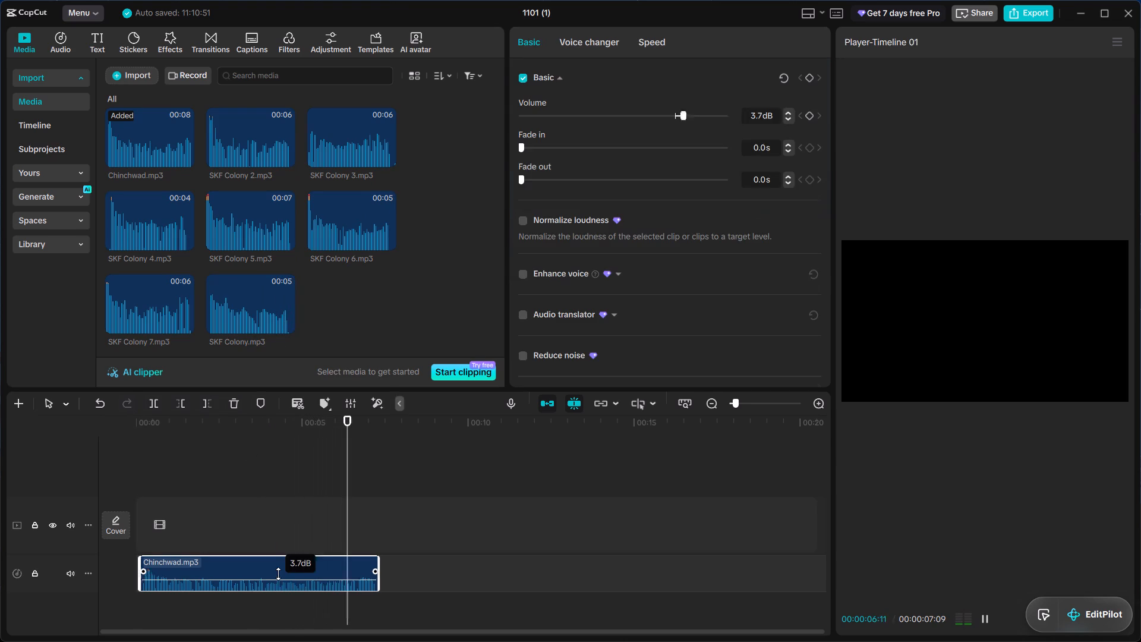
pyautogui.moveTo(278, 574); pyautogui.dragTo(278, 568)
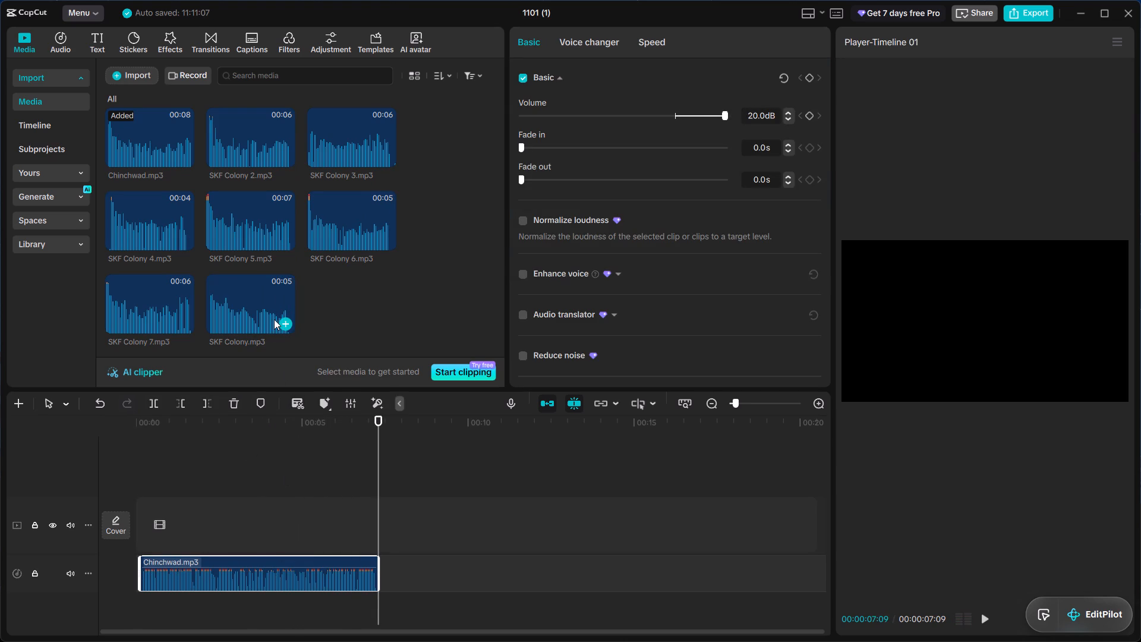
# Compare Chinchwad 2.mp3, Chinchwad 3.mp3, Chinchwad 4.mp3 and SKF Colony 7.mp3 by listening, and replay the Chinchwad.mp3 clip on the timeline.
pyautogui.scroll(6, 251, 303)
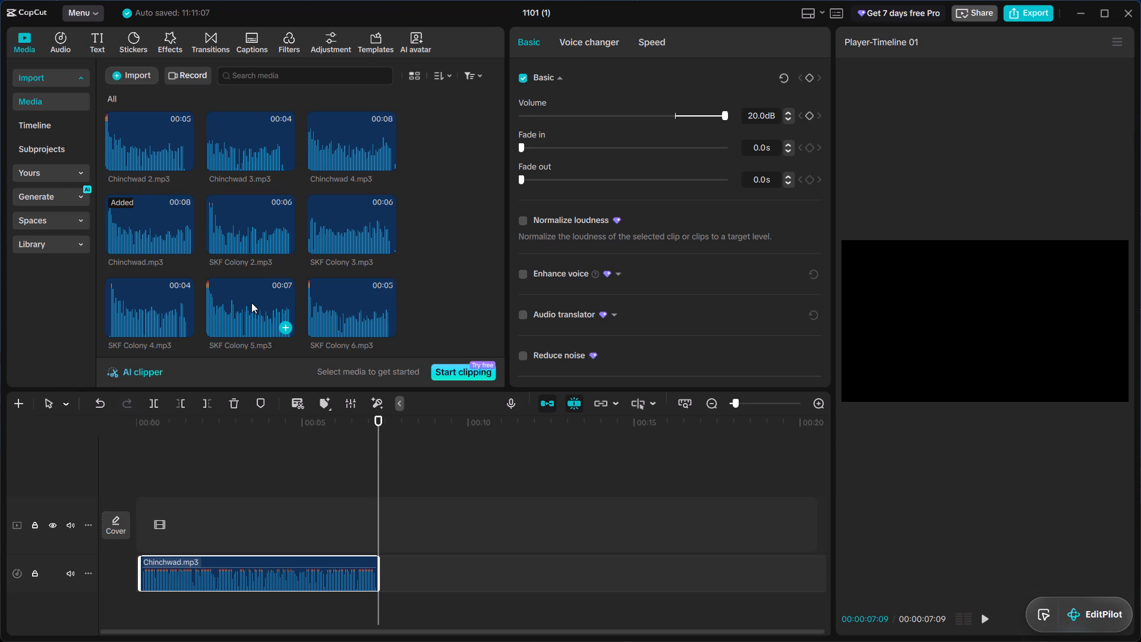
pyautogui.click(168, 136)
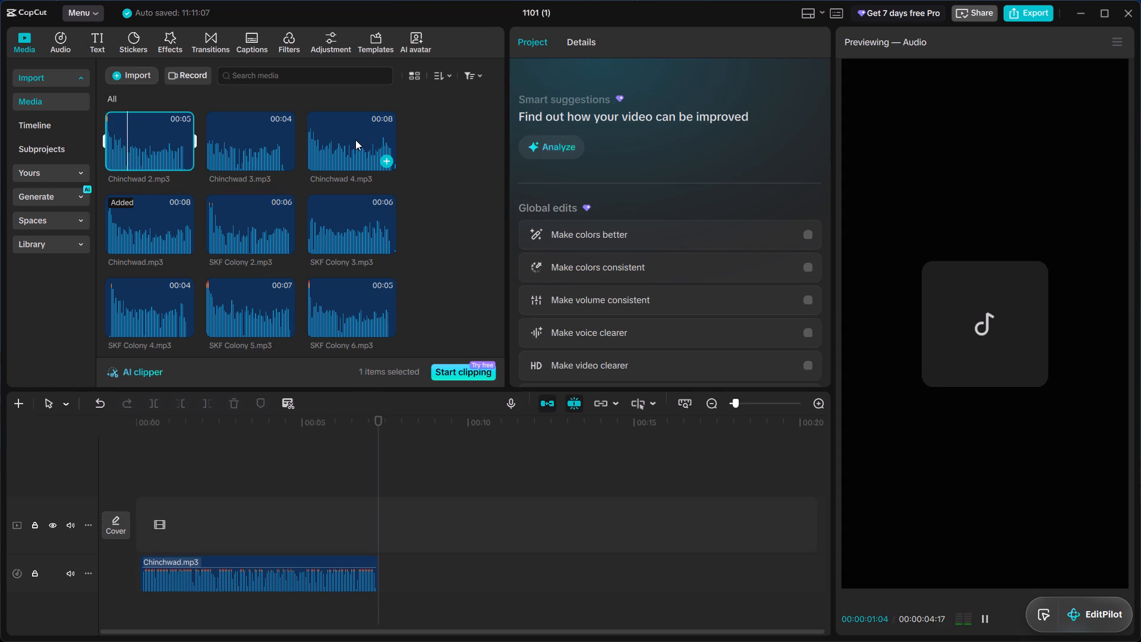
pyautogui.click(355, 140)
pyautogui.scroll(-3, 355, 140)
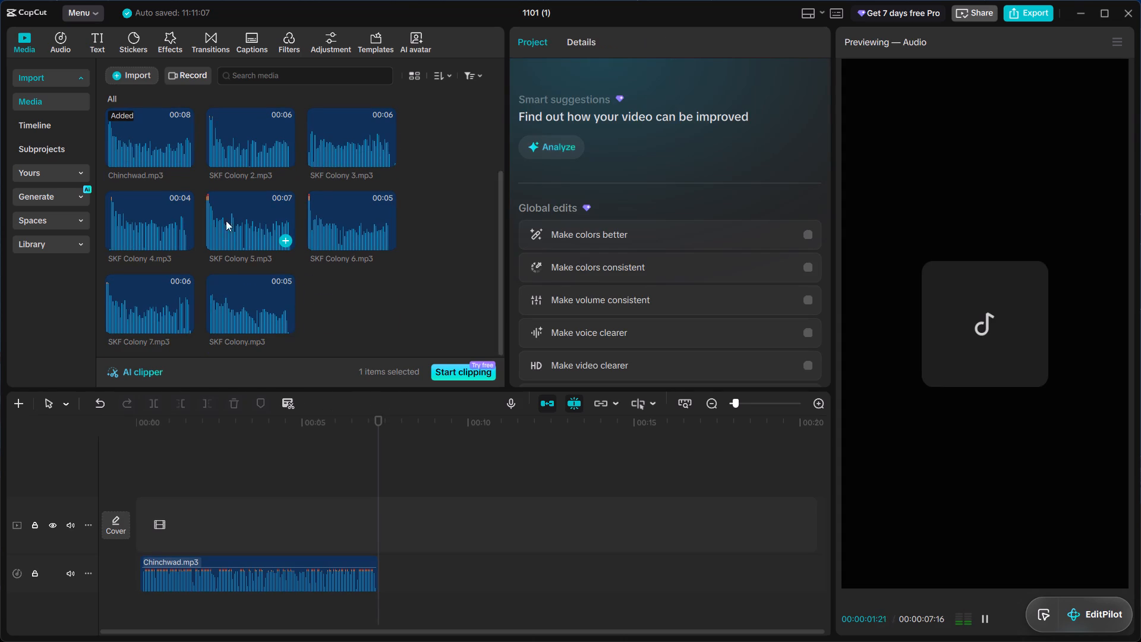
pyautogui.click(146, 299)
pyautogui.scroll(4, 146, 299)
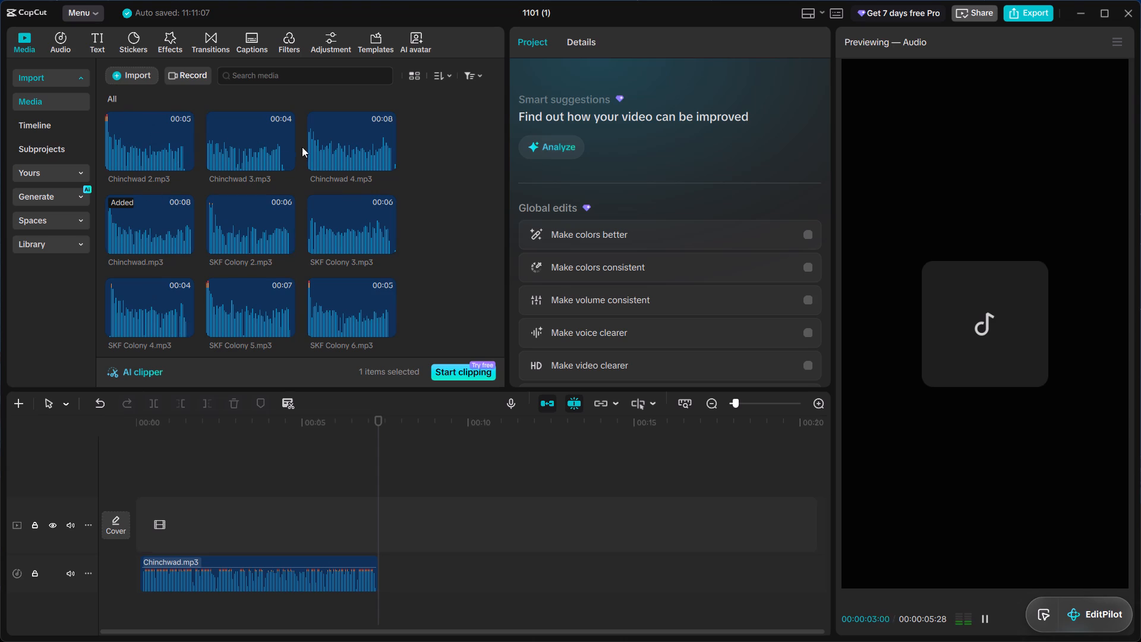
pyautogui.click(251, 136)
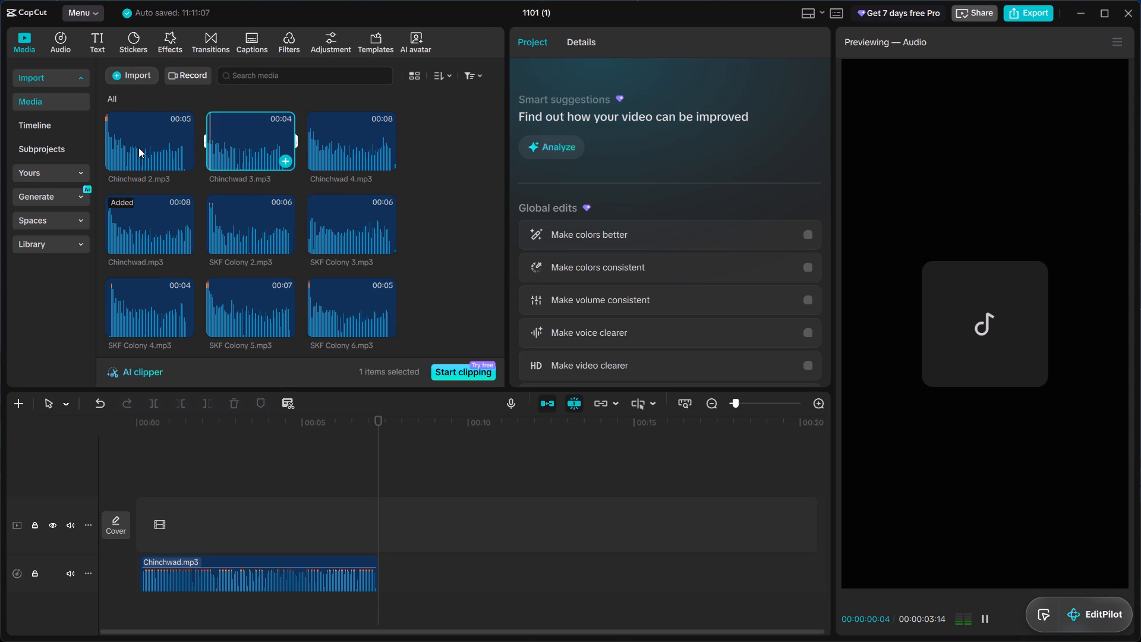
pyautogui.click(140, 138)
pyautogui.hscroll(-1, 221, 193)
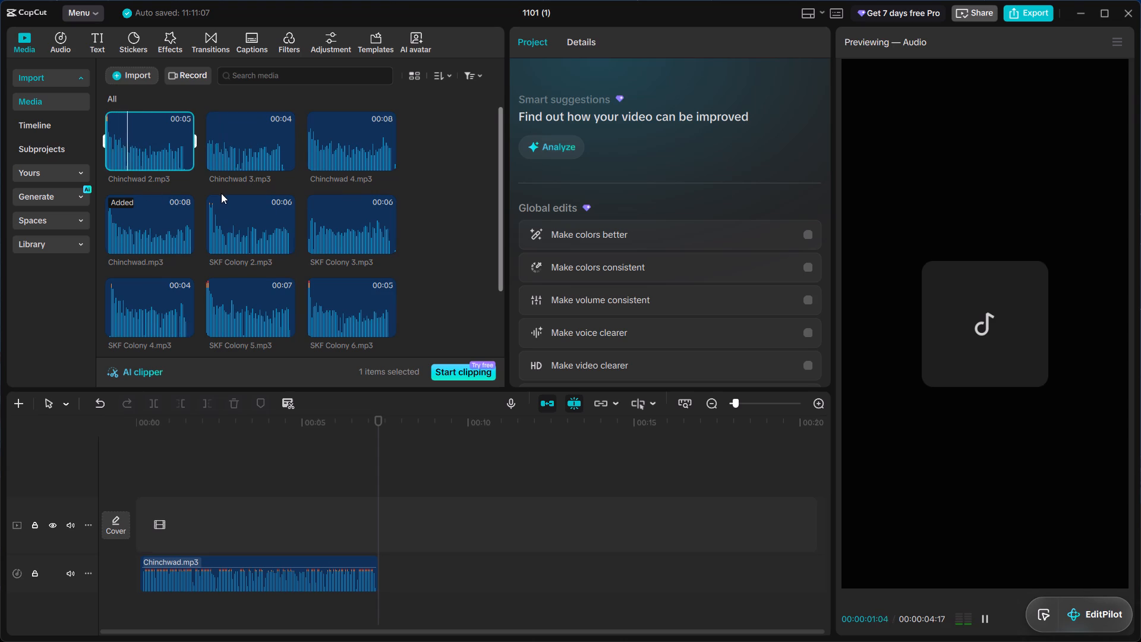
pyautogui.hscroll(-1, 221, 193)
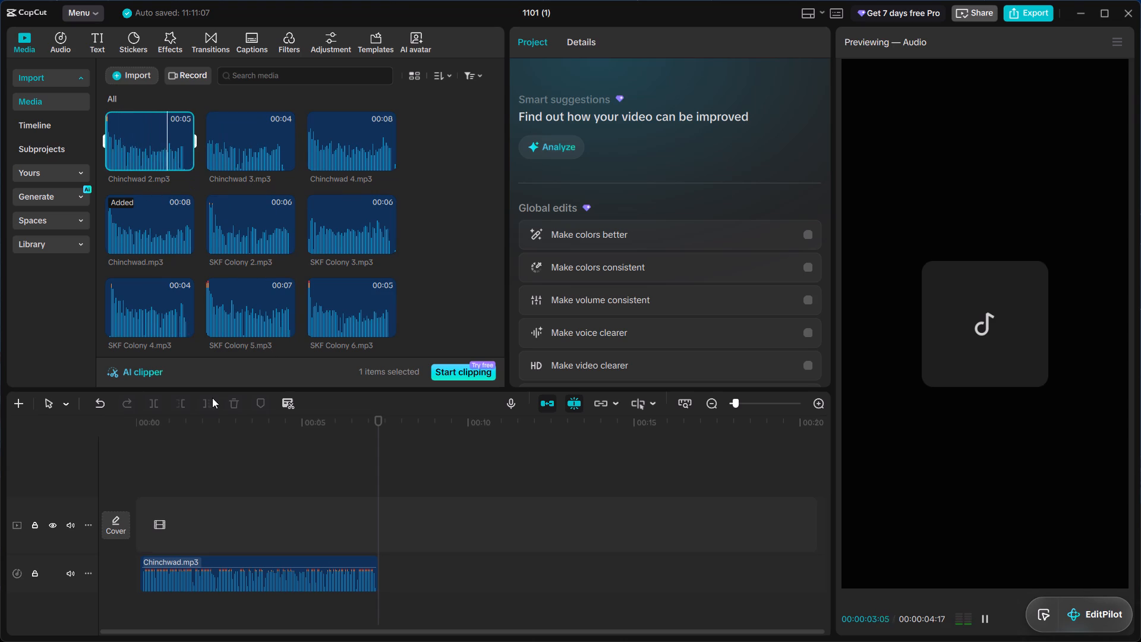
pyautogui.click(224, 467)
pyautogui.press('space')
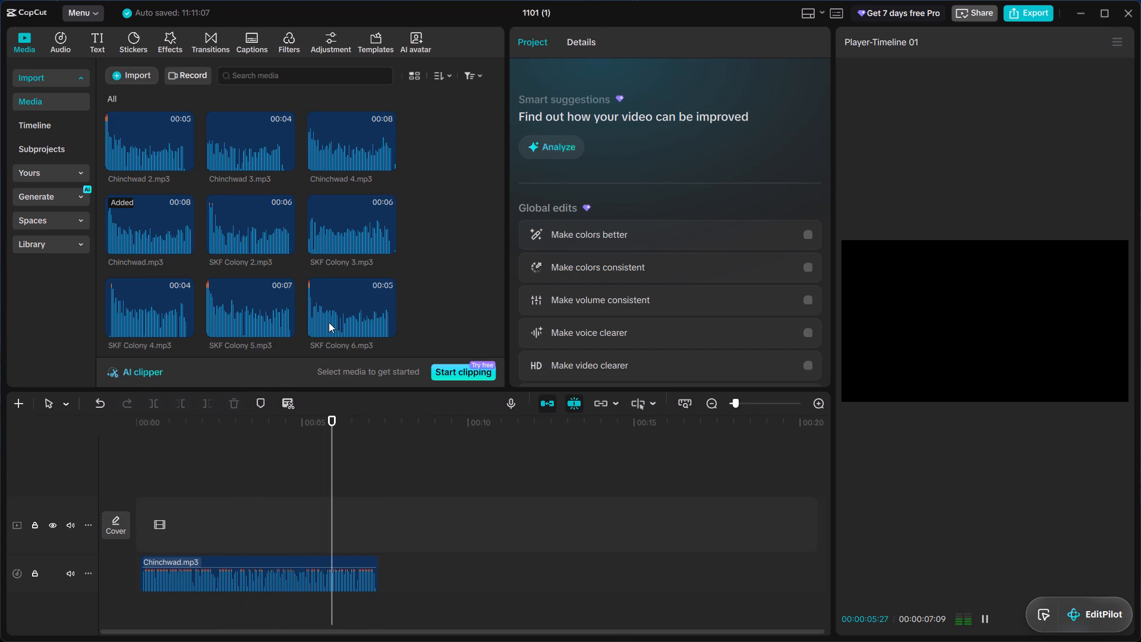
# Listen to SKF Colony 6.mp3 twice and to SKF Colony.mp3 for comparison.
pyautogui.click(345, 301)
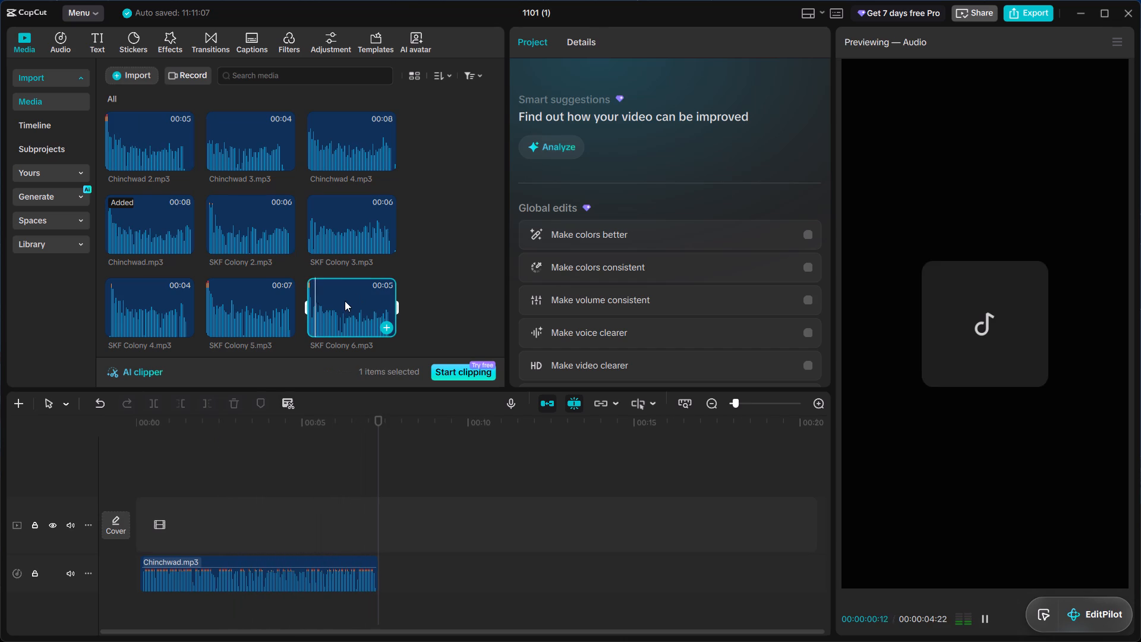
pyautogui.scroll(-2, 345, 301)
pyautogui.scroll(2, 345, 301)
pyautogui.press('space')
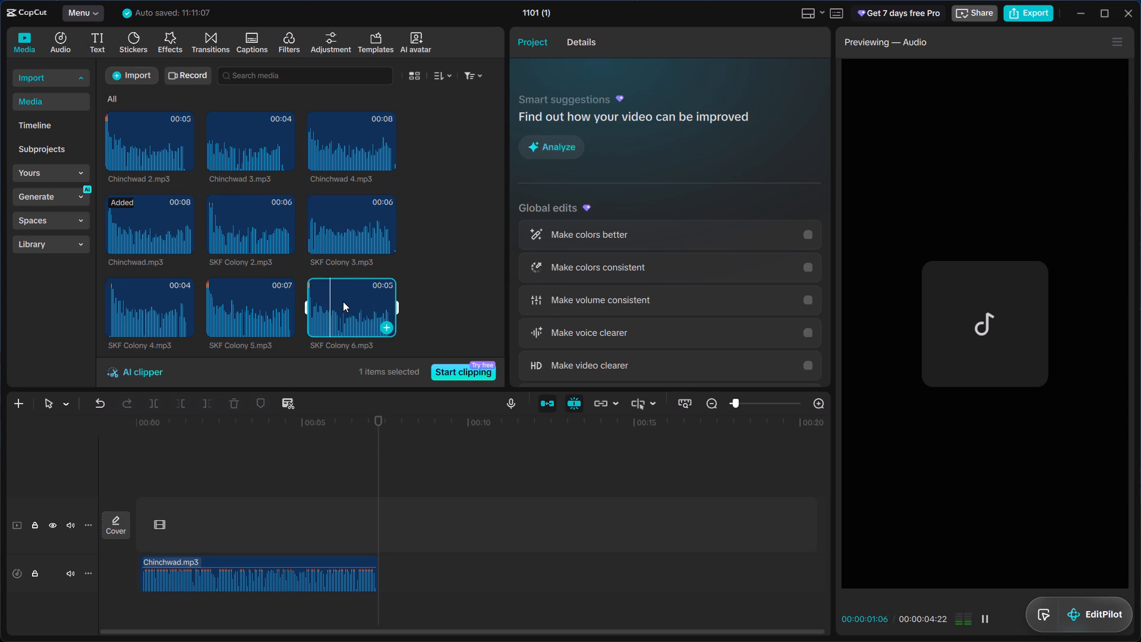
pyautogui.press('space')
pyautogui.scroll(-3, 326, 303)
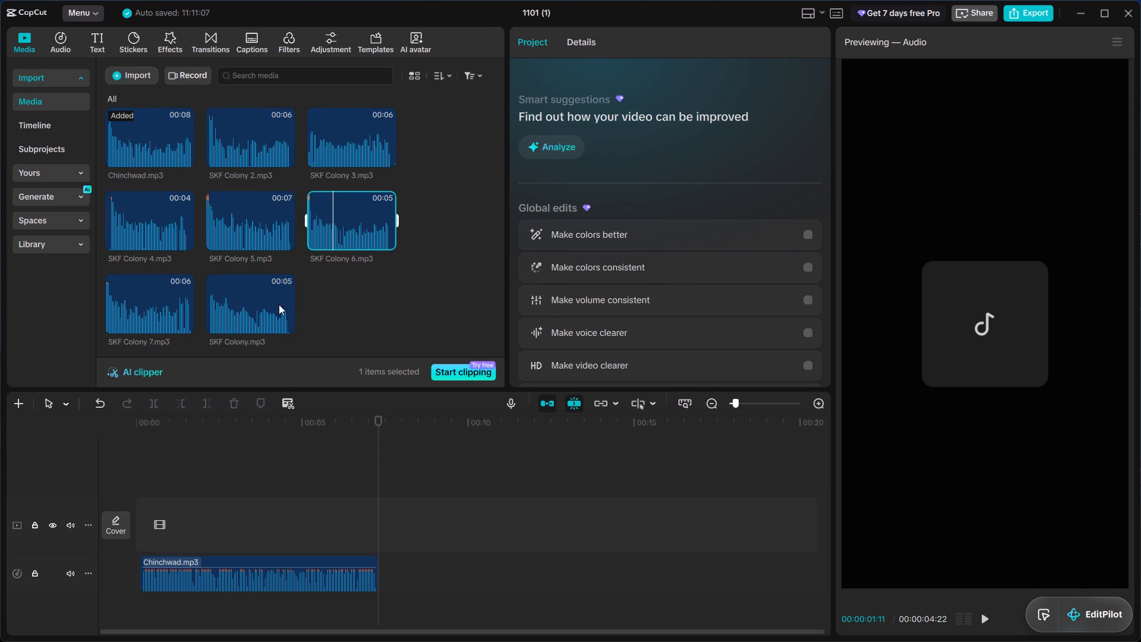
pyautogui.click(266, 298)
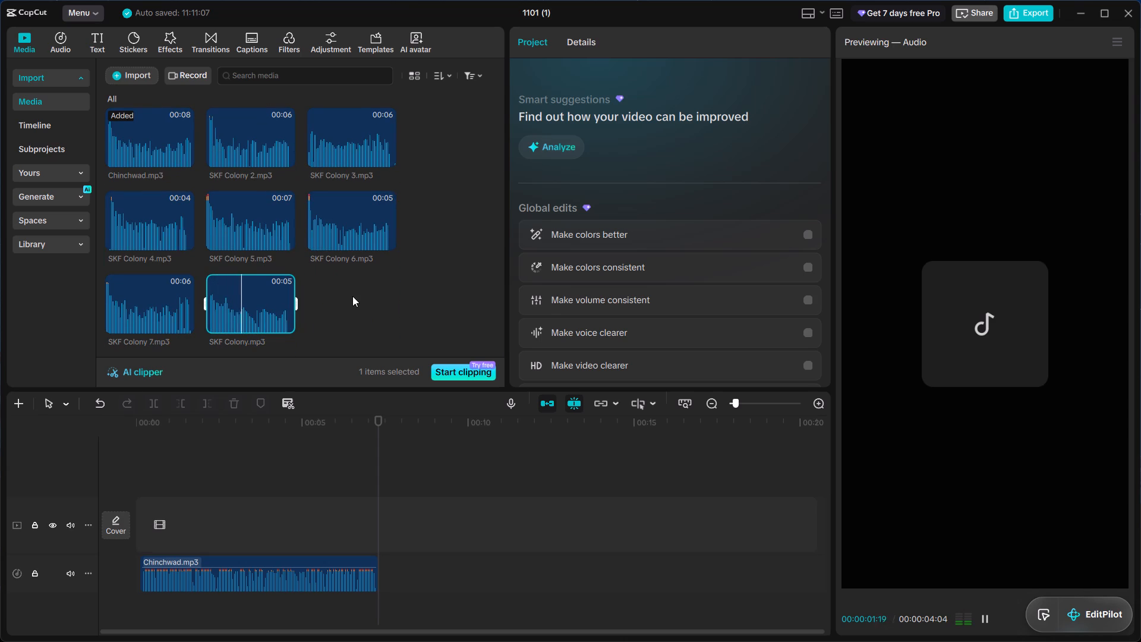
pyautogui.click(352, 296)
pyautogui.scroll(4, 352, 296)
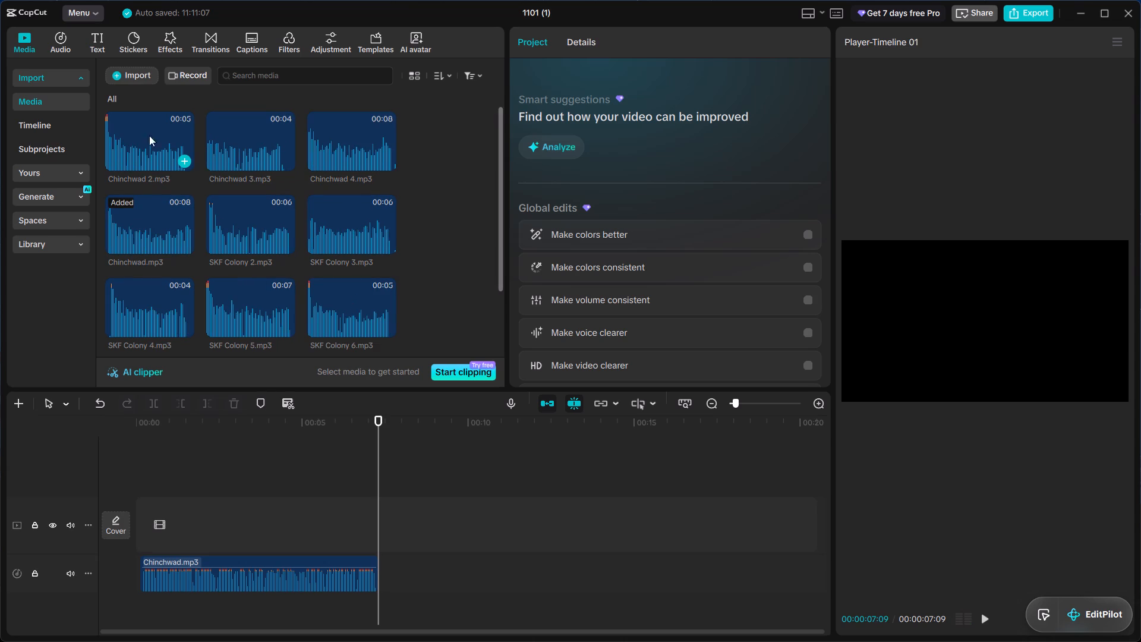
# Listen to the Chinchwad takes Chinchwad 2.mp3, Chinchwad 3.mp3 and Chinchwad 4.mp3 again.
pyautogui.click(139, 144)
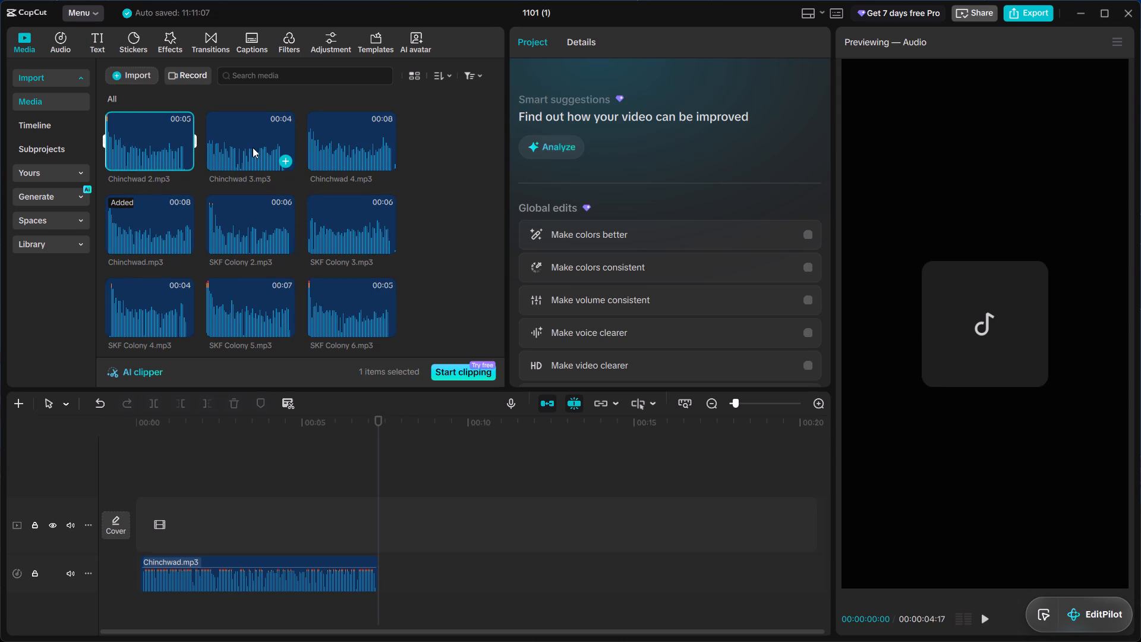
pyautogui.click(253, 147)
pyautogui.click(235, 125)
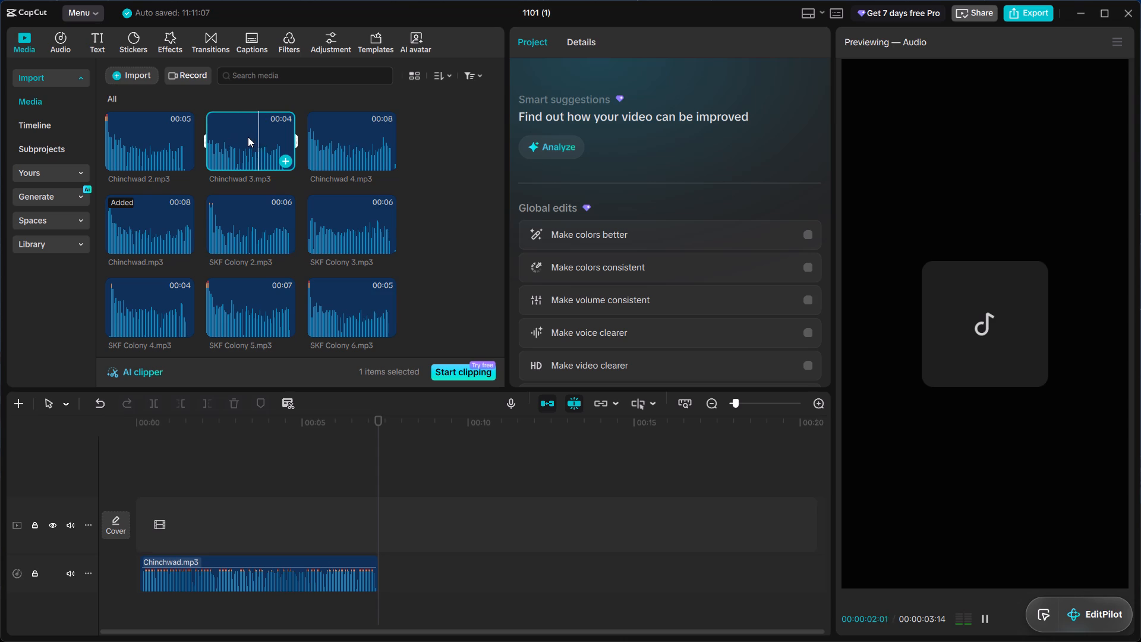
pyautogui.click(374, 138)
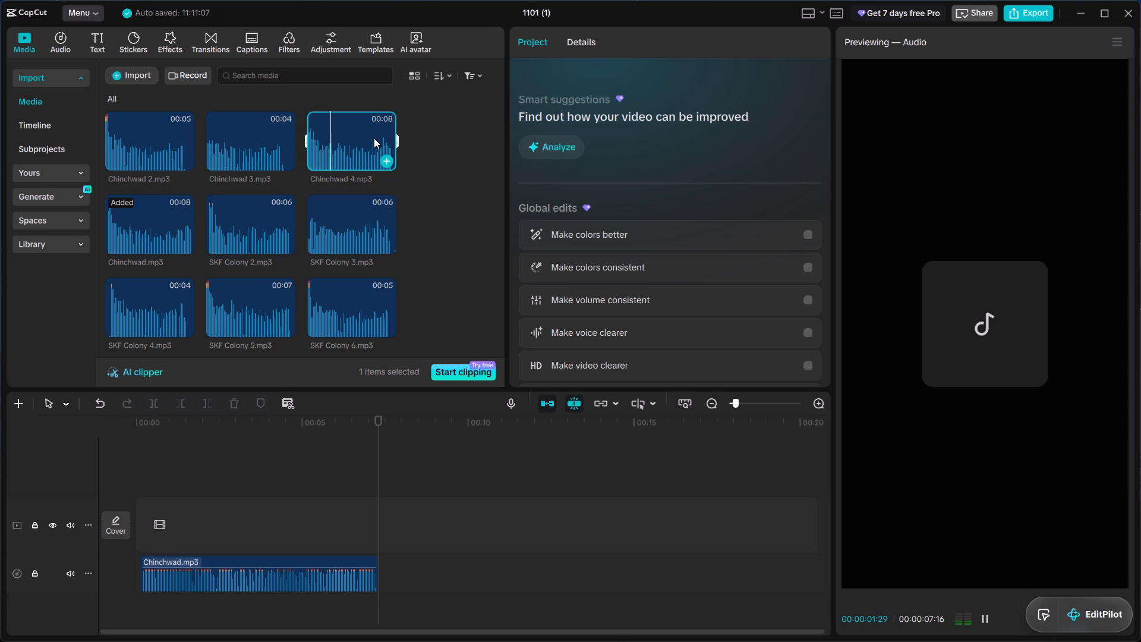
# Listen again to the SKF Colony takes 3, 6, 5 and 7 and SKF Colony.mp3.
pyautogui.click(354, 223)
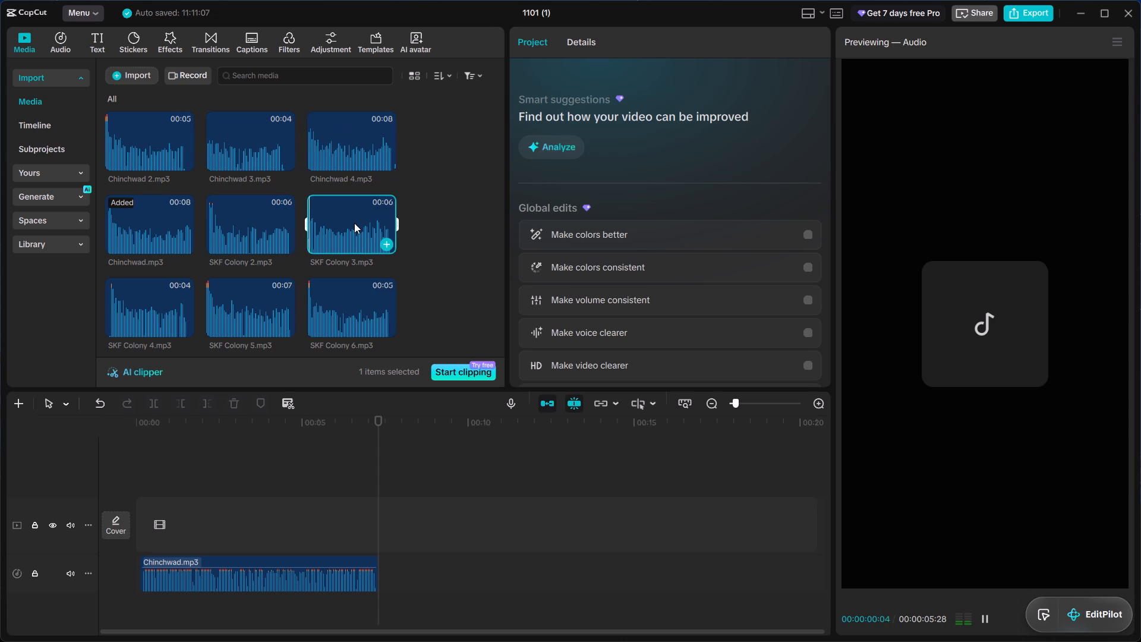
pyautogui.scroll(-3, 352, 296)
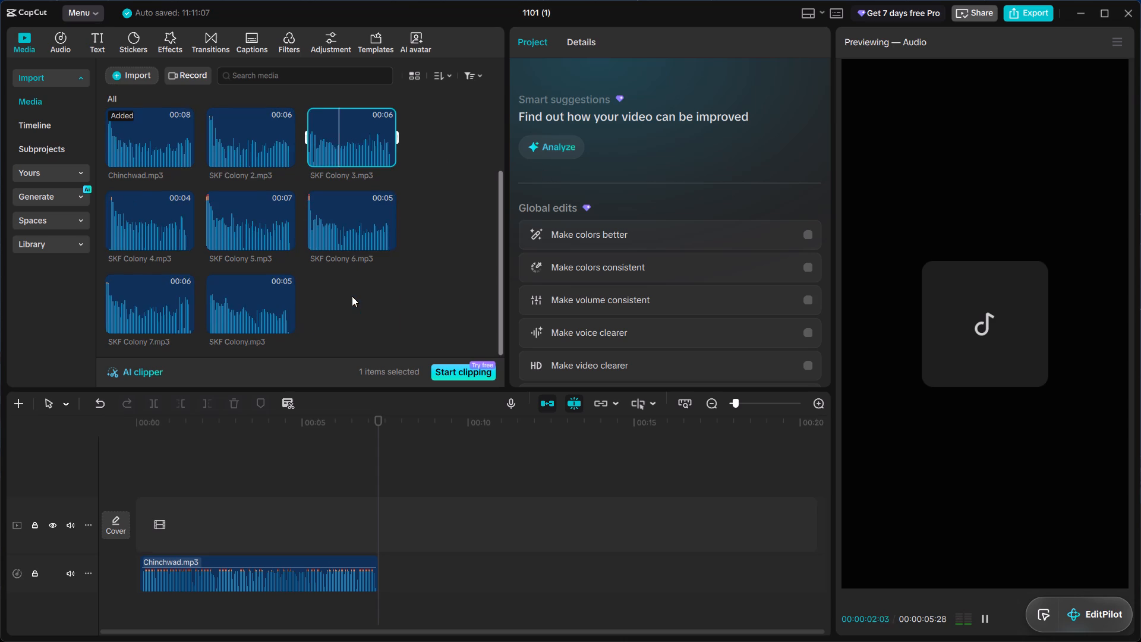
pyautogui.scroll(2, 352, 296)
pyautogui.scroll(-1, 352, 296)
pyautogui.click(349, 231)
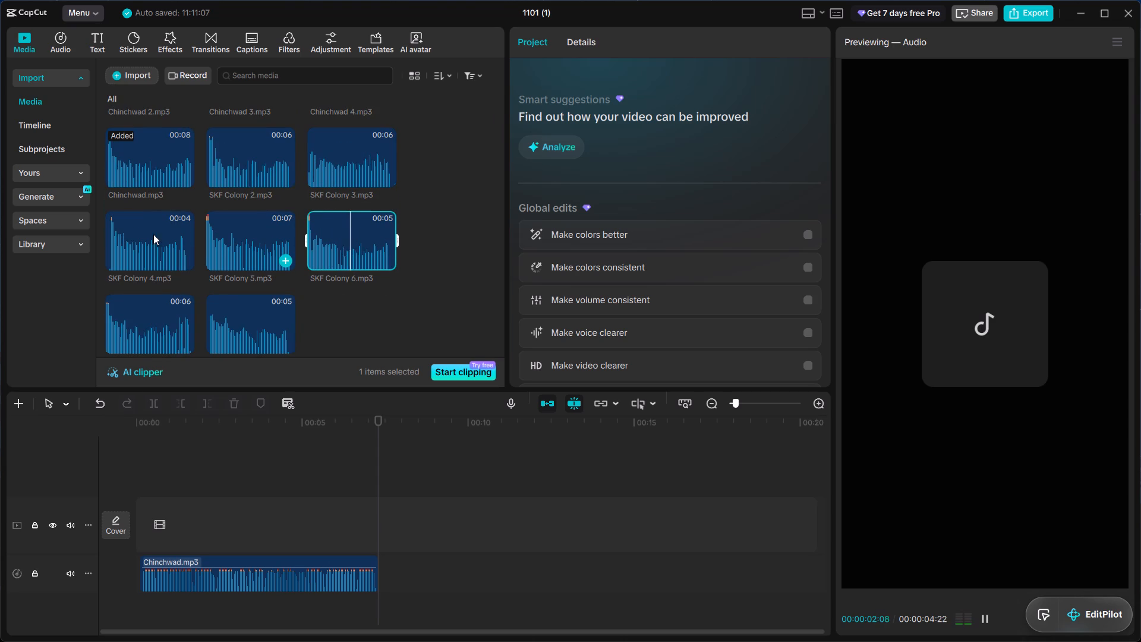
pyautogui.moveTo(130, 235); pyautogui.dragTo(135, 237, button='right')
pyautogui.click(417, 229)
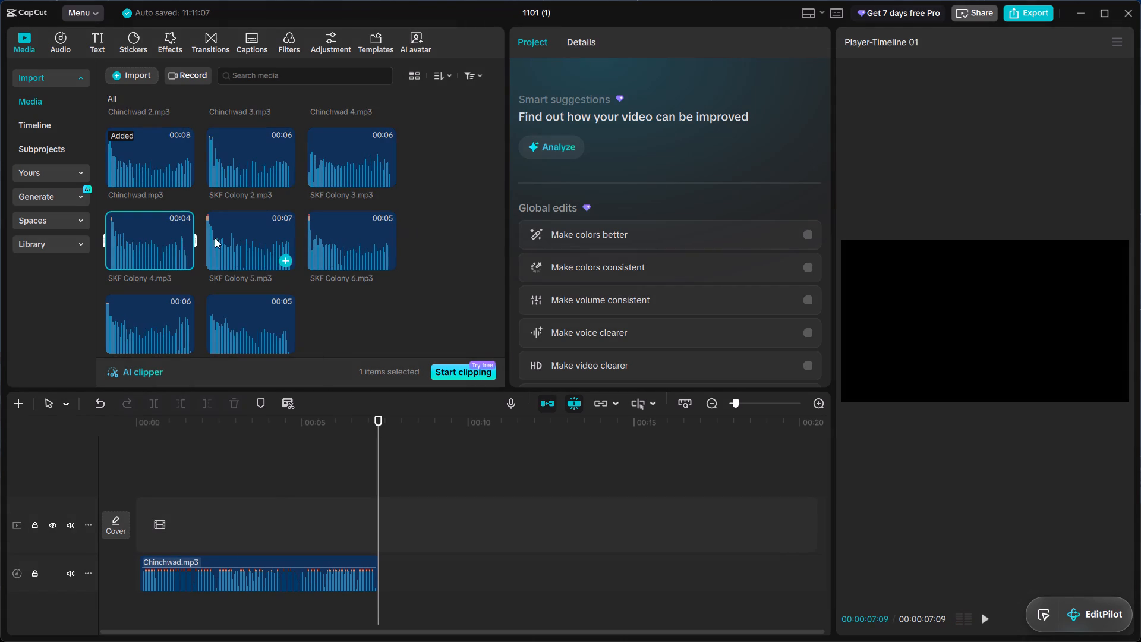
pyautogui.click(245, 235)
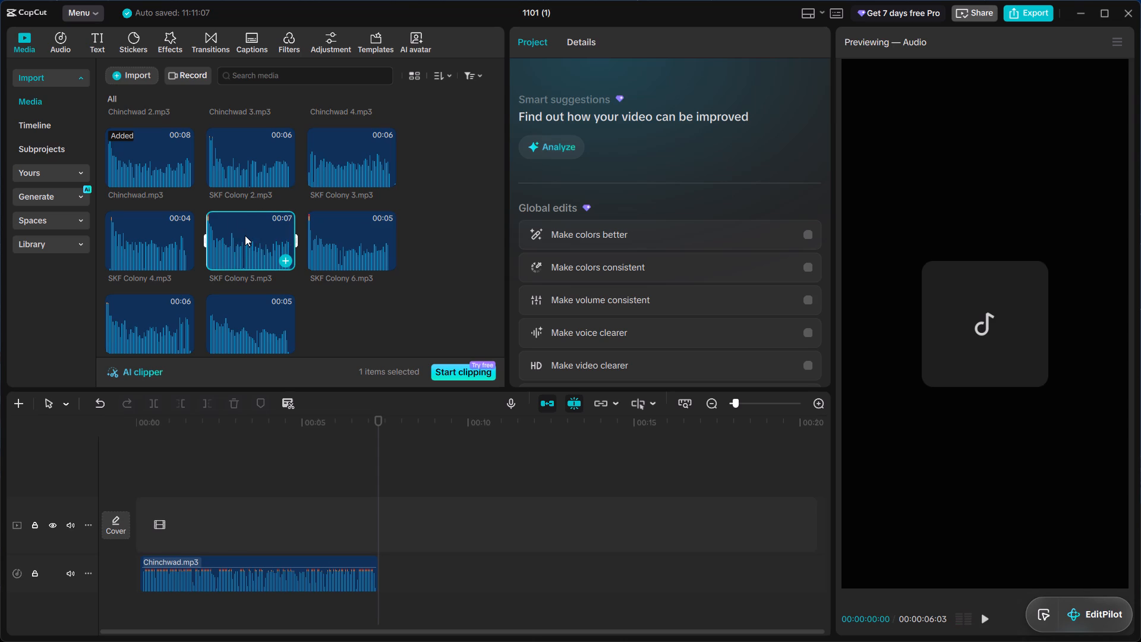
pyautogui.click(366, 230)
pyautogui.click(234, 314)
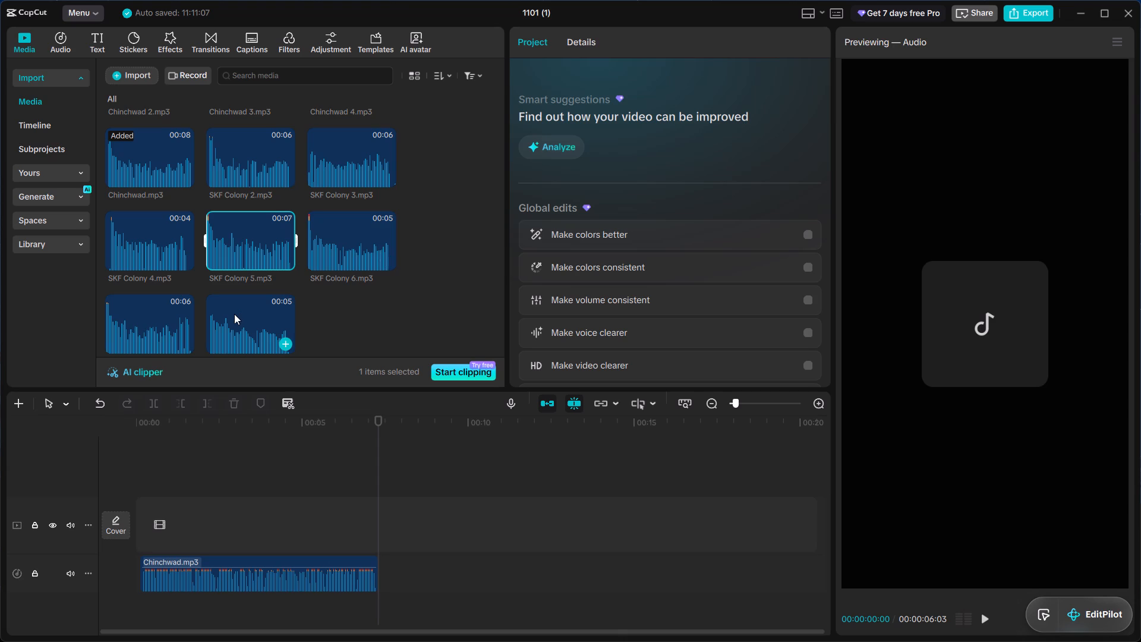
pyautogui.doubleClick(234, 314)
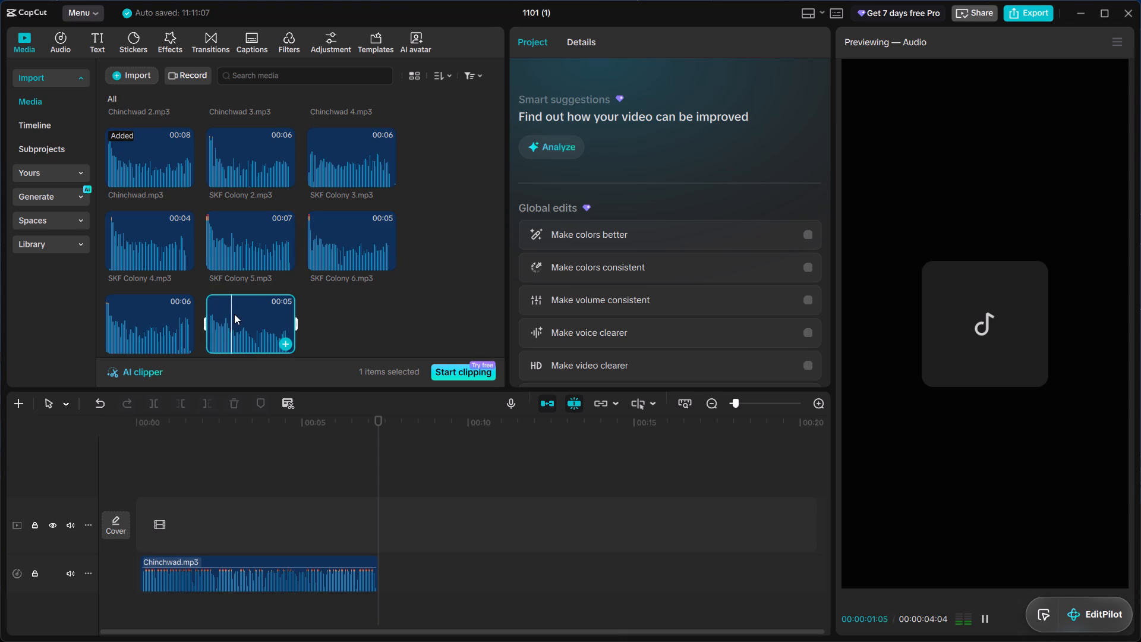
pyautogui.scroll(-1, 223, 319)
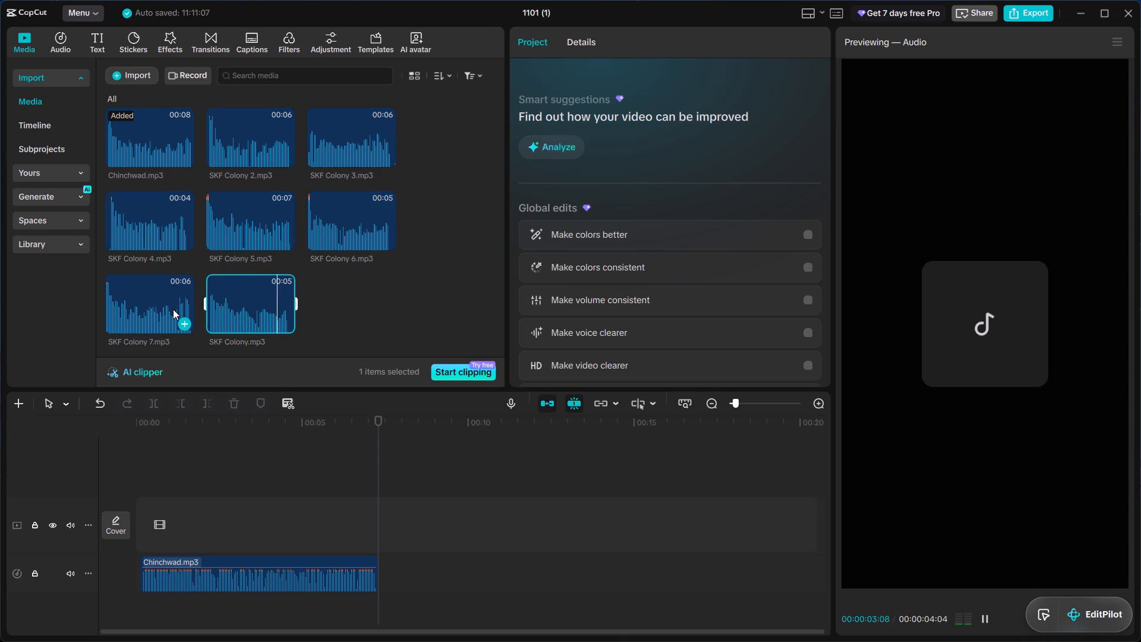
pyautogui.click(153, 304)
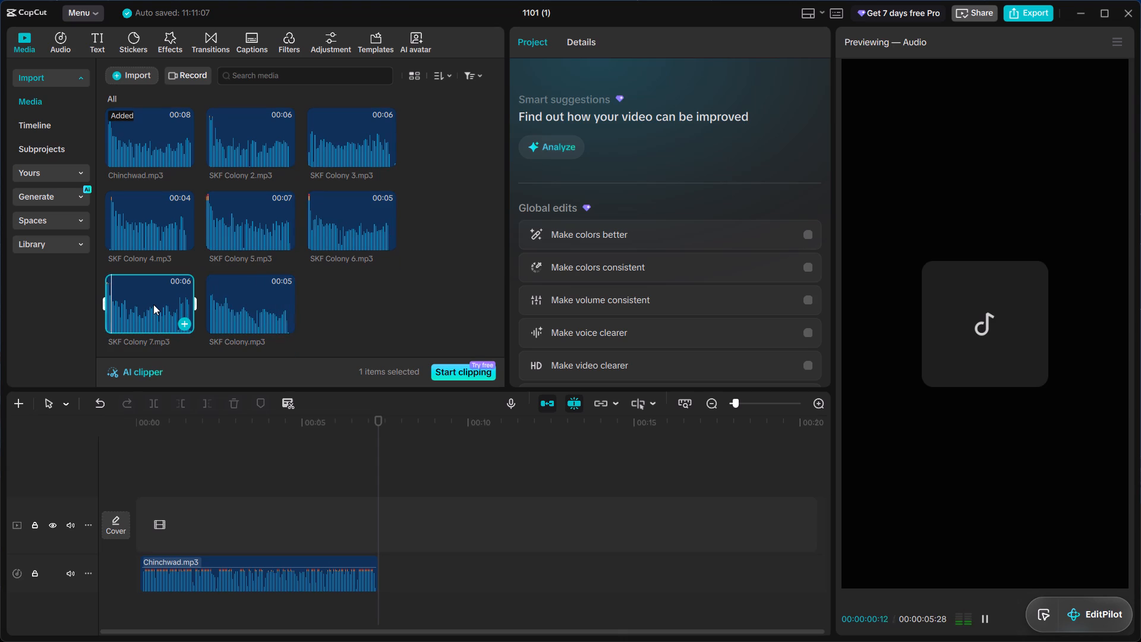
pyautogui.click(350, 224)
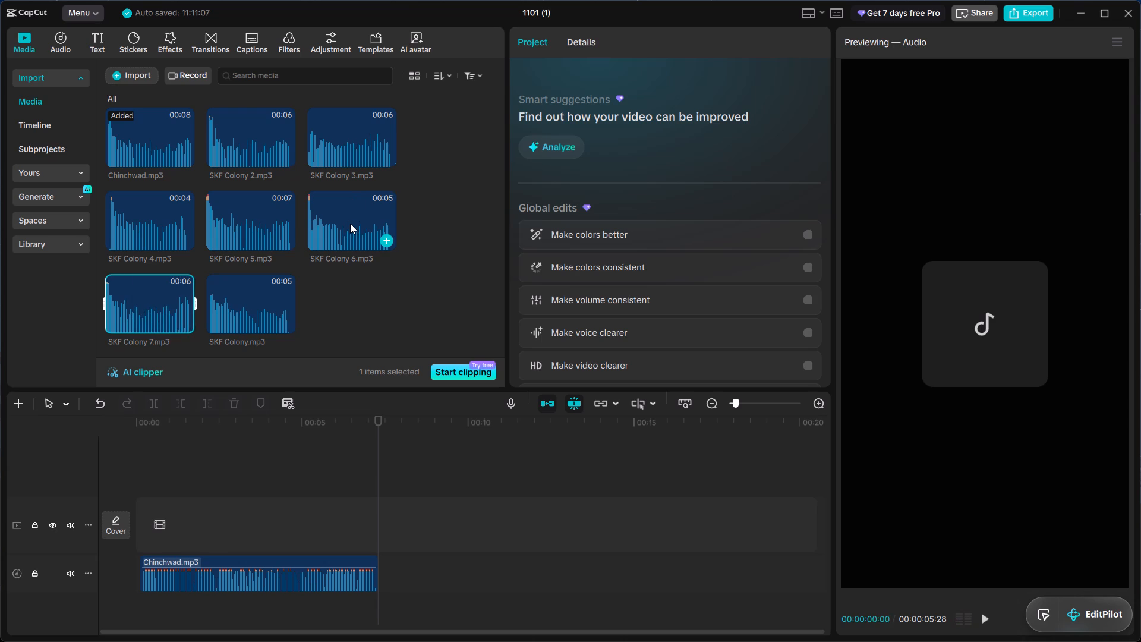
# Compare SKF Colony takes 2 to 6 and Chinchwad takes 2, 3 and 4 by listening again.
pyautogui.click(350, 224)
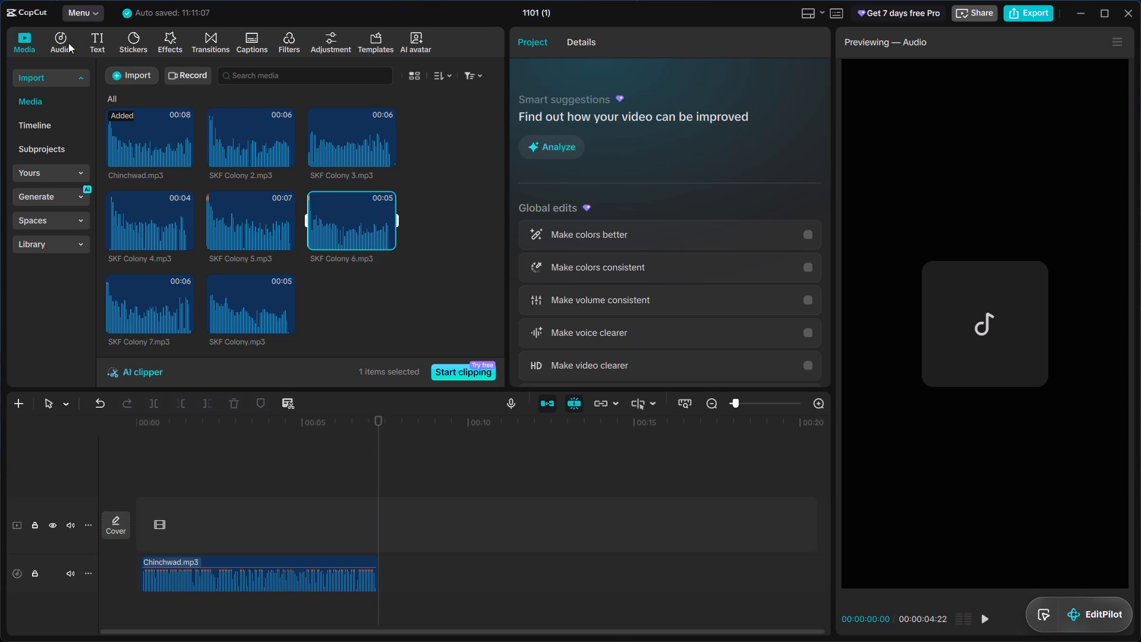
pyautogui.scroll(7, 157, 185)
pyautogui.click(151, 136)
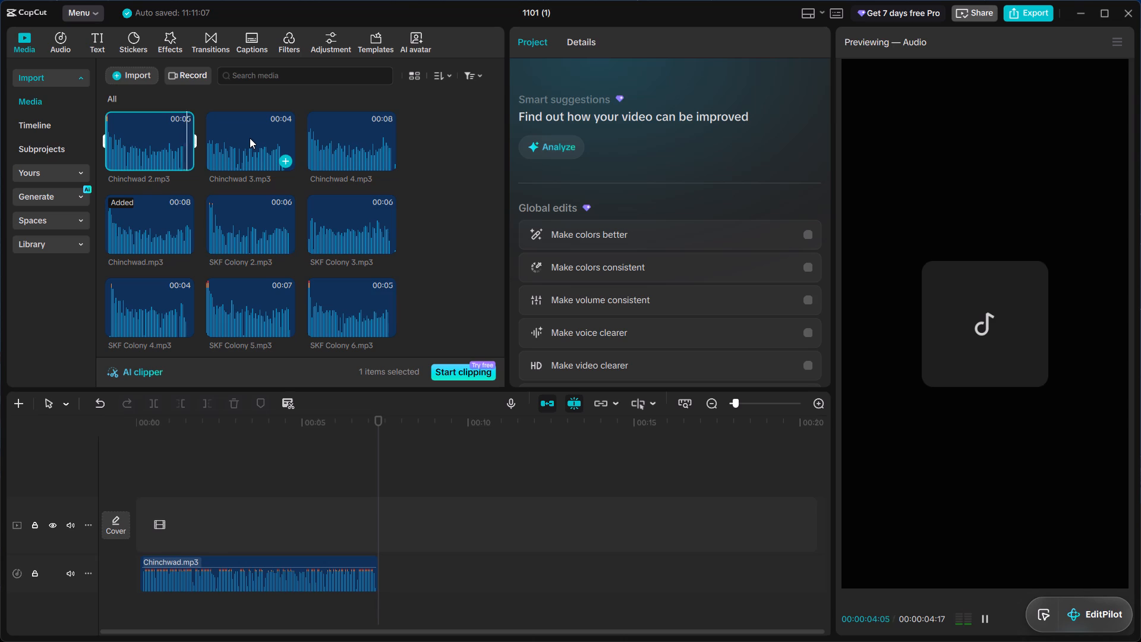
pyautogui.click(248, 232)
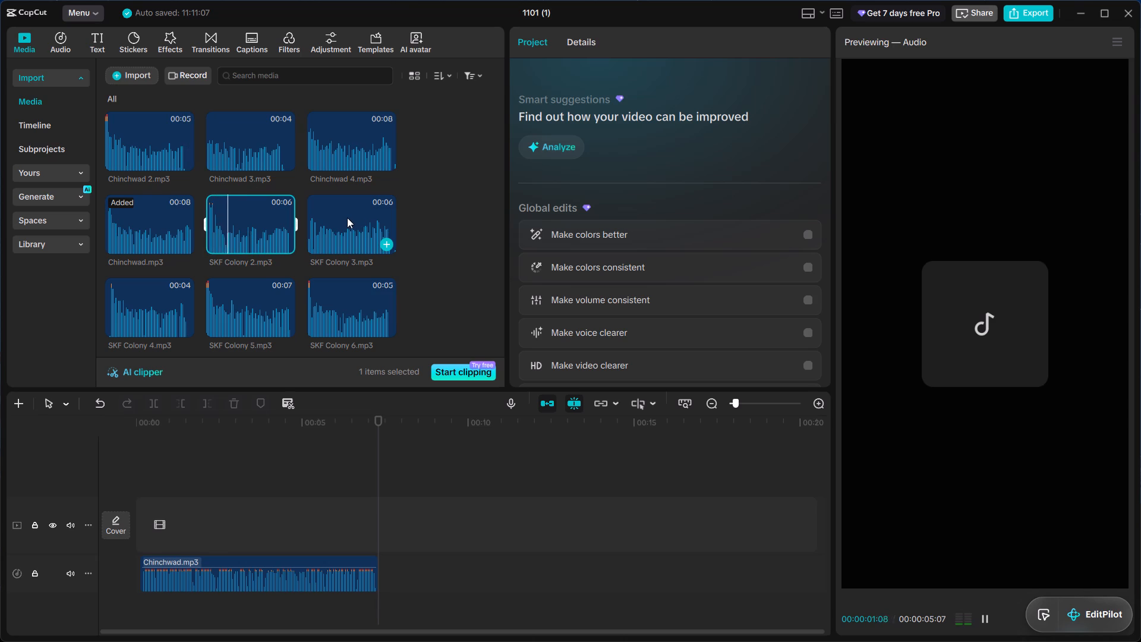
pyautogui.click(357, 222)
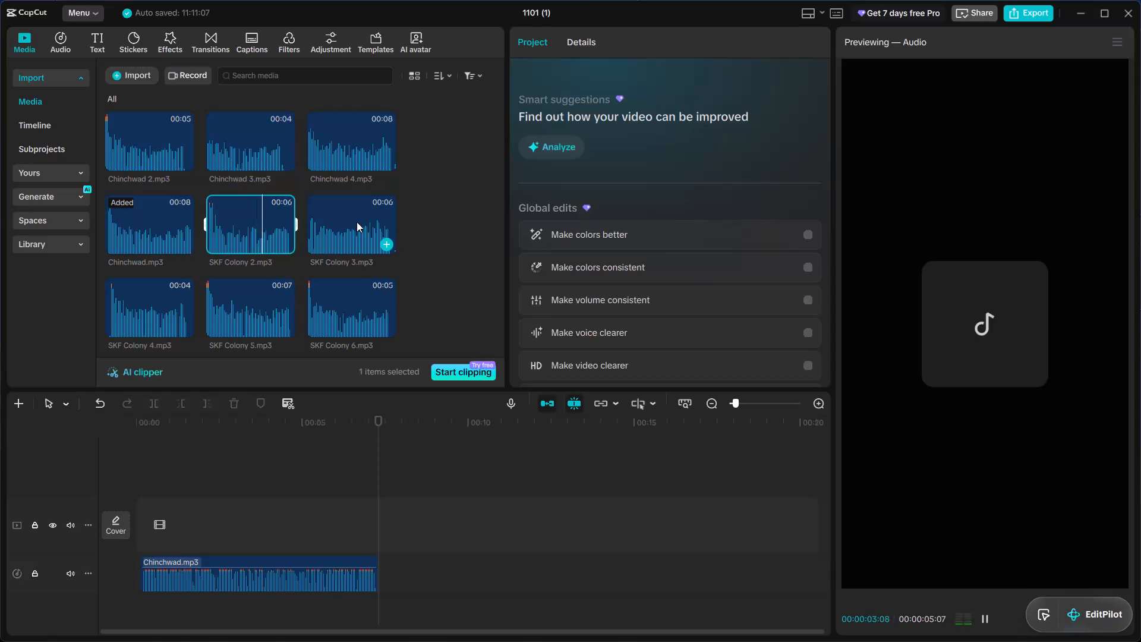
pyautogui.scroll(-1, 357, 222)
pyautogui.click(171, 240)
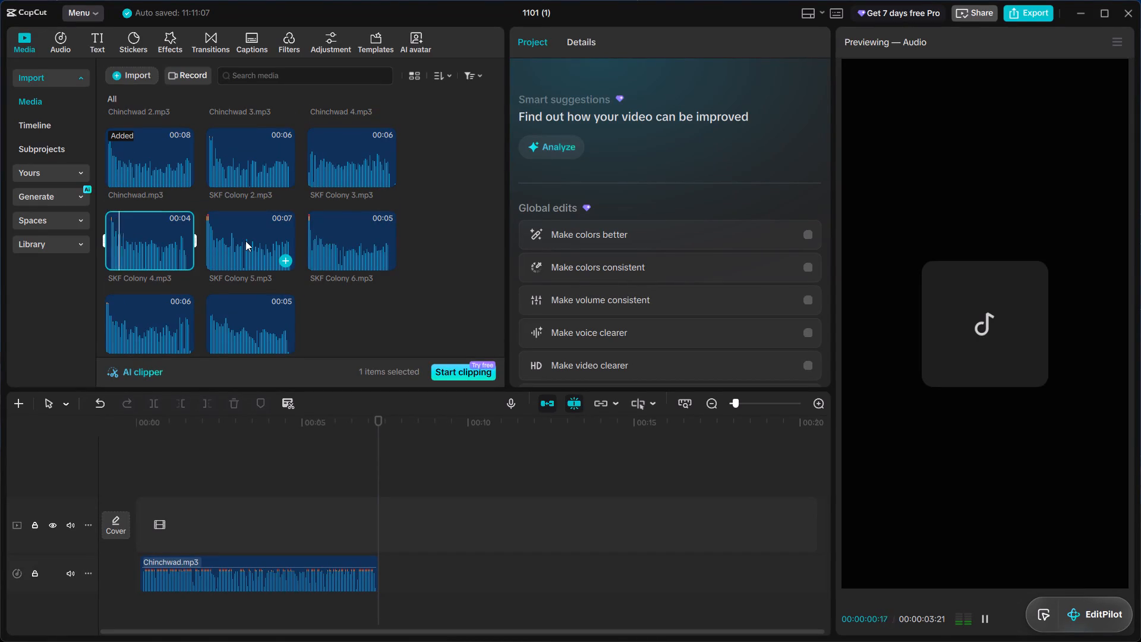
pyautogui.click(245, 241)
pyautogui.scroll(5, 298, 243)
pyautogui.click(264, 136)
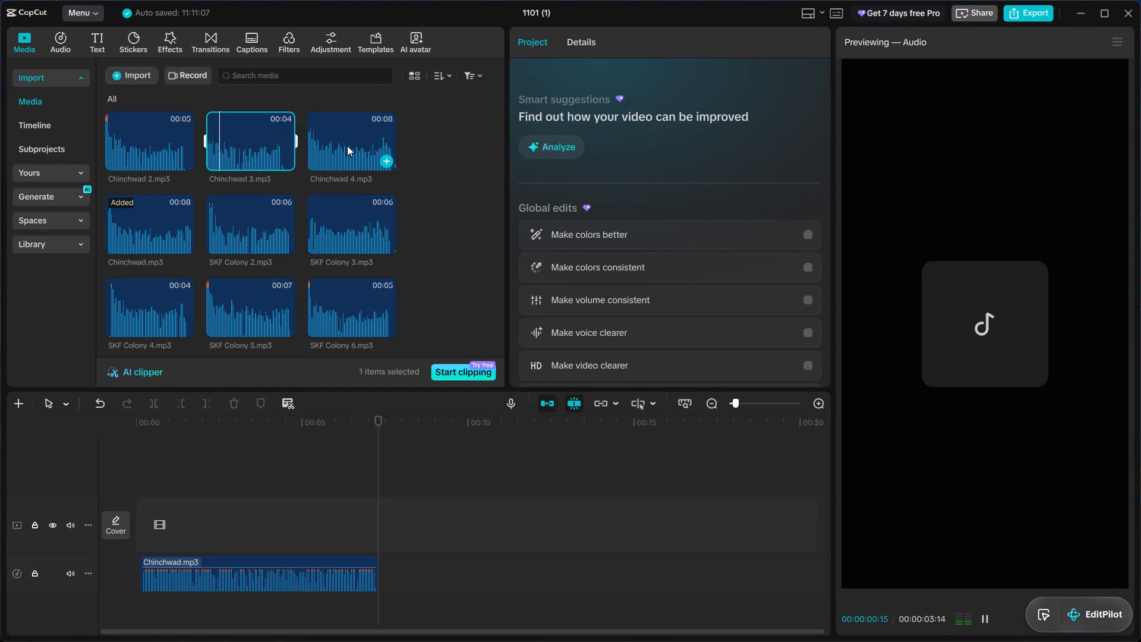
pyautogui.click(348, 140)
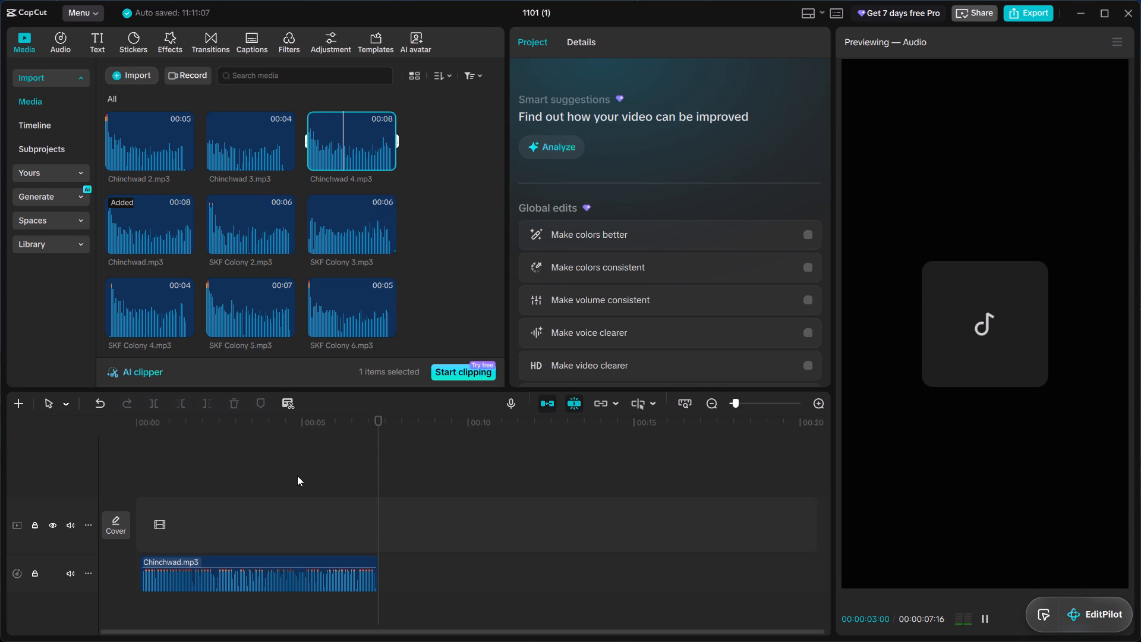
# Replay the Chinchwad.mp3 clip on the timeline and compare it with Chinchwad 2, Chinchwad 3, SKF Colony 2 and SKF Colony 3.
pyautogui.click(180, 500)
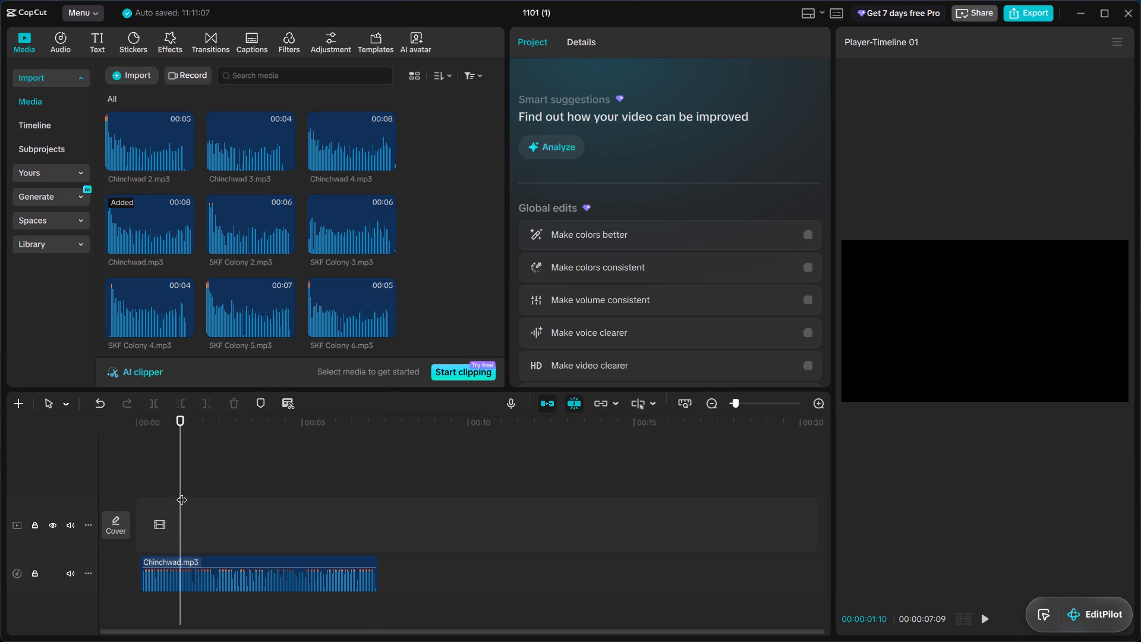
pyautogui.press('space')
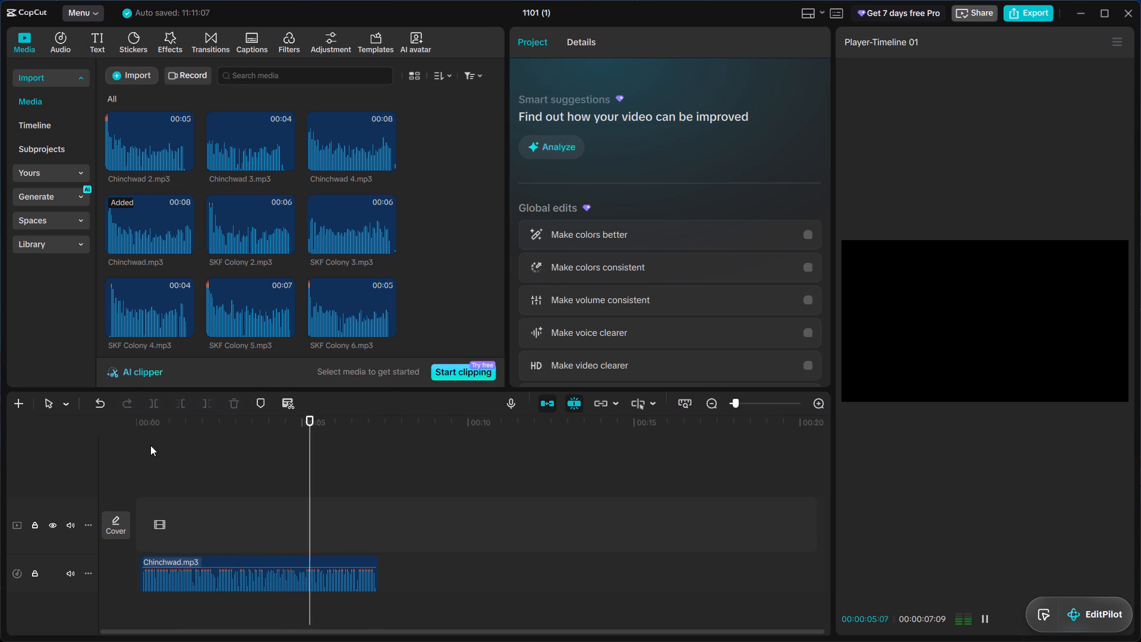
pyautogui.click(153, 141)
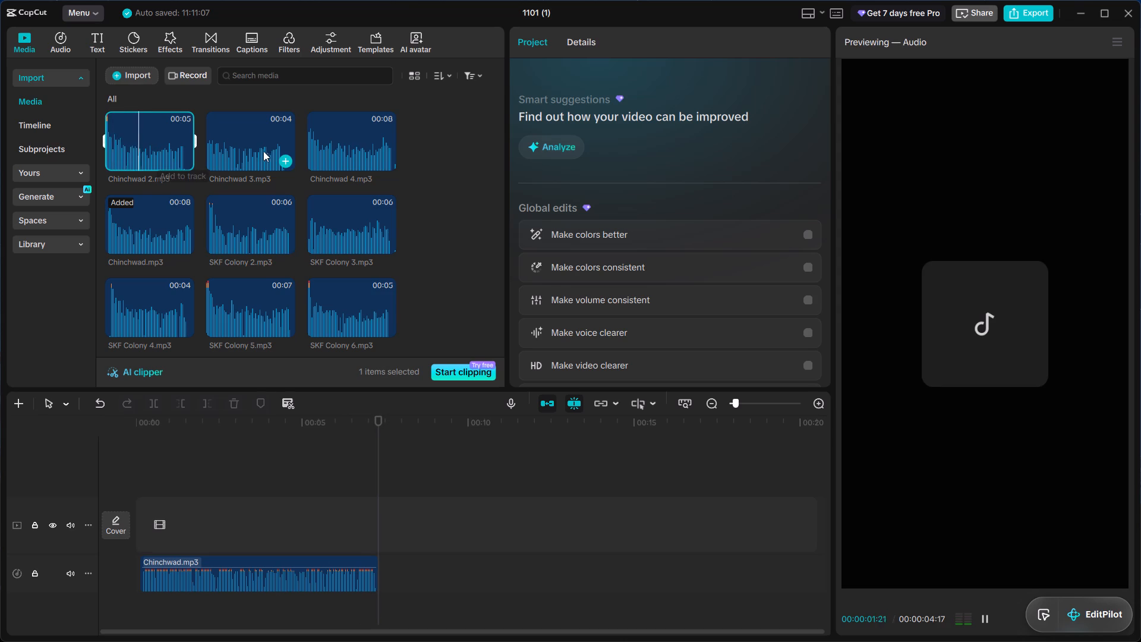
pyautogui.click(264, 149)
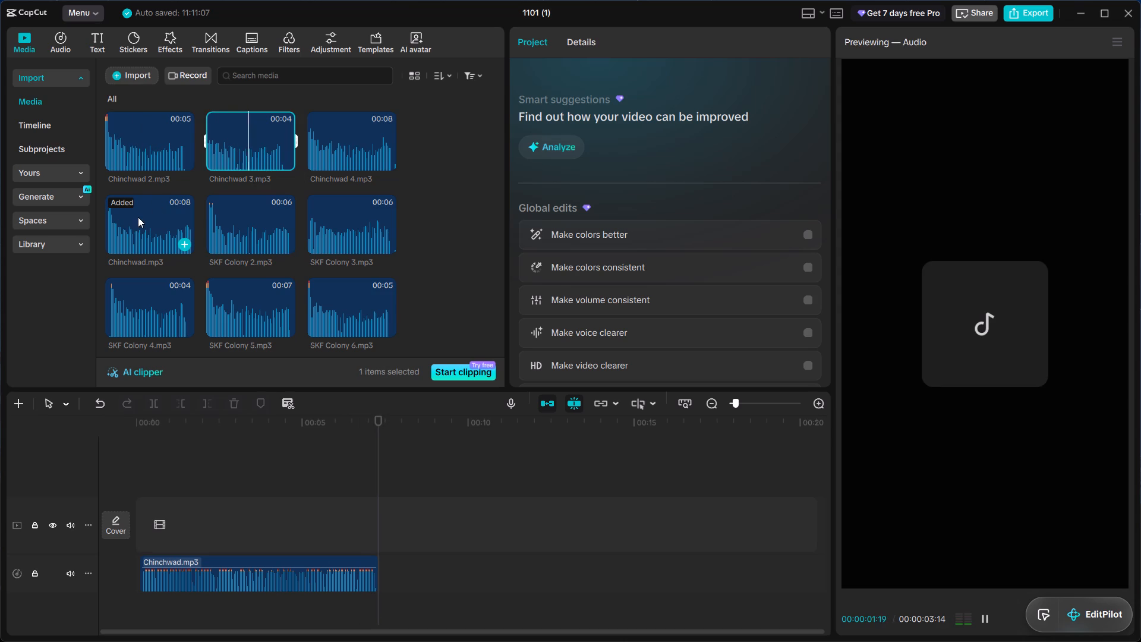
pyautogui.click(138, 217)
pyautogui.click(238, 216)
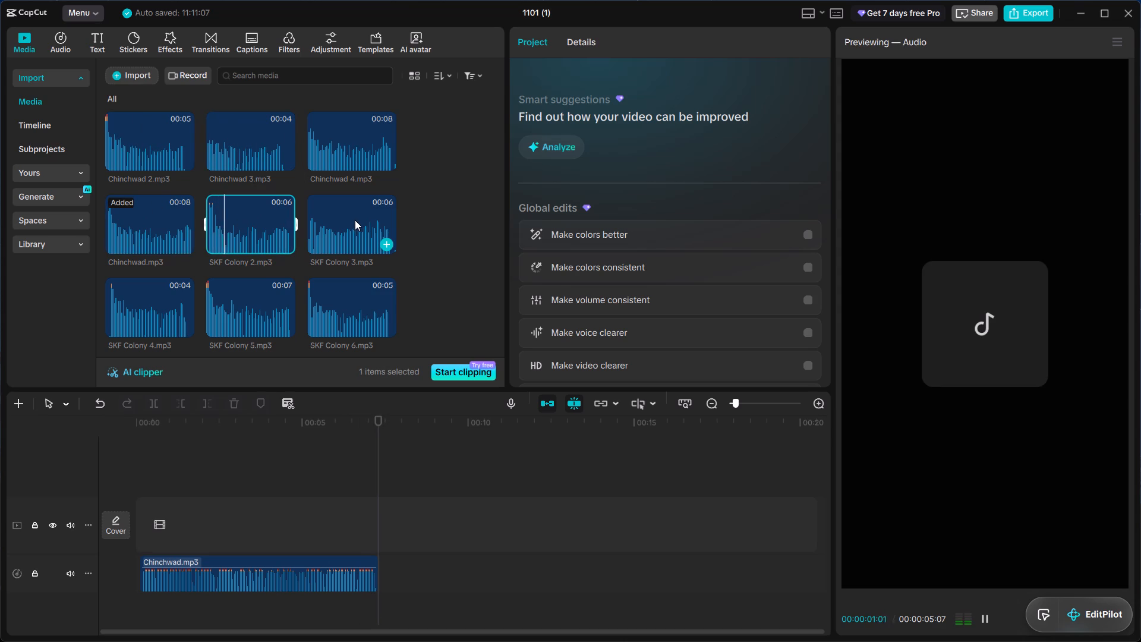
pyautogui.click(354, 220)
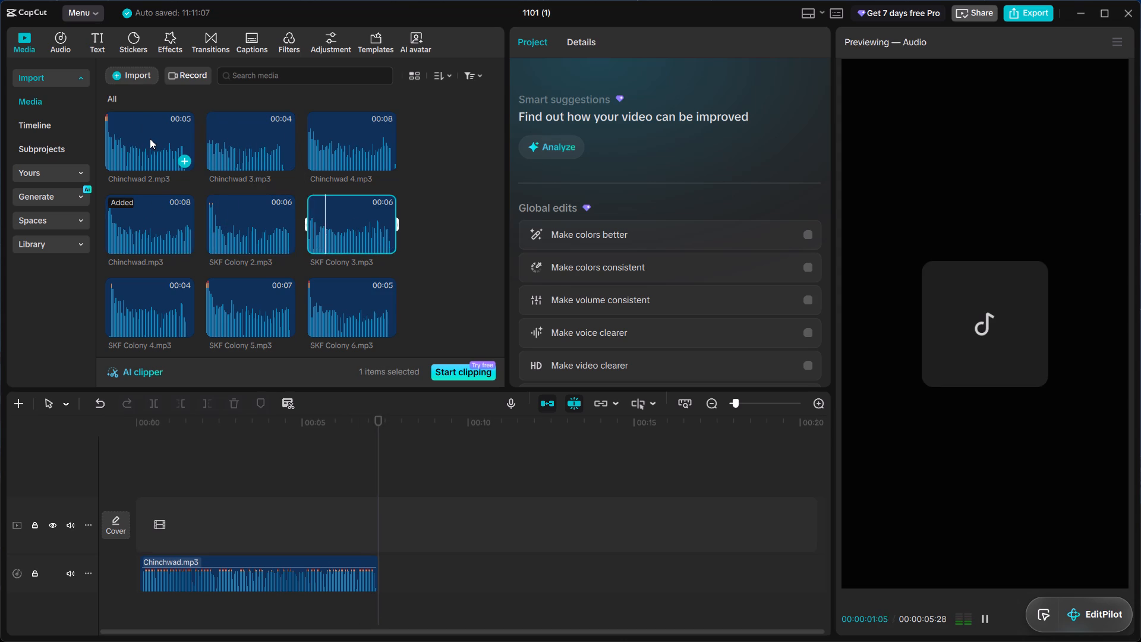
# Add Chinchwad 2.mp3 to the timeline directly after Chinchwad.mp3 and raise its volume to 20 dB.
pyautogui.click(150, 139)
pyautogui.click(186, 163)
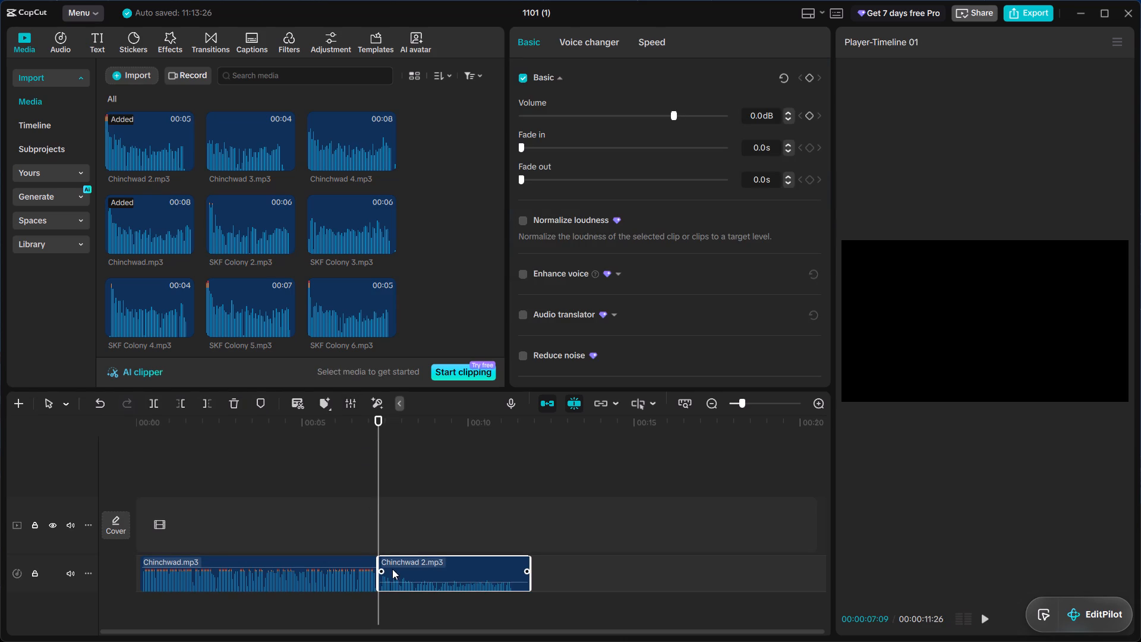
pyautogui.moveTo(398, 583); pyautogui.dragTo(396, 551)
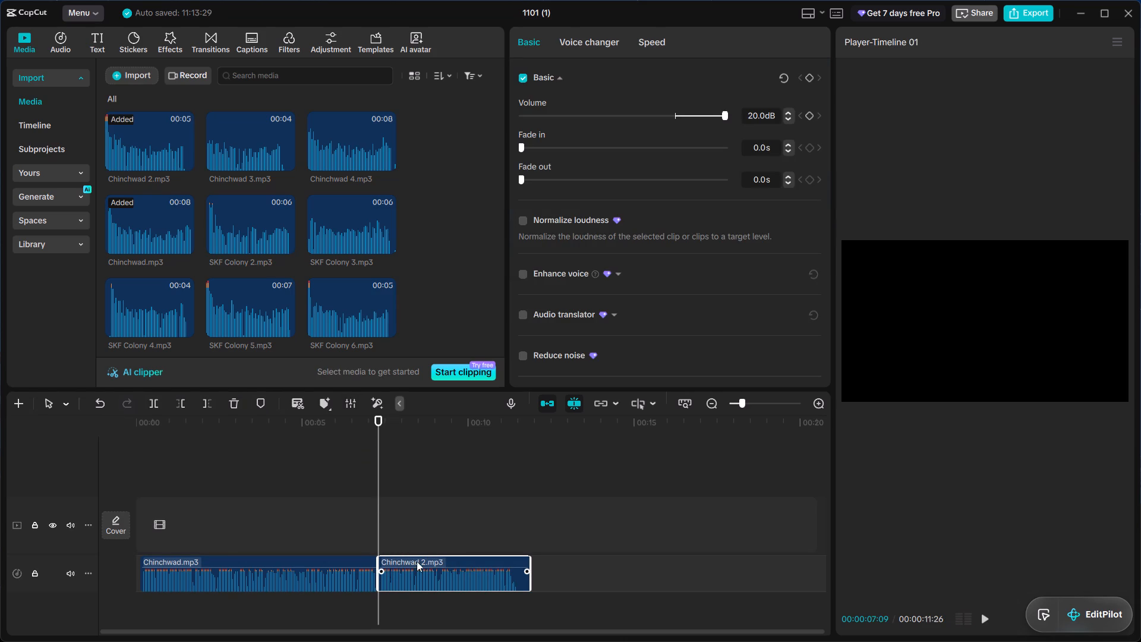
# Play back the two clips, shift Chinchwad.mp3 to the start of the timeline and move Chinchwad 2.mp3 up against it.
pyautogui.press('space')
pyautogui.hscroll(-3, 431, 552)
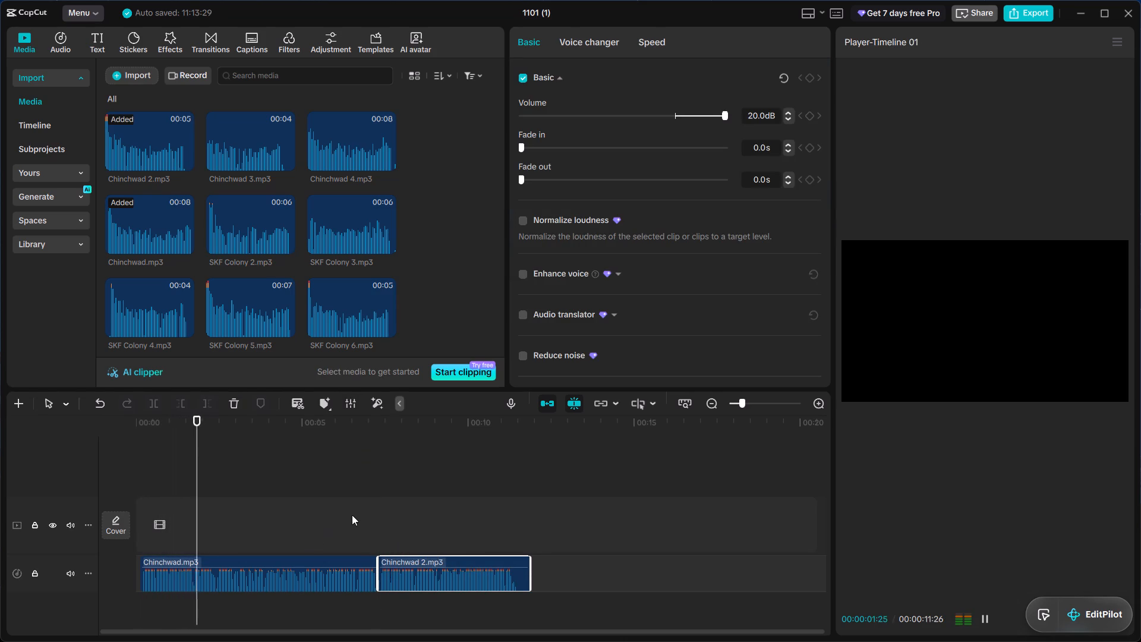
pyautogui.click(352, 515)
pyautogui.rightClick(352, 515)
pyautogui.click(305, 524)
pyautogui.moveTo(234, 564); pyautogui.dragTo(231, 564)
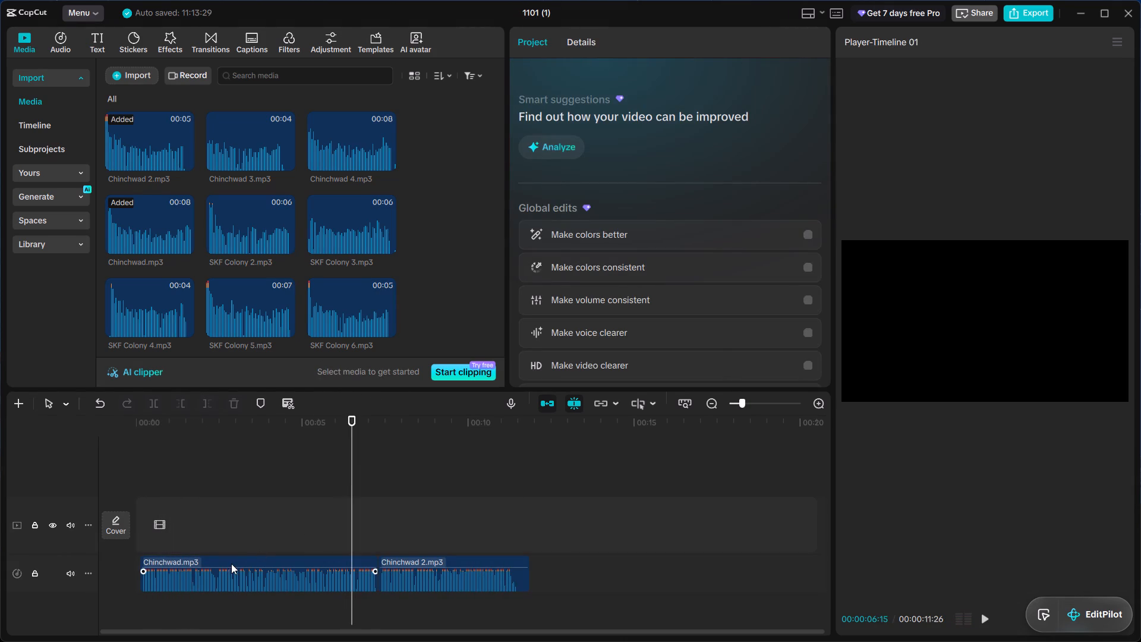
pyautogui.moveTo(231, 564); pyautogui.dragTo(209, 559)
pyautogui.moveTo(418, 562); pyautogui.dragTo(412, 563)
# Play through the Chinchwad 2.mp3 clip and trim its silent tail so it ends at about 00:00:11:11.
pyautogui.click(349, 514)
pyautogui.press('space')
pyautogui.hscroll(-1, 349, 514)
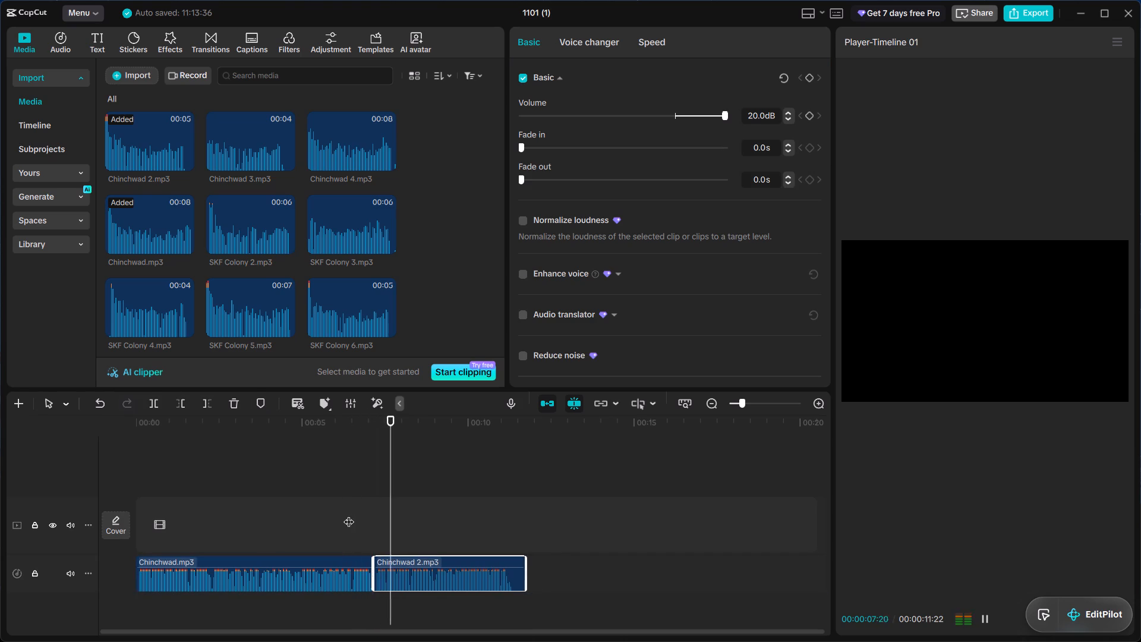
pyautogui.hscroll(-1, 349, 514)
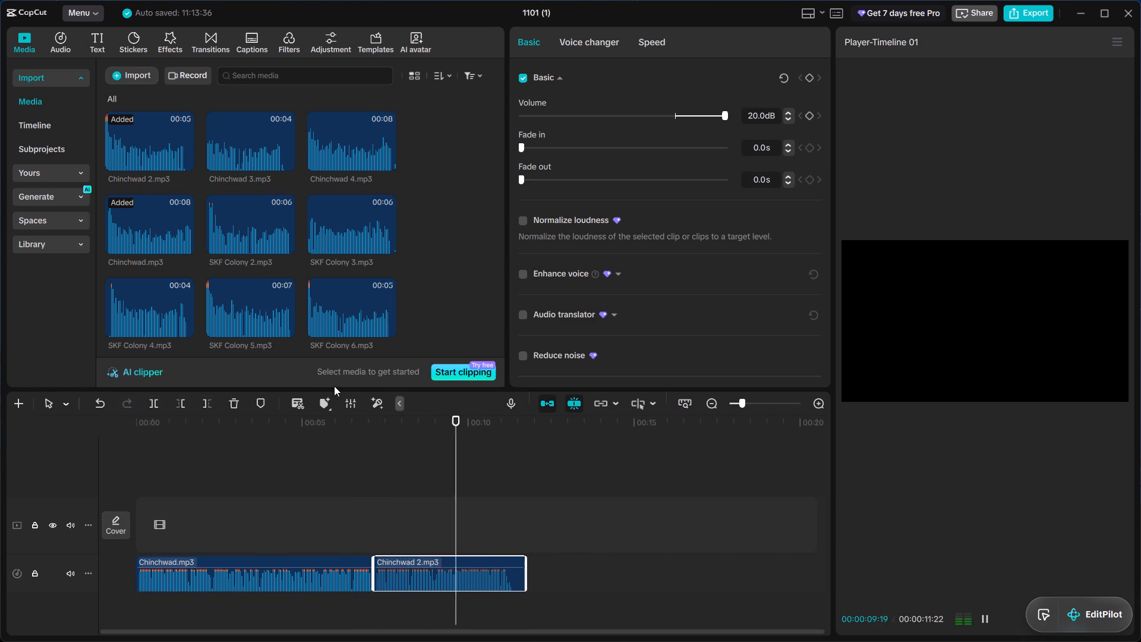
pyautogui.press('space')
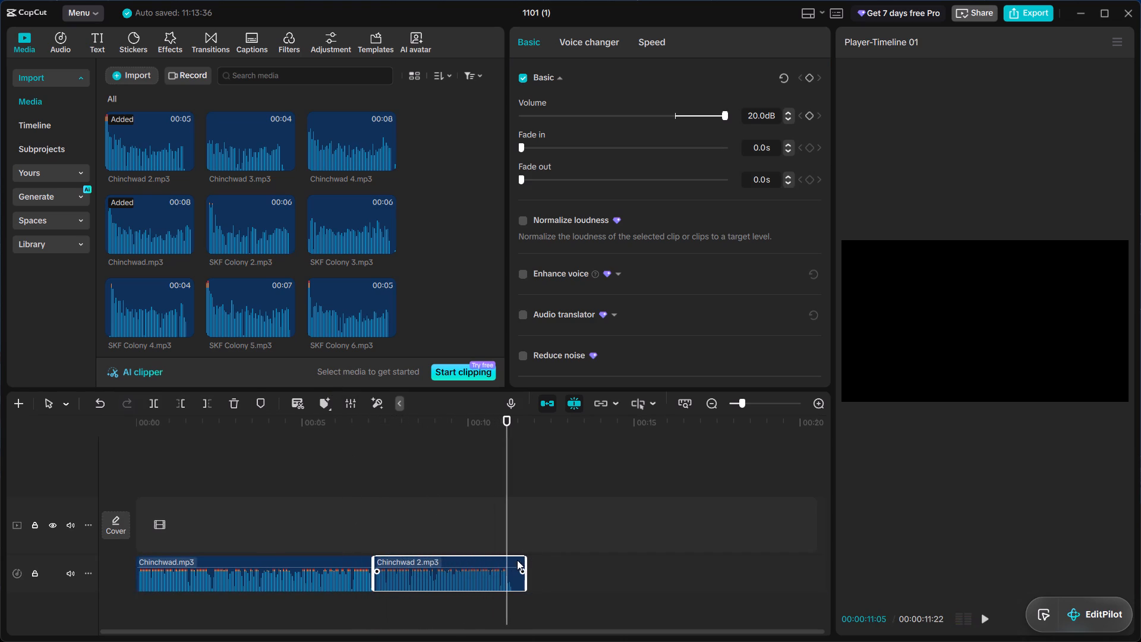
pyautogui.moveTo(524, 559); pyautogui.dragTo(512, 555)
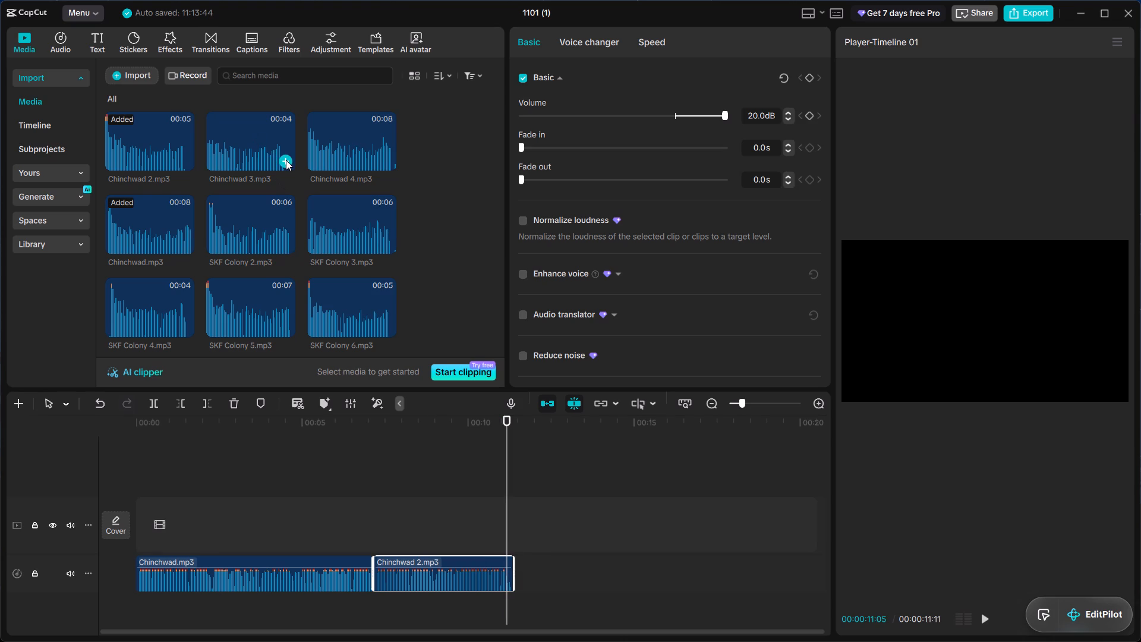
# Add Chinchwad 3.mp3 on the same audio track directly after Chinchwad 2.mp3 and raise its volume to 20 dB.
pyautogui.click(286, 160)
pyautogui.moveTo(533, 590); pyautogui.dragTo(537, 564)
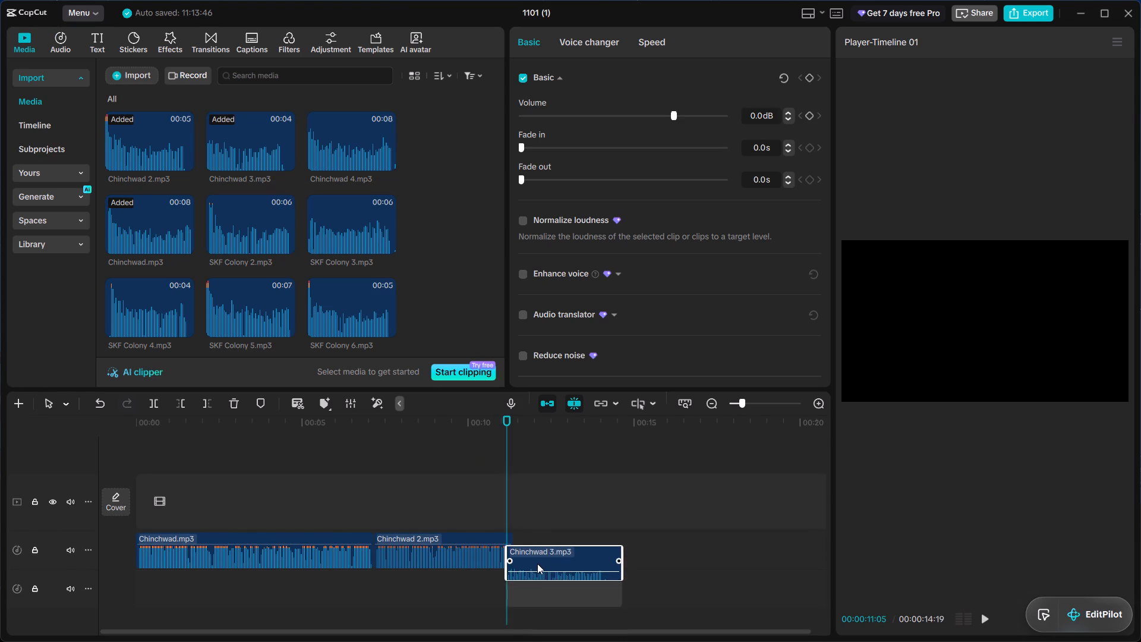
pyautogui.moveTo(537, 564); pyautogui.dragTo(538, 553)
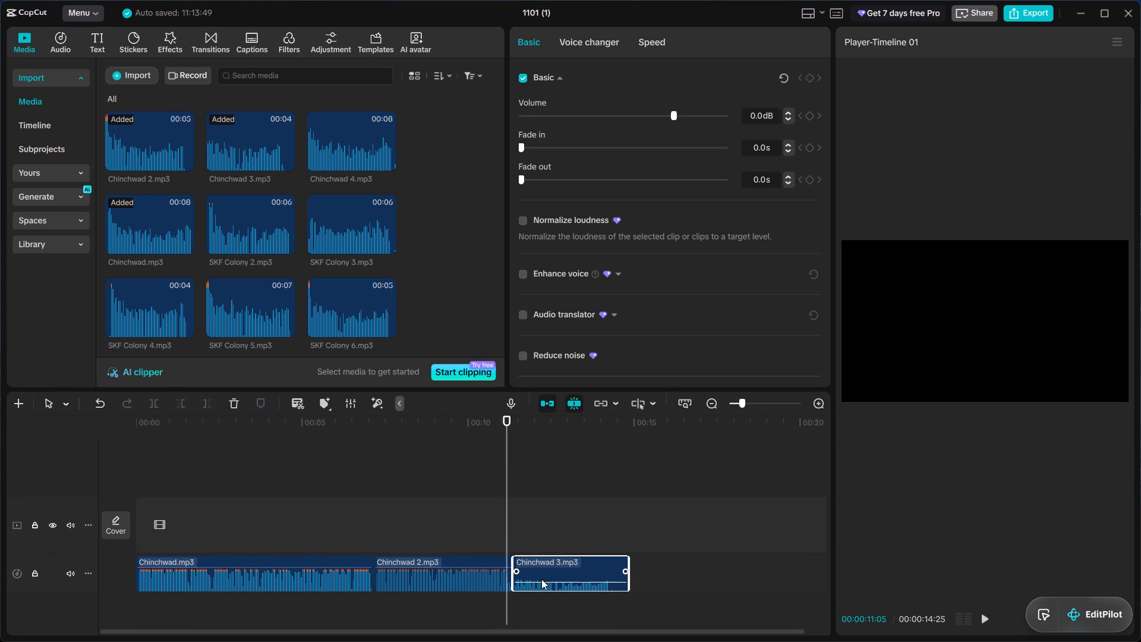
pyautogui.moveTo(540, 581); pyautogui.dragTo(539, 559)
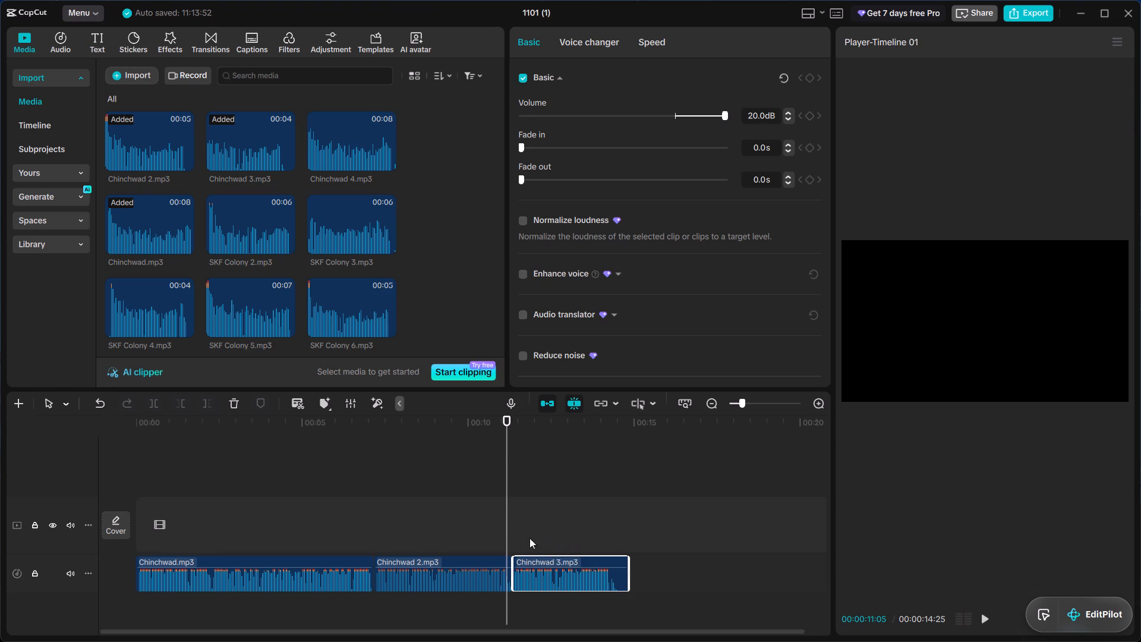
# Play through the Chinchwad 3.mp3 clip and add SKF Colony 2.mp3 to the timeline after it.
pyautogui.press('space')
pyautogui.hscroll(-6, 515, 521)
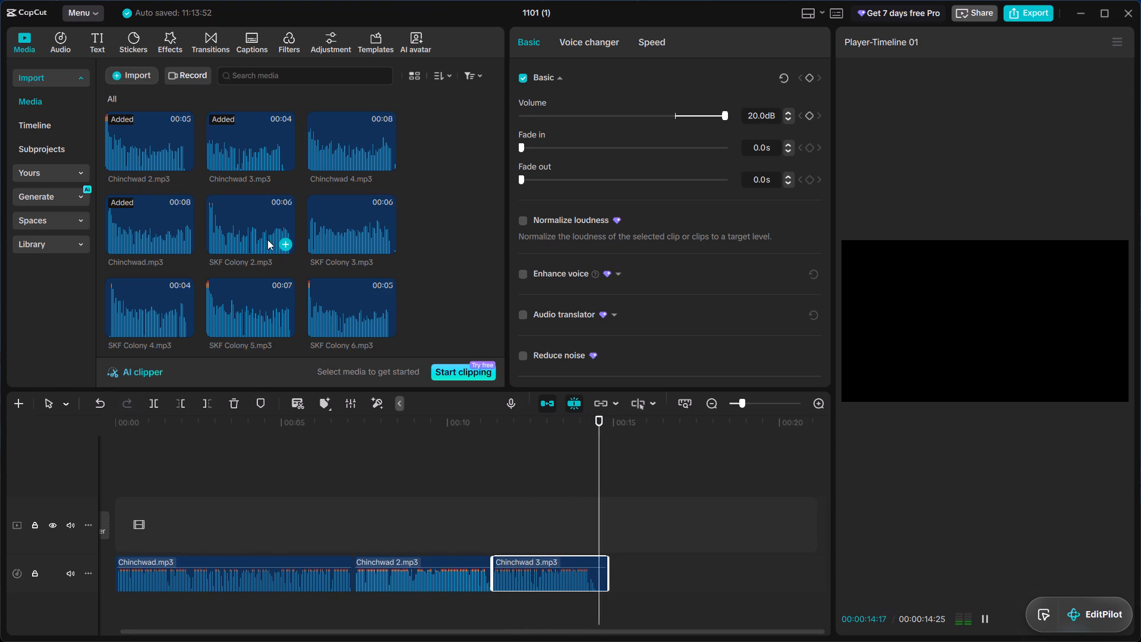
pyautogui.click(254, 226)
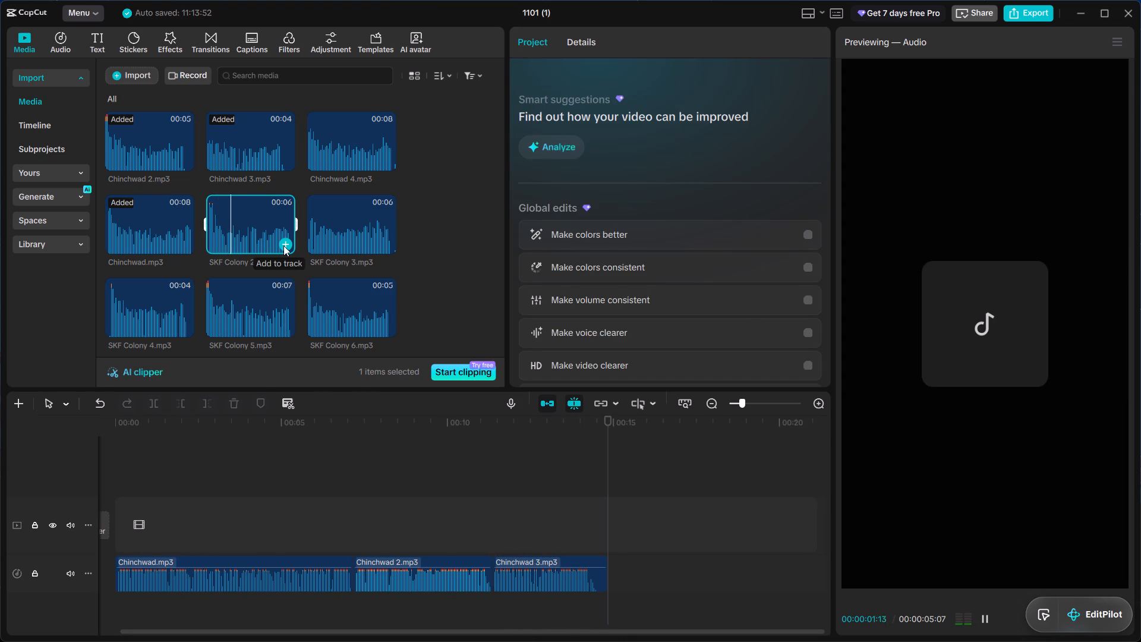
pyautogui.click(283, 246)
# Trim the silent tail off the Chinchwad 3.mp3 clip and play back its shortened end.
pyautogui.click(597, 561)
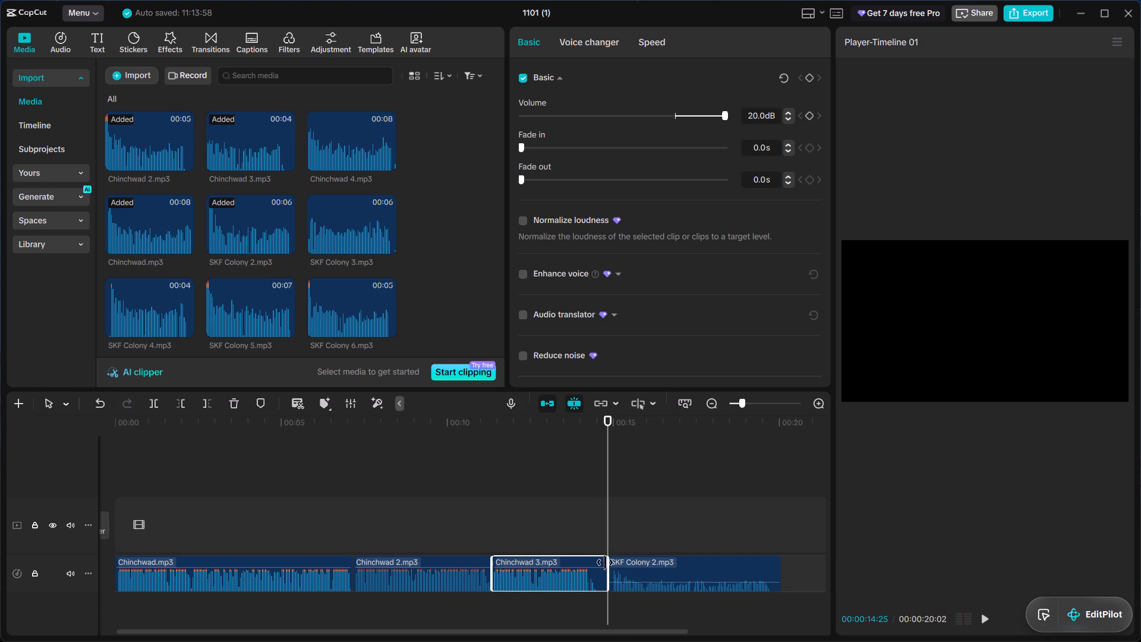
pyautogui.moveTo(608, 562); pyautogui.dragTo(591, 559)
pyautogui.moveTo(591, 559); pyautogui.dragTo(588, 558)
pyautogui.click(579, 543)
pyautogui.press('space')
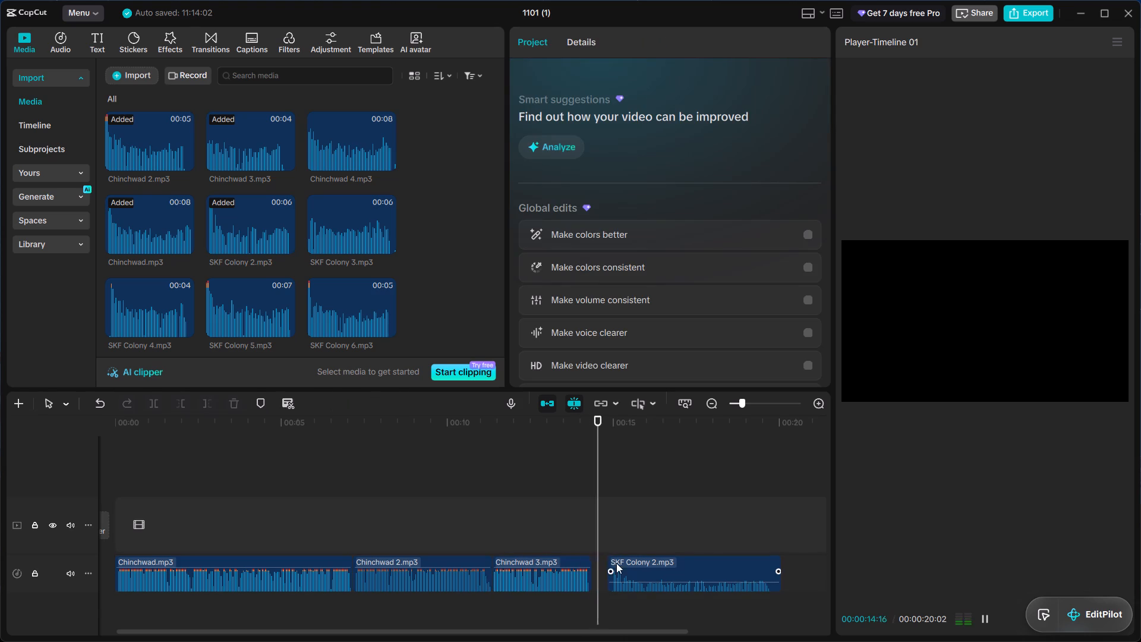
# Move SKF Colony 2.mp3 up against the end of Chinchwad 3.mp3 and raise its volume to 20 dB.
pyautogui.moveTo(635, 564); pyautogui.dragTo(614, 562)
pyautogui.moveTo(625, 577); pyautogui.dragTo(632, 543)
pyautogui.moveTo(635, 581); pyautogui.dragTo(633, 559)
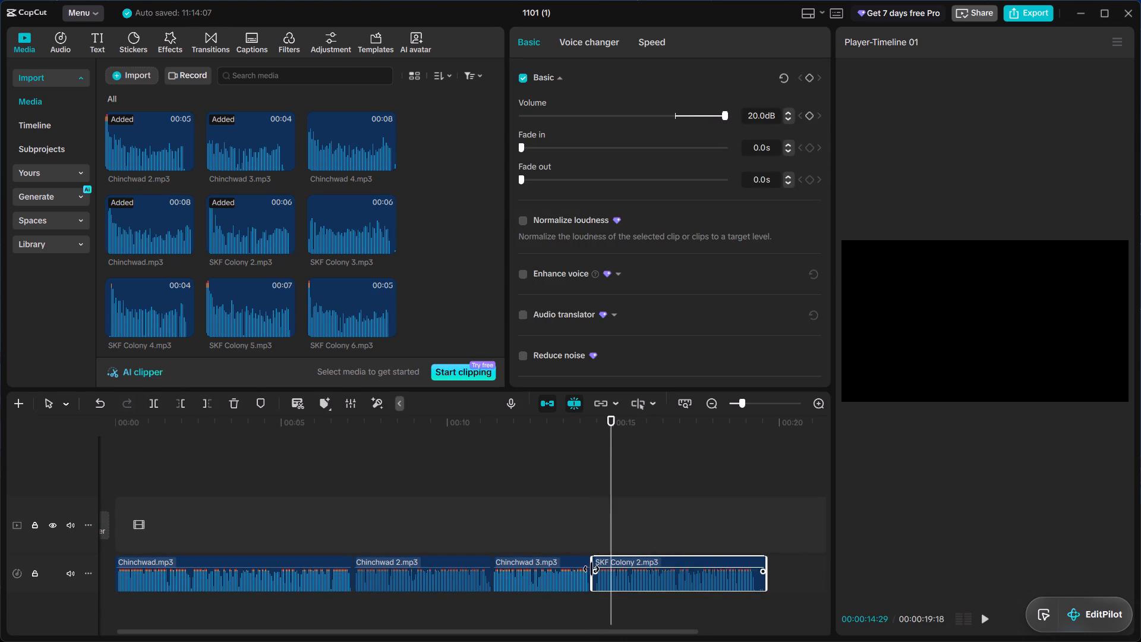
# Trim the start of SKF Colony 2.mp3 slightly, close the gap to Chinchwad 3.mp3 and play back the join.
pyautogui.click(591, 563)
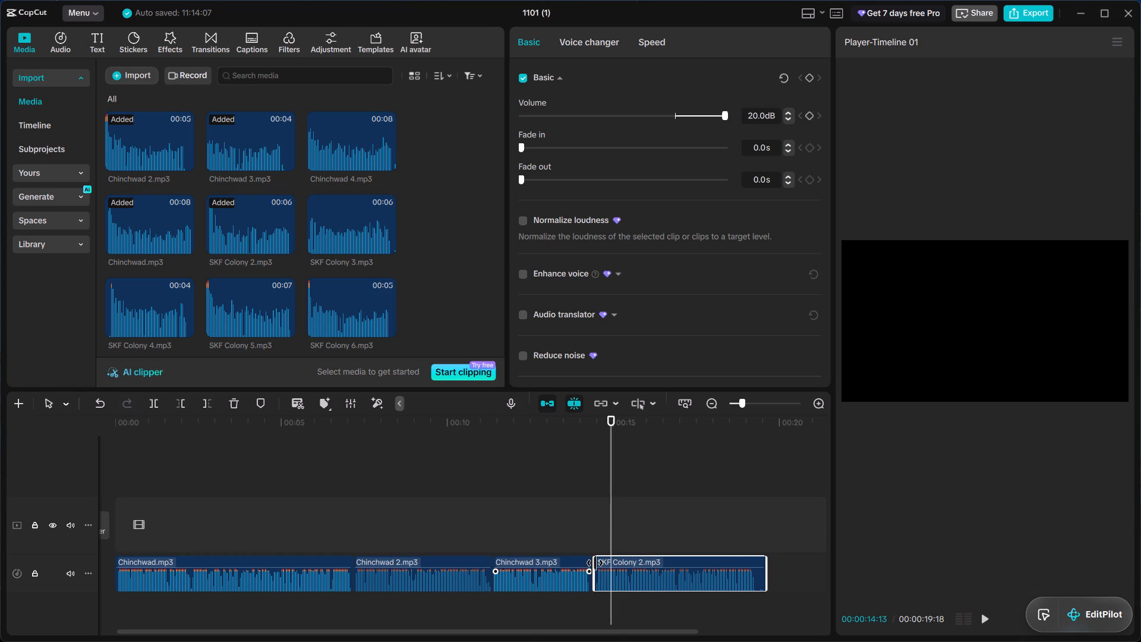
pyautogui.moveTo(610, 564); pyautogui.dragTo(604, 565)
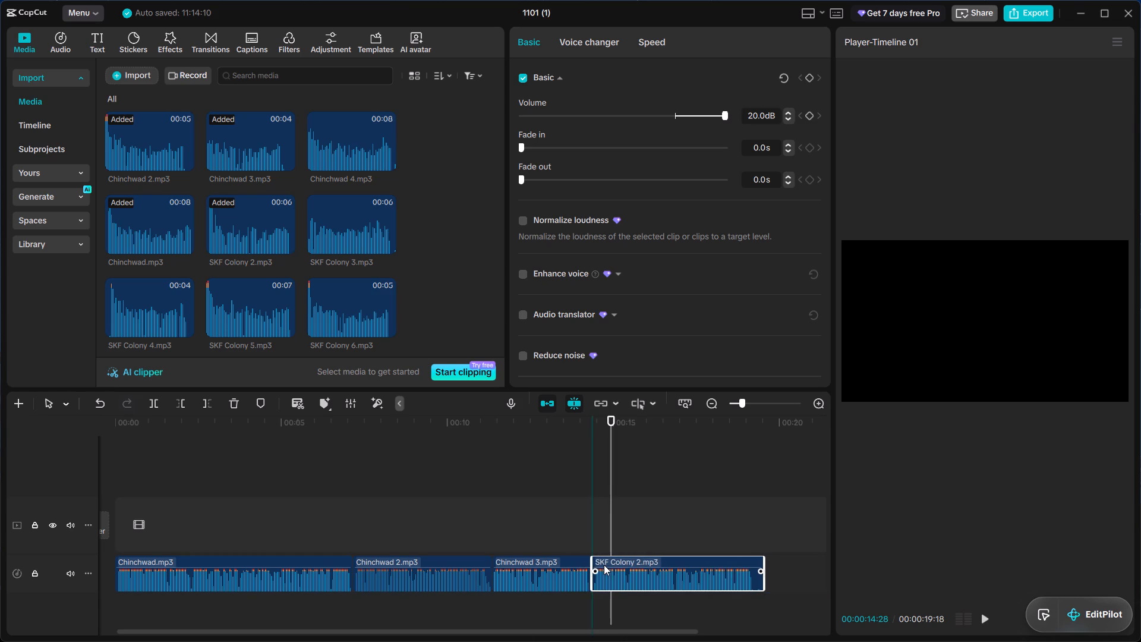
pyautogui.moveTo(604, 565); pyautogui.dragTo(605, 565)
pyautogui.click(577, 537)
pyautogui.press('space')
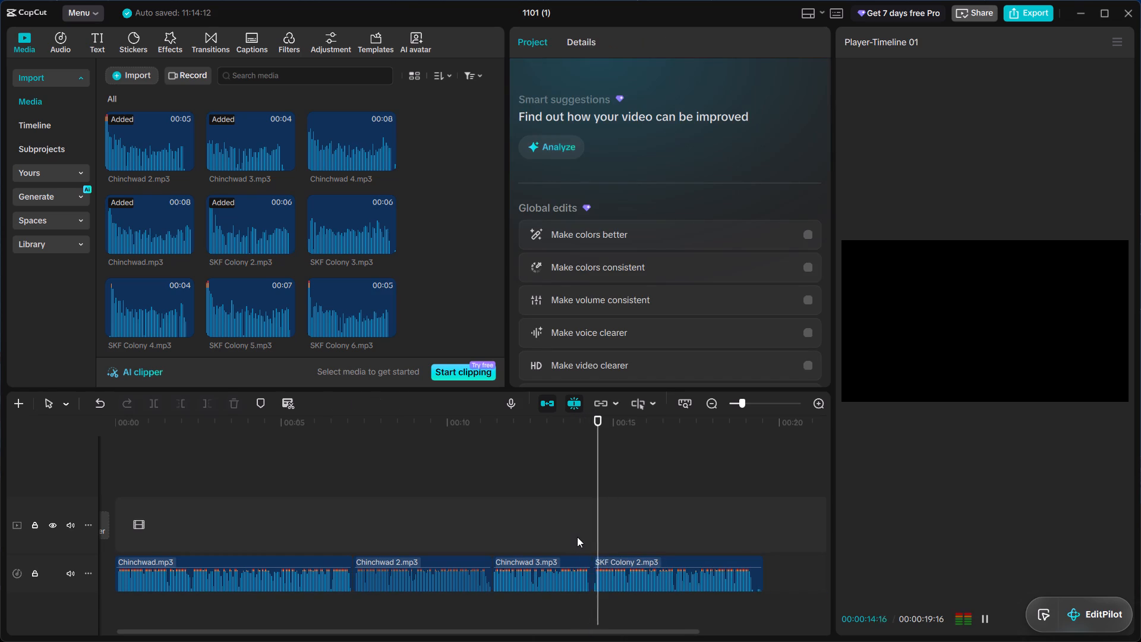
pyautogui.hscroll(-4, 577, 537)
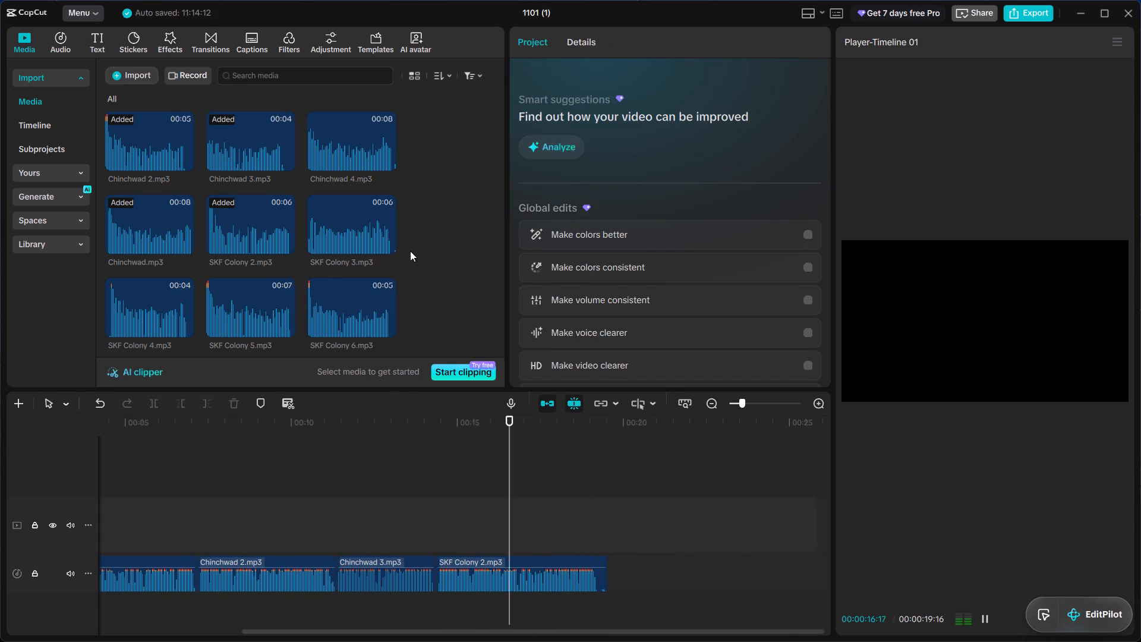
# Add SKF Colony 3.mp3 to the timeline and place it on the same audio track directly after SKF Colony 2.mp3.
pyautogui.click(387, 248)
pyautogui.moveTo(574, 580); pyautogui.dragTo(643, 553)
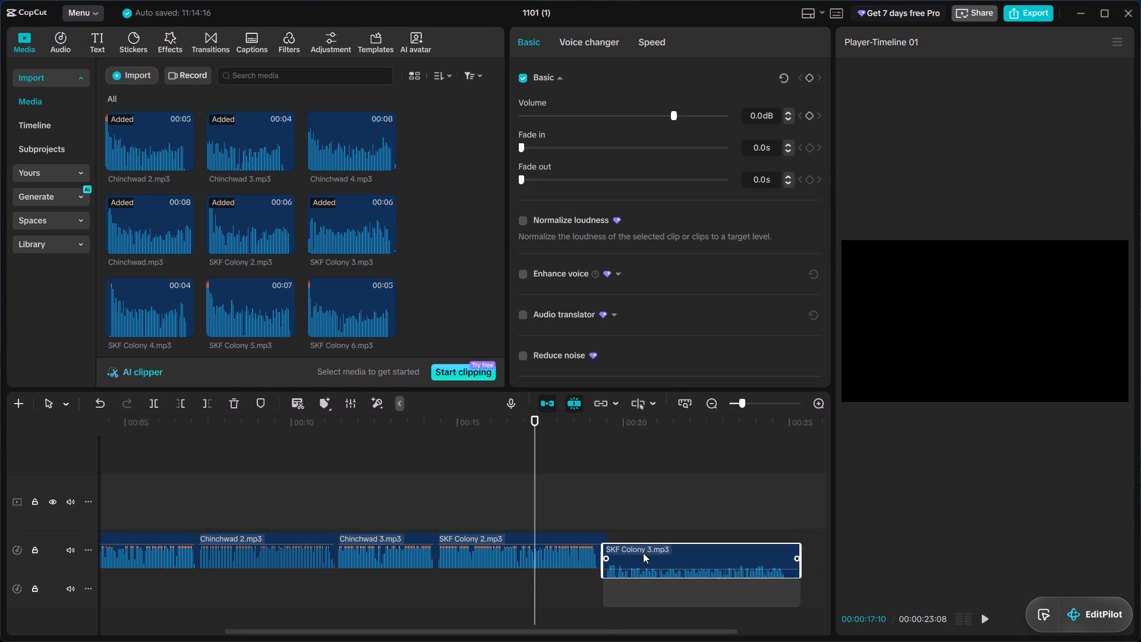
pyautogui.moveTo(643, 553); pyautogui.dragTo(644, 543)
# Trim the silent tail off SKF Colony 2.mp3 and move SKF Colony 3.mp3 up against its end.
pyautogui.click(582, 570)
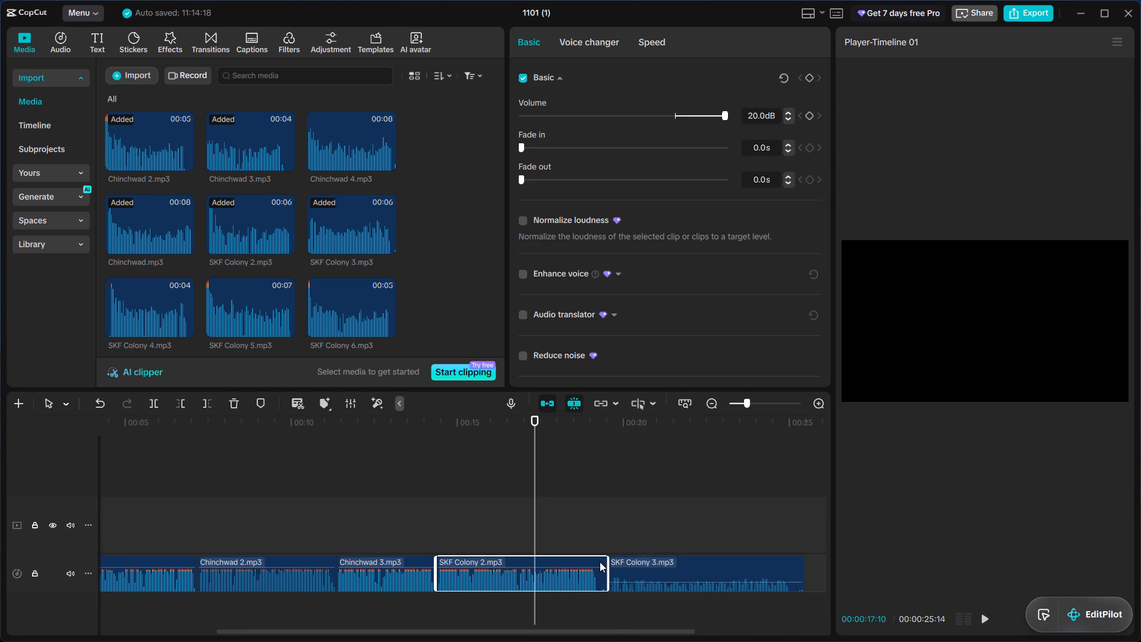
pyautogui.moveTo(607, 562); pyautogui.dragTo(597, 561)
pyautogui.moveTo(624, 567); pyautogui.dragTo(613, 565)
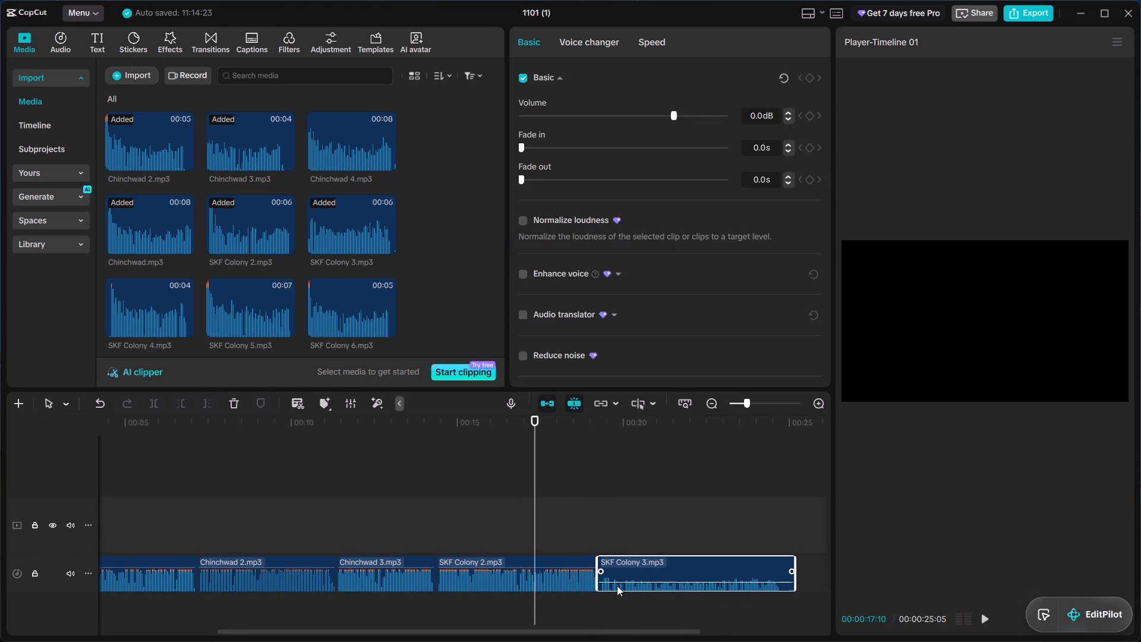
# Raise the volume of SKF Colony 3.mp3 to 20 dB.
pyautogui.moveTo(617, 583); pyautogui.dragTo(617, 561)
# Trim the start of SKF Colony 3.mp3 slightly, close the gap to SKF Colony 2.mp3 and play back the join.
pyautogui.click(598, 561)
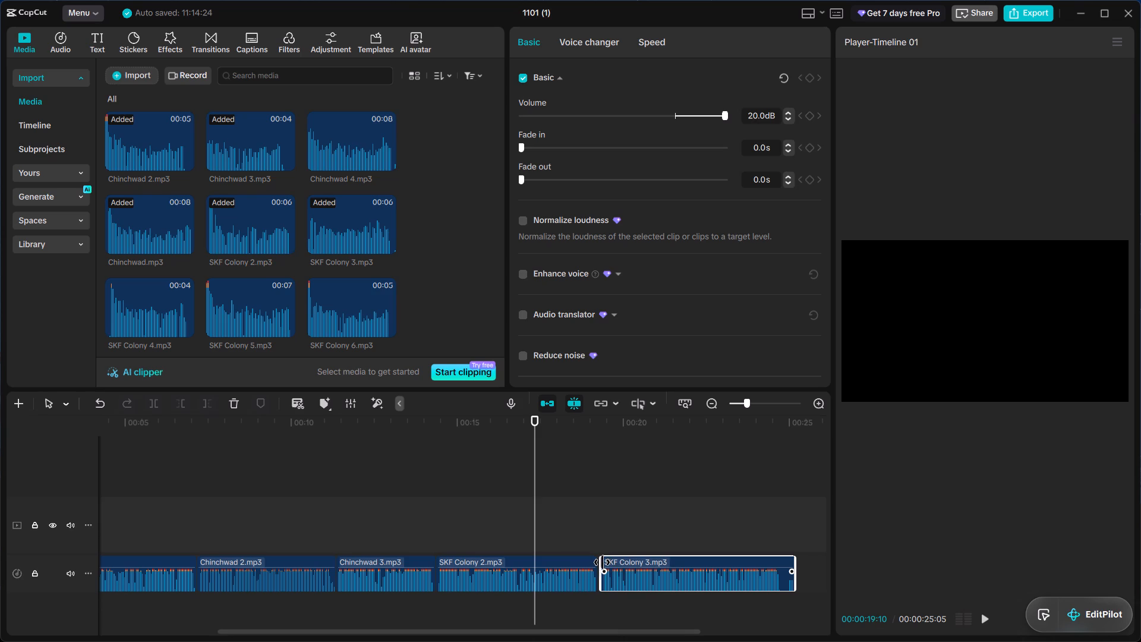
pyautogui.moveTo(626, 566); pyautogui.dragTo(609, 567)
pyautogui.moveTo(610, 576); pyautogui.dragTo(626, 542)
pyautogui.click(566, 507)
pyautogui.press('space')
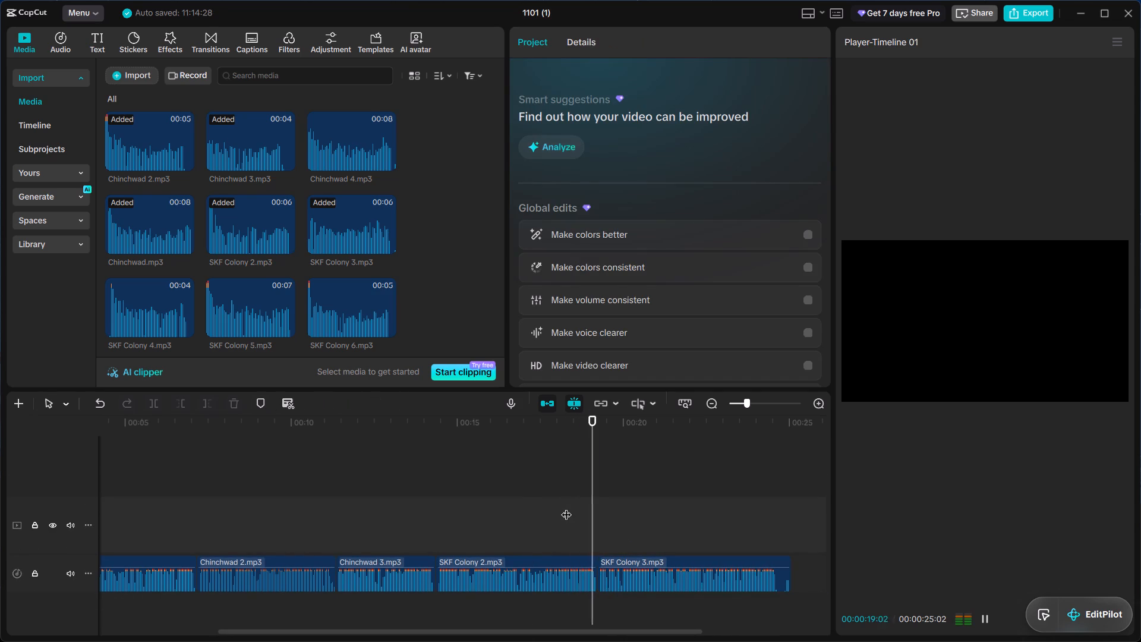
# Play through SKF Colony 3.mp3 and add SKF Colony 4.mp3 to the timeline after it.
pyautogui.hscroll(-4, 566, 507)
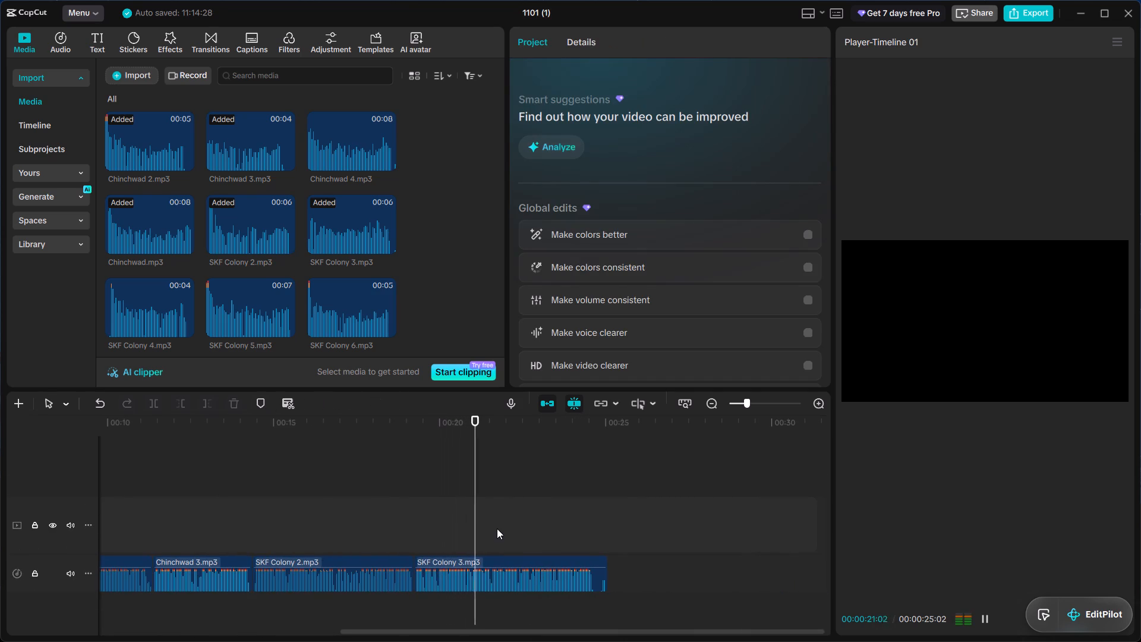
pyautogui.scroll(-1, 321, 251)
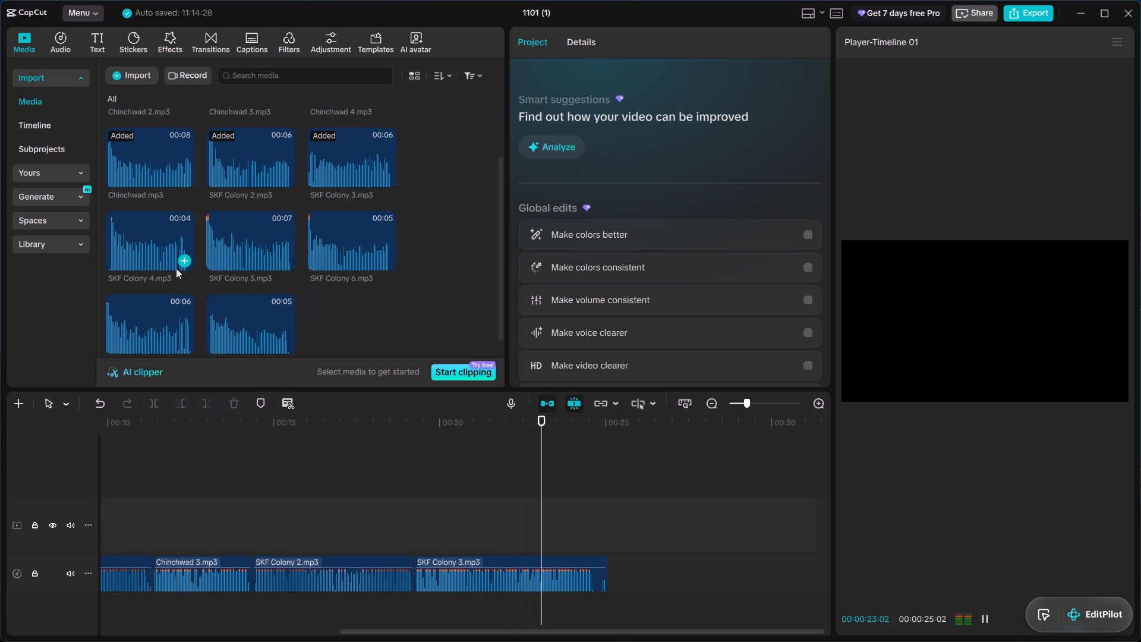
pyautogui.click(182, 265)
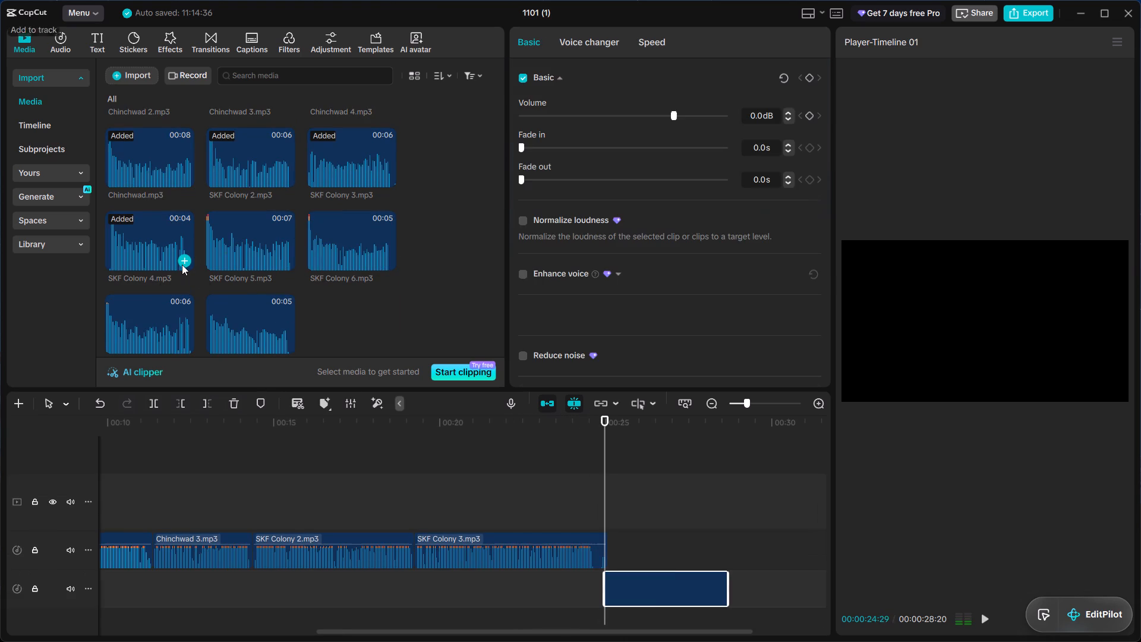
# Trim the silent tail off the SKF Colony 3.mp3 clip.
pyautogui.click(585, 546)
pyautogui.moveTo(607, 543); pyautogui.dragTo(606, 543)
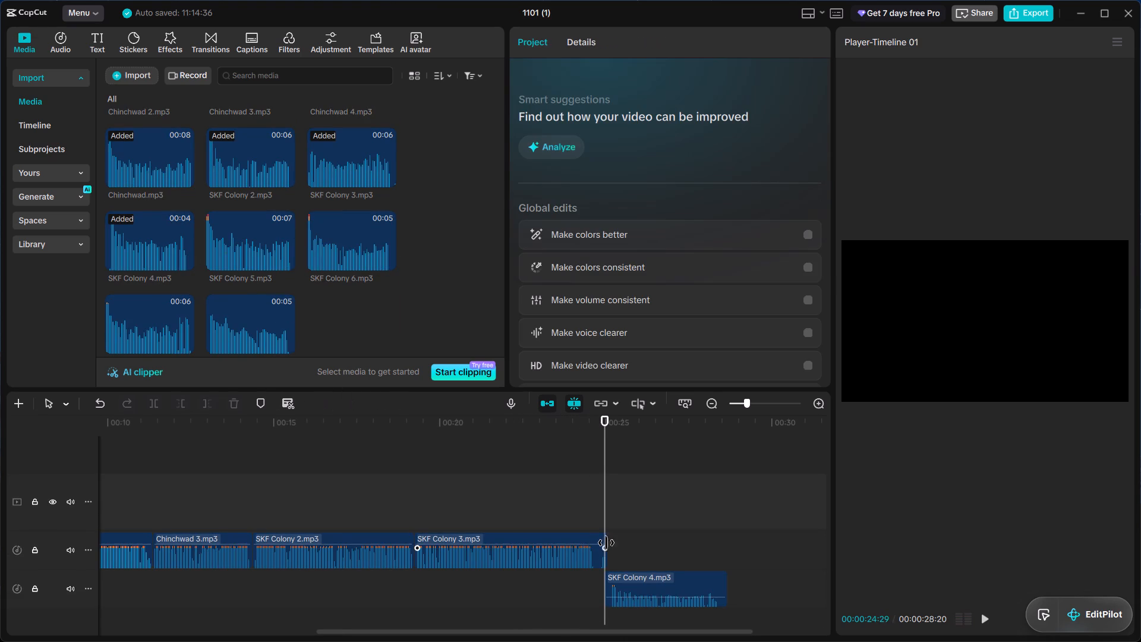
pyautogui.moveTo(606, 543); pyautogui.dragTo(597, 542)
pyautogui.click(606, 540)
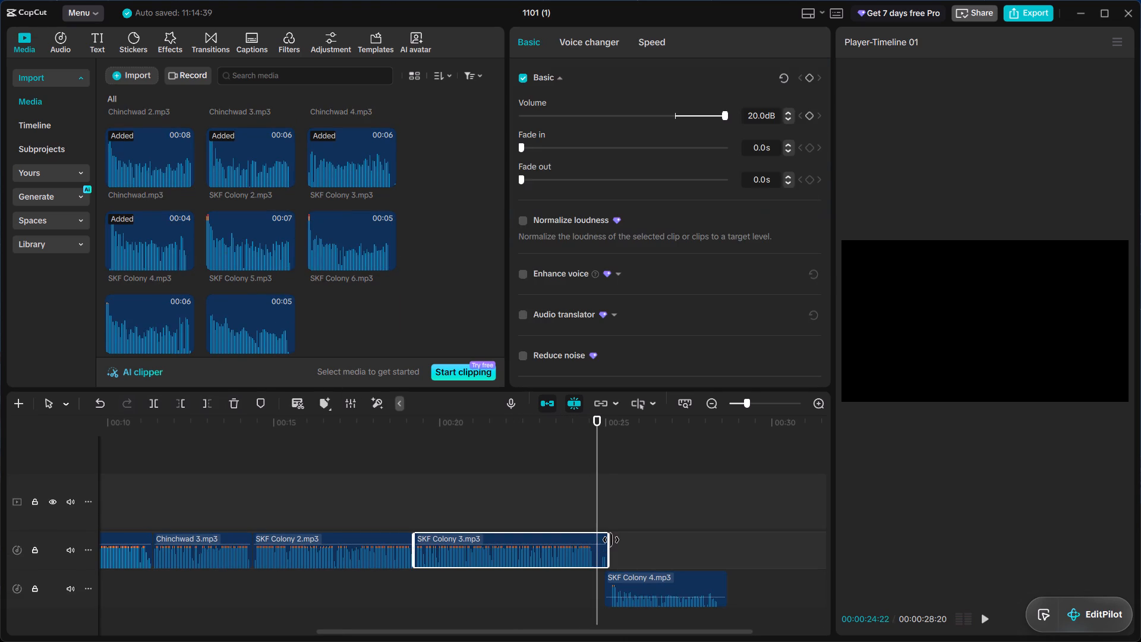
pyautogui.moveTo(611, 540); pyautogui.dragTo(590, 538)
pyautogui.moveTo(590, 538); pyautogui.dragTo(595, 539)
# Move SKF Colony 4.mp3 up against the end of SKF Colony 3.mp3 on the same track, trimming its start slightly.
pyautogui.moveTo(641, 581); pyautogui.dragTo(631, 546)
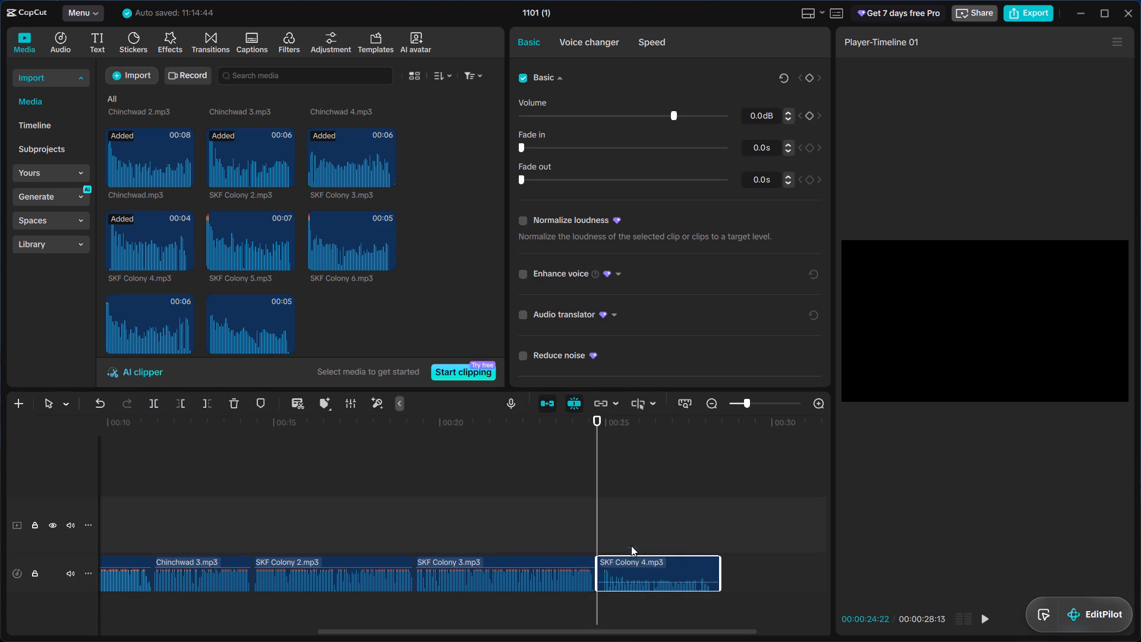
pyautogui.click(597, 559)
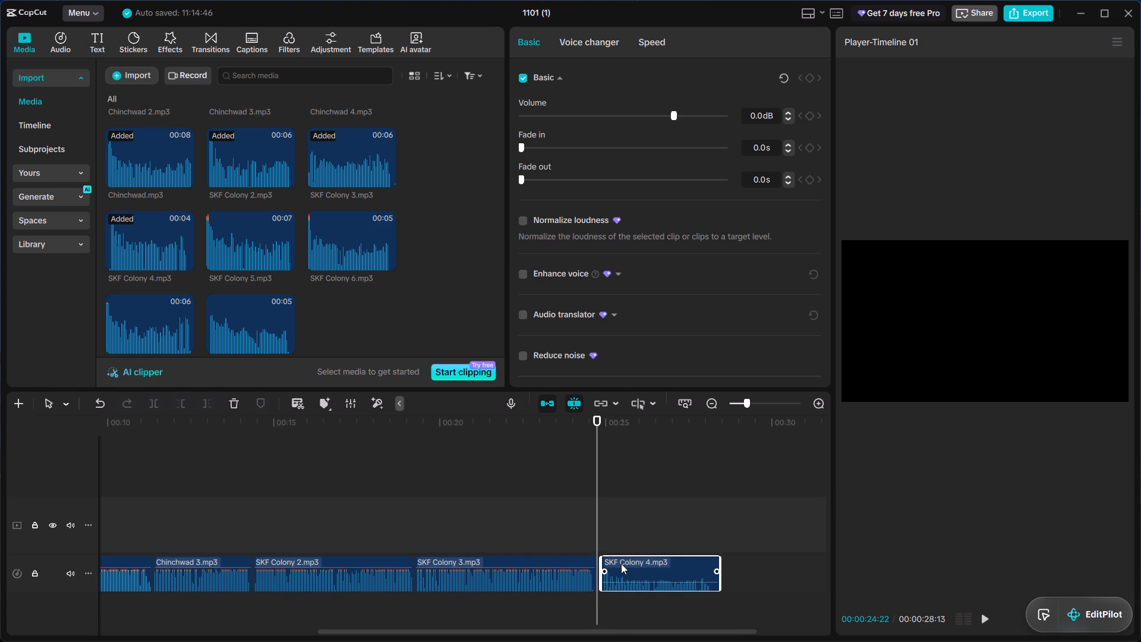
pyautogui.moveTo(623, 565); pyautogui.dragTo(617, 565)
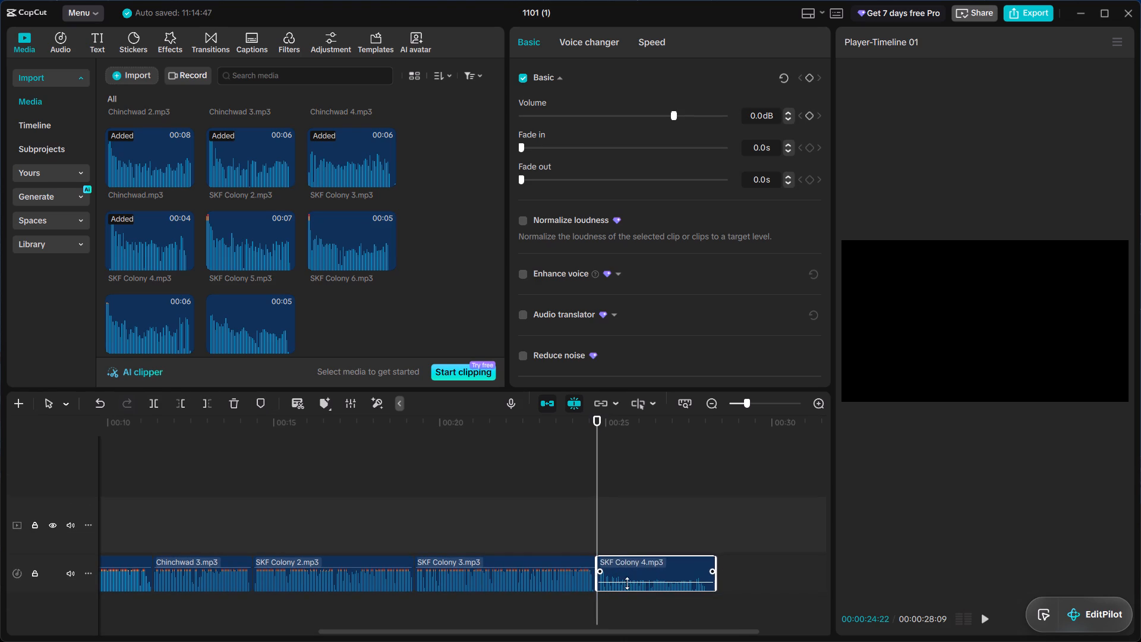
# Raise the volume of SKF Colony 4.mp3 to 20 dB and play back its join with SKF Colony 3.mp3.
pyautogui.moveTo(627, 583); pyautogui.dragTo(622, 559)
pyautogui.click(569, 520)
pyautogui.press('space')
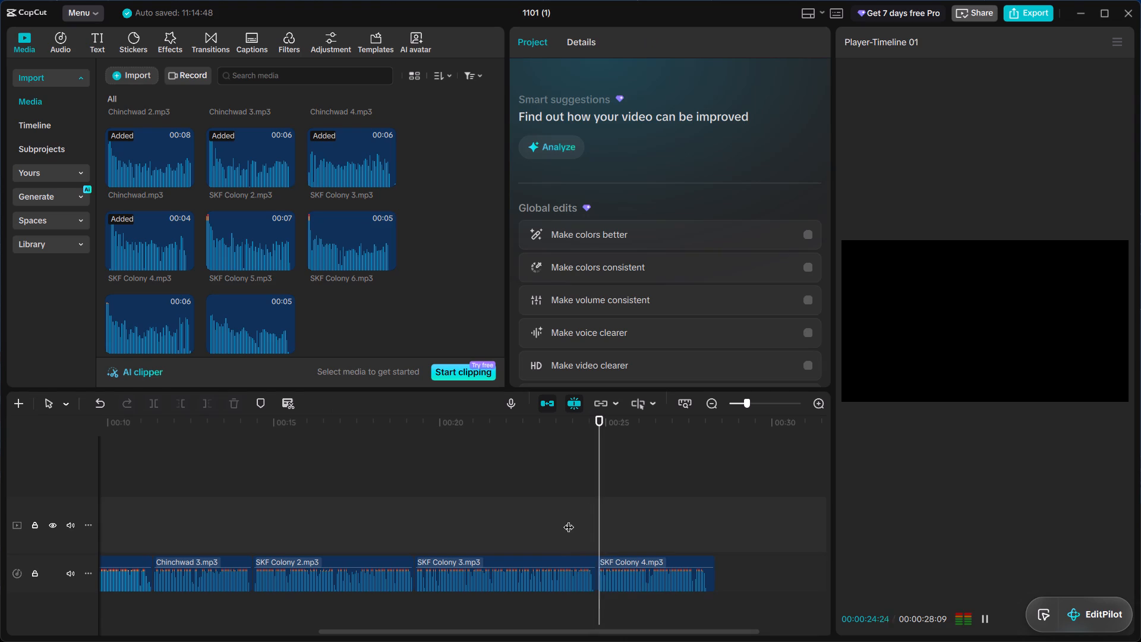
# Trim the end of SKF Colony 3.mp3 slightly further, close the gap to SKF Colony 4.mp3 and replay the join.
pyautogui.click(585, 561)
pyautogui.moveTo(600, 561); pyautogui.dragTo(595, 562)
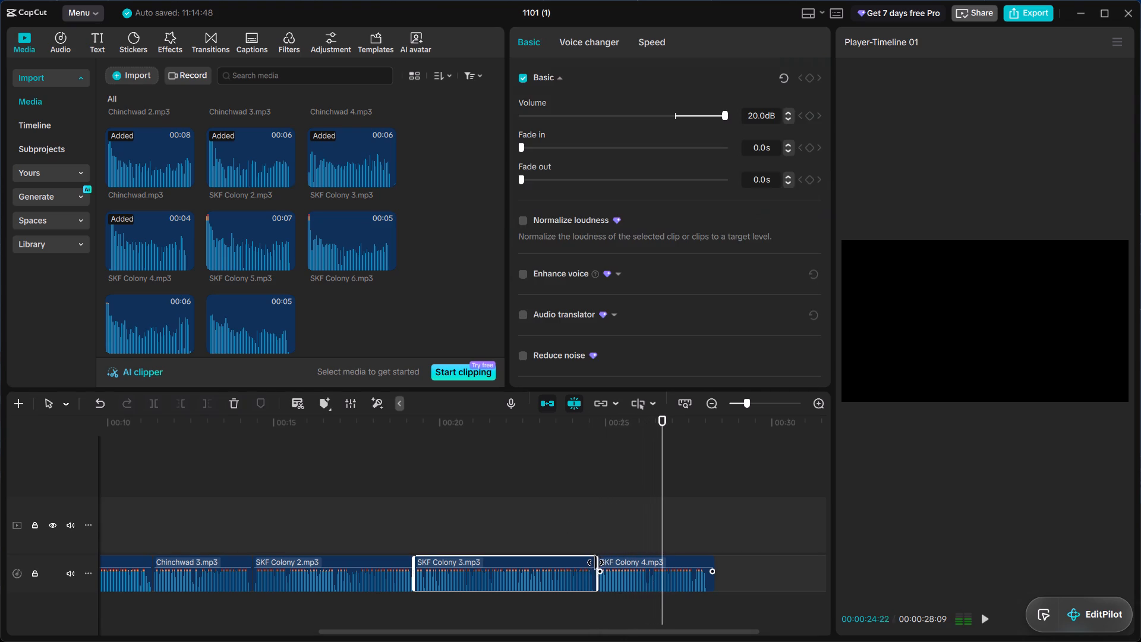
pyautogui.moveTo(595, 562); pyautogui.dragTo(593, 562)
pyautogui.moveTo(625, 564); pyautogui.dragTo(619, 564)
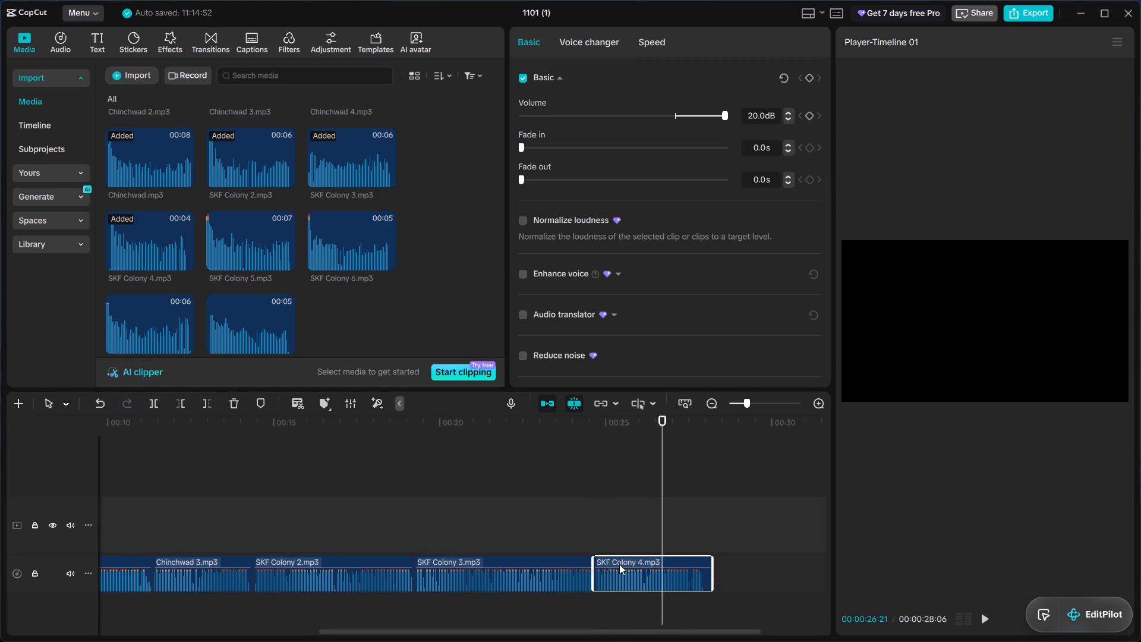
pyautogui.click(556, 525)
pyautogui.press('space')
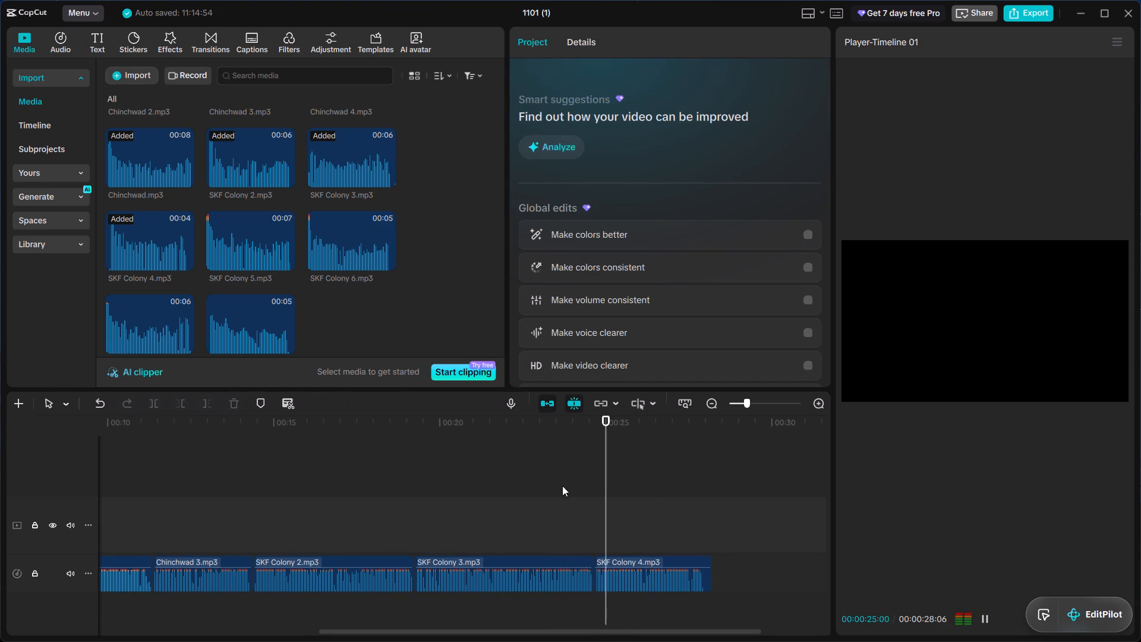
# Play through SKF Colony 4.mp3 and add SKF Colony 5.mp3 to the timeline after it.
pyautogui.hscroll(-3, 564, 483)
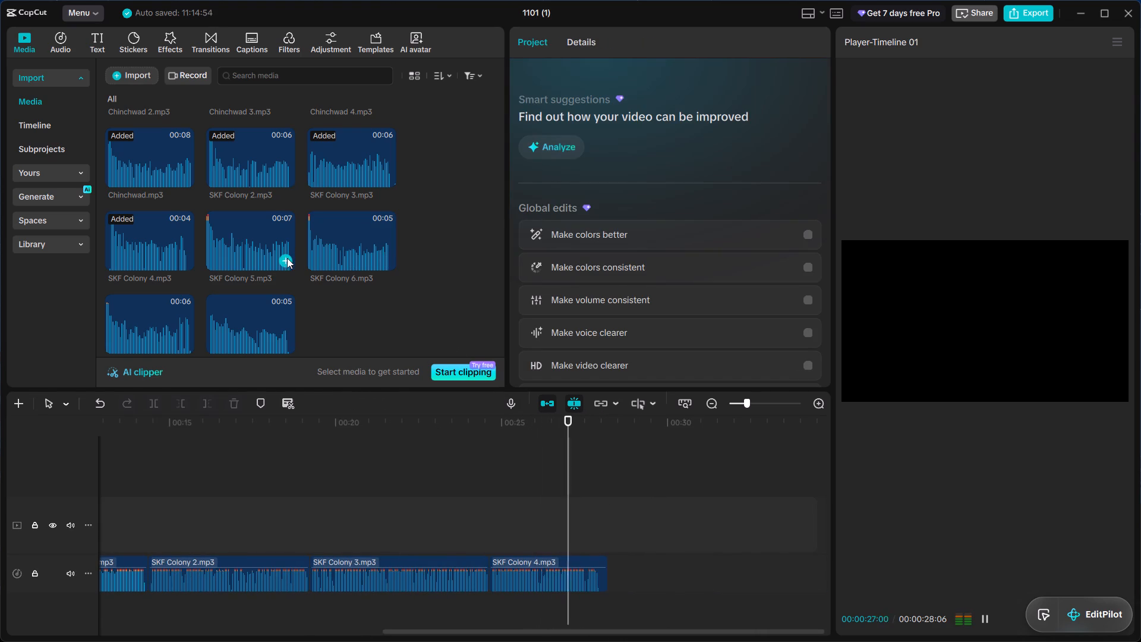
pyautogui.click(285, 258)
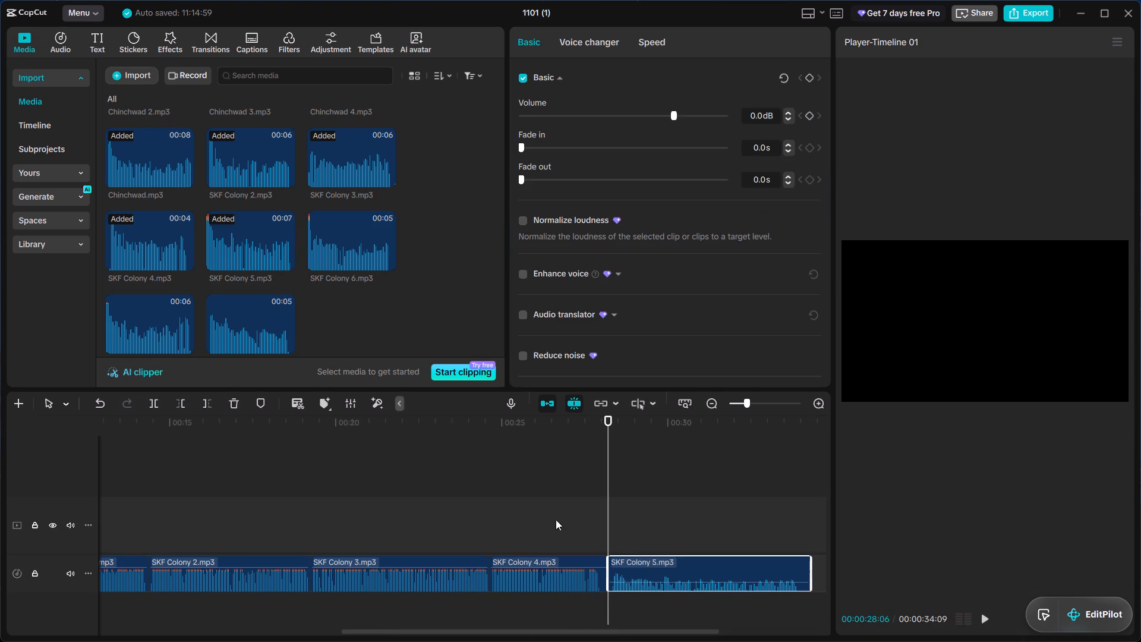
# Trim the silent tail off SKF Colony 4.mp3 and move SKF Colony 5.mp3 up against its end.
pyautogui.click(585, 558)
pyautogui.moveTo(609, 561); pyautogui.dragTo(598, 559)
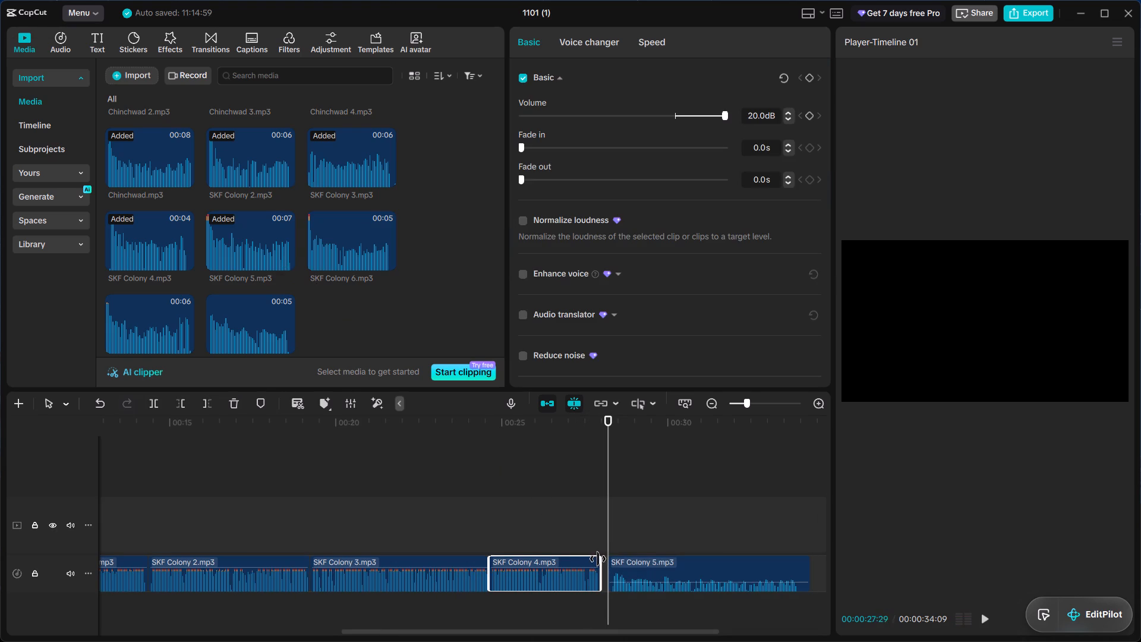
pyautogui.moveTo(598, 559); pyautogui.dragTo(599, 559)
pyautogui.moveTo(620, 567); pyautogui.dragTo(611, 564)
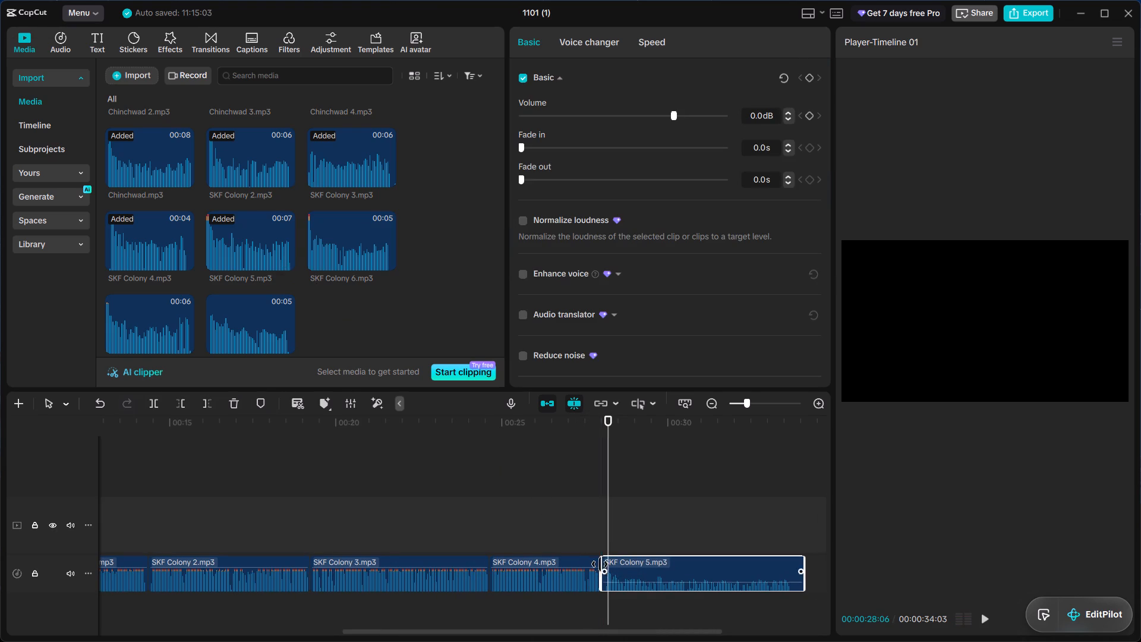
# Trim the start of SKF Colony 5.mp3 slightly and play back its join with SKF Colony 4.mp3.
pyautogui.click(600, 562)
pyautogui.click(594, 530)
pyautogui.press('space')
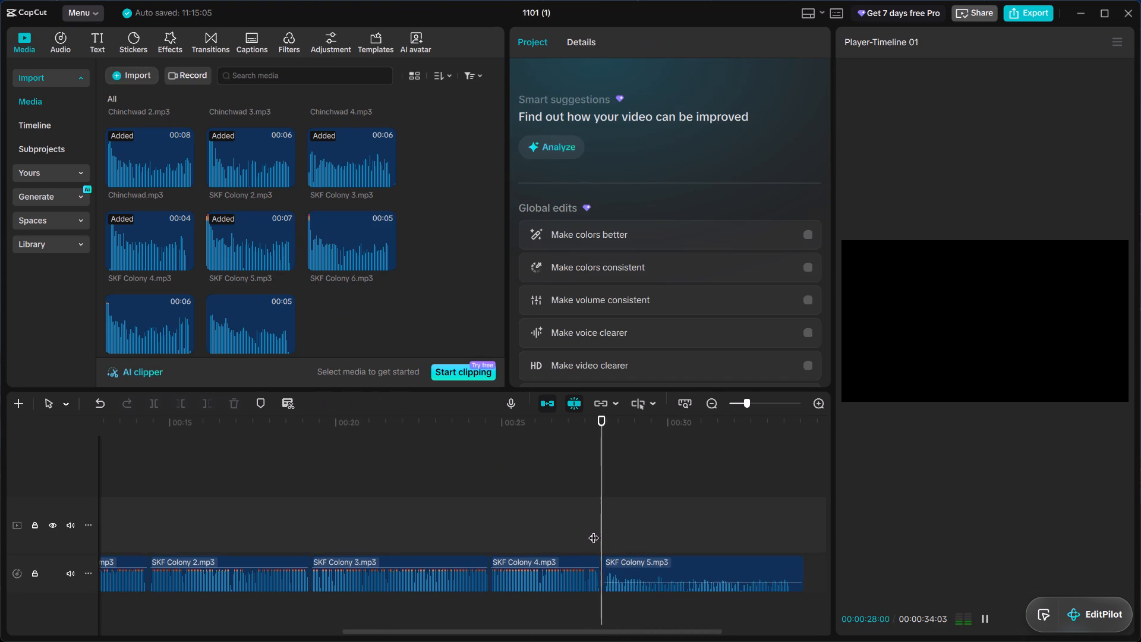
# Raise the volume of SKF Colony 5.mp3 to match the preceding clips.
pyautogui.moveTo(633, 583); pyautogui.dragTo(630, 569)
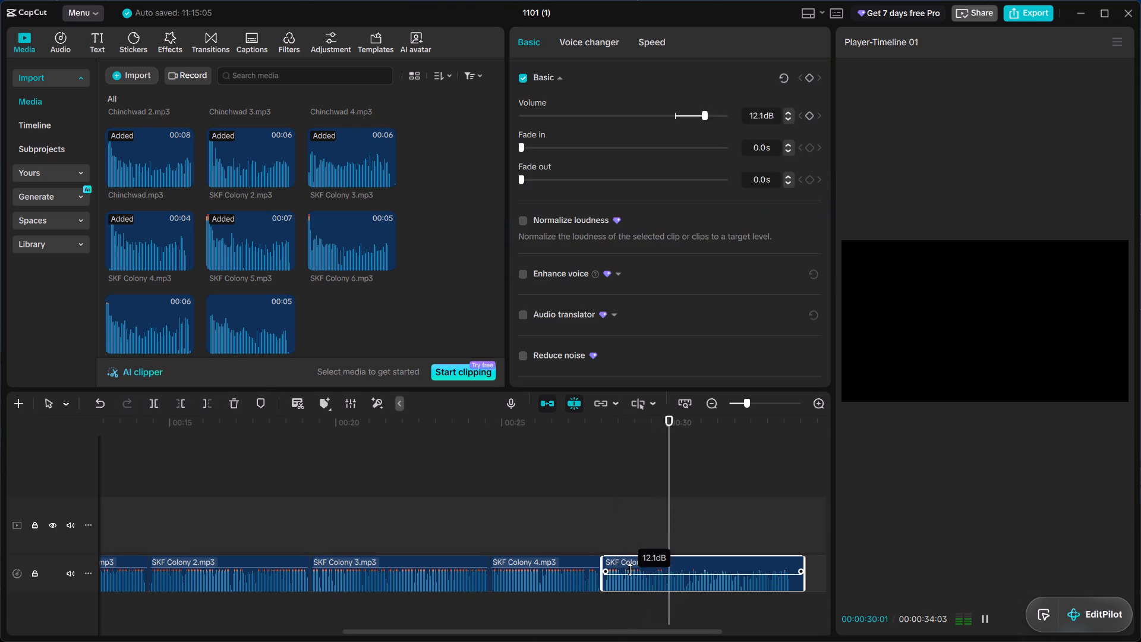
pyautogui.moveTo(630, 569); pyautogui.dragTo(630, 567)
# Play back parts of the assembled voice-over from the SKF Colony 3.mp3, SKF Colony 2.mp3 and Chinchwad 3.mp3 clips to review the sequence.
pyautogui.click(339, 518)
pyautogui.press('space')
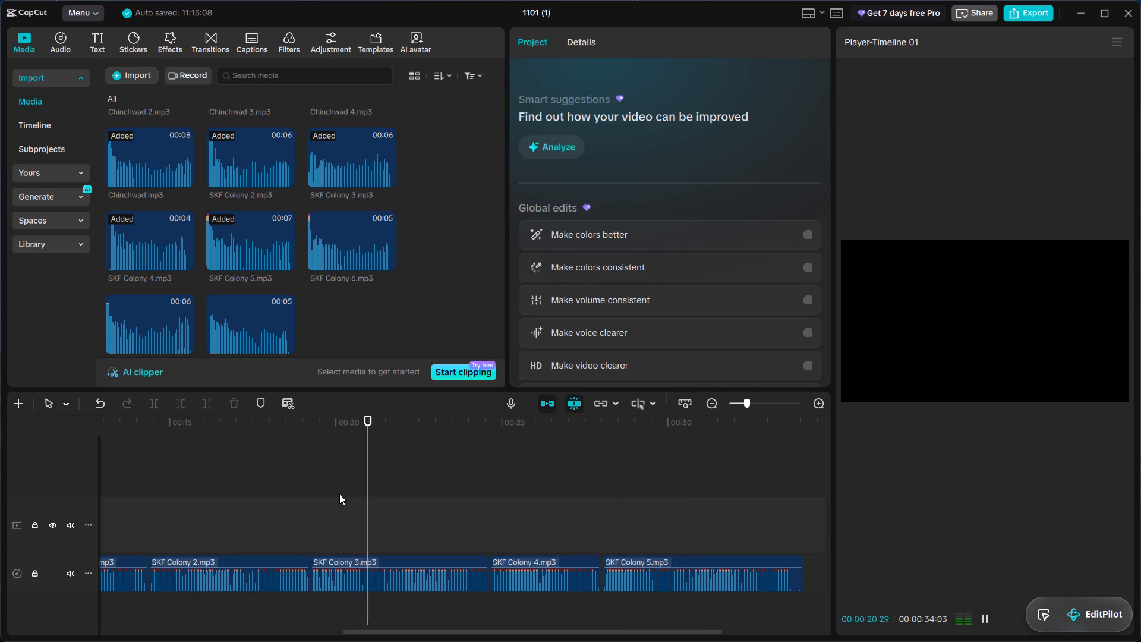
pyautogui.click(207, 512)
pyautogui.press('space')
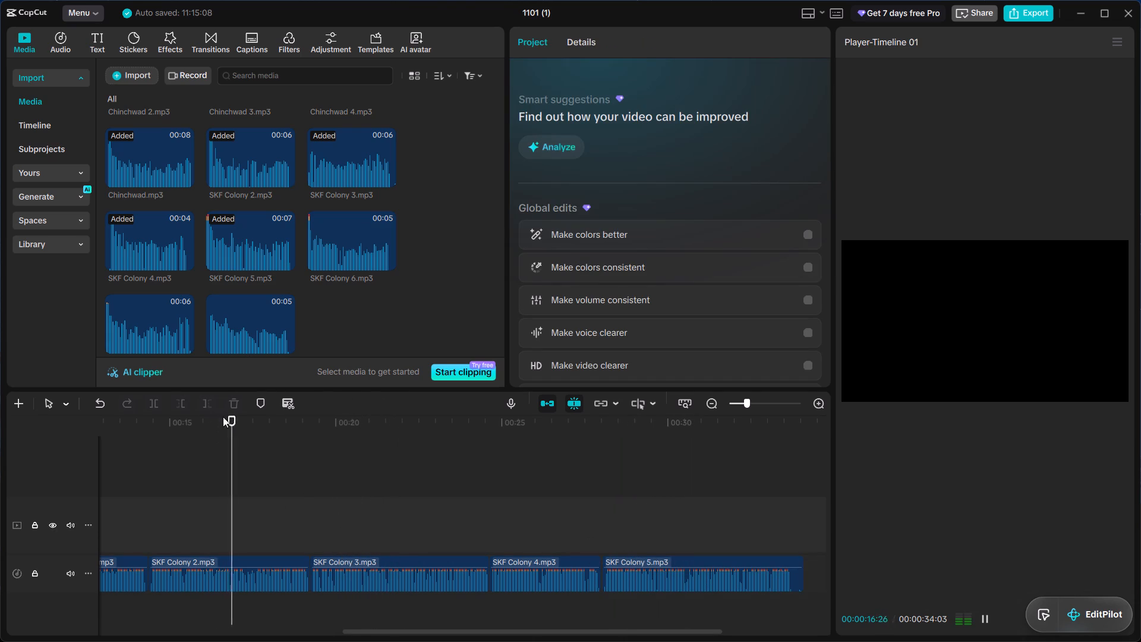
pyautogui.click(121, 512)
pyautogui.press('space')
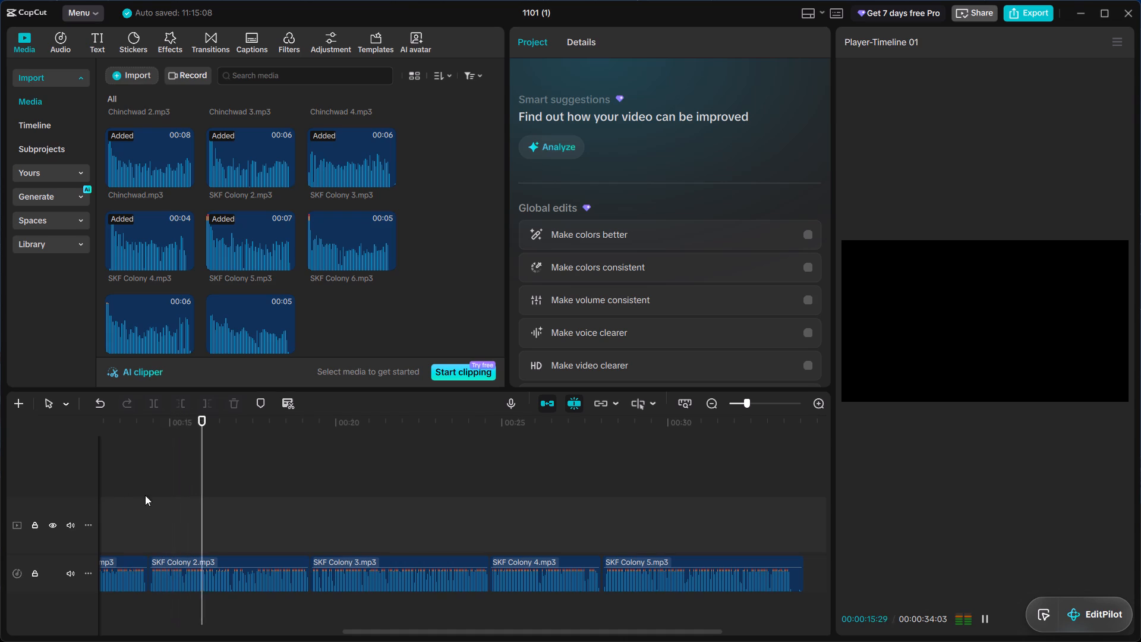
pyautogui.press('space')
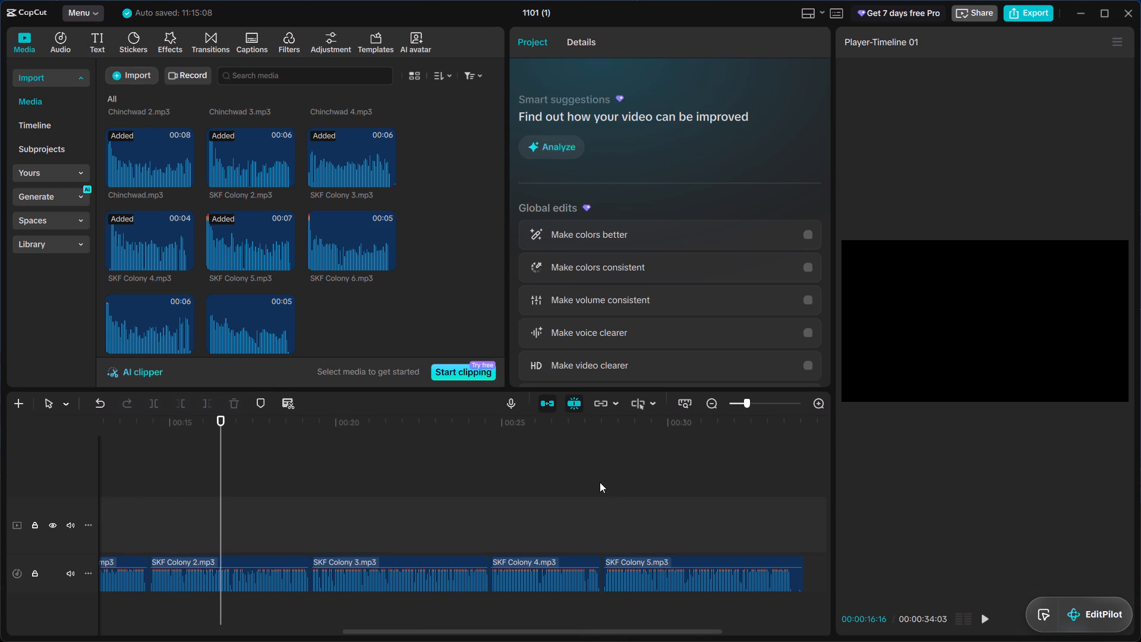
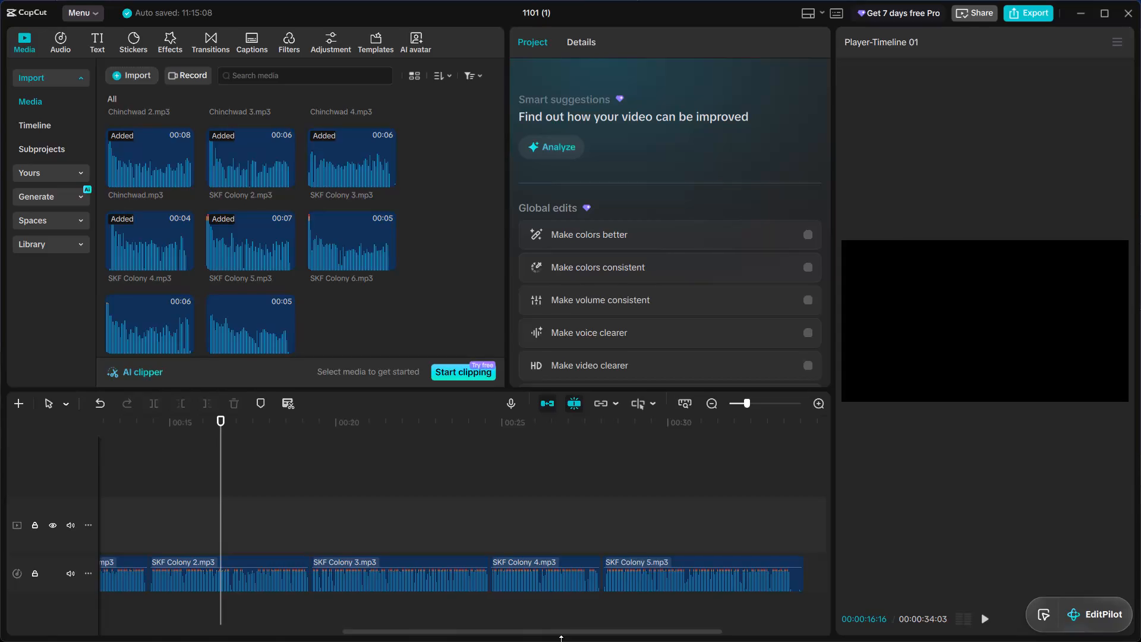
# Switch from CapCut to the Brave browser and close the Kuro page and the YouTube troubleshooting video, keeping the CloudConvert page open.
pyautogui.click(1079, 17)
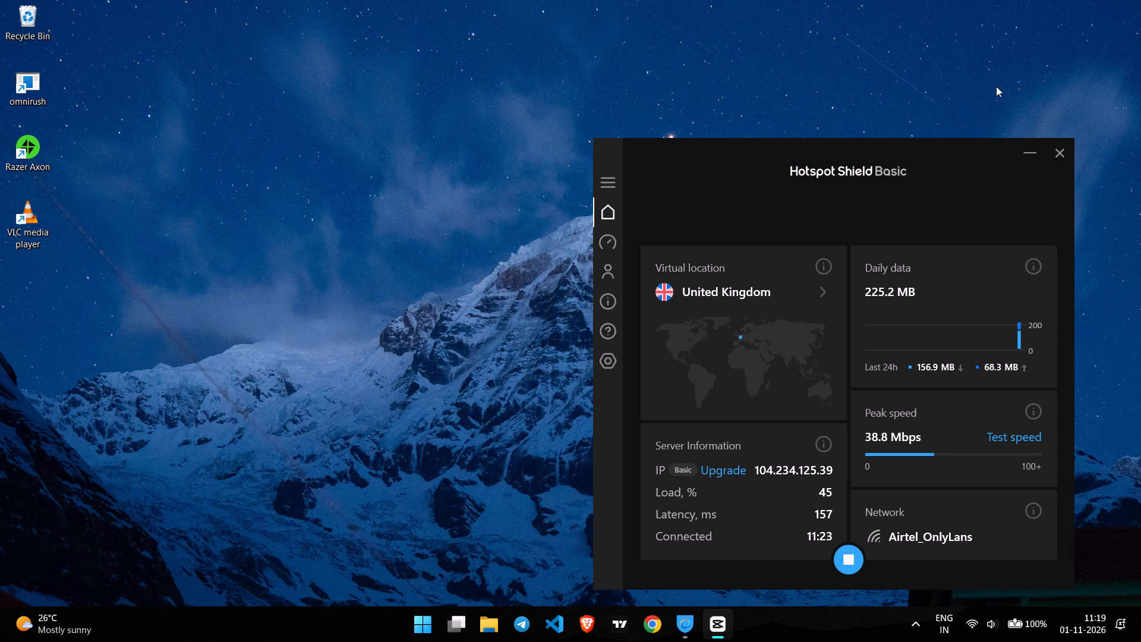
pyautogui.click(595, 635)
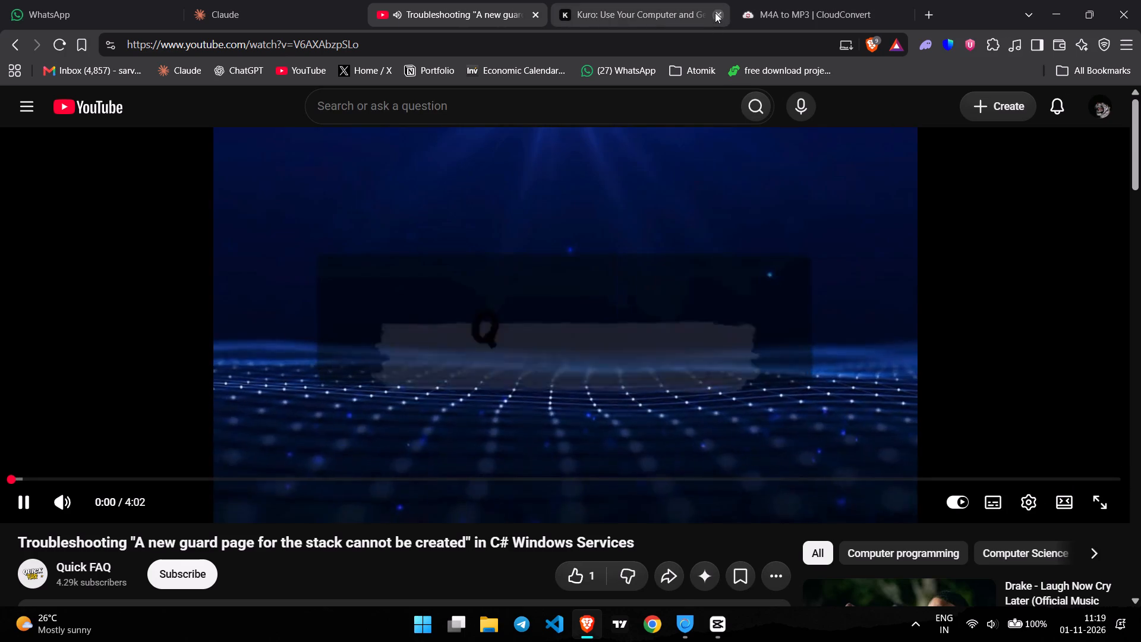
pyautogui.click(717, 8)
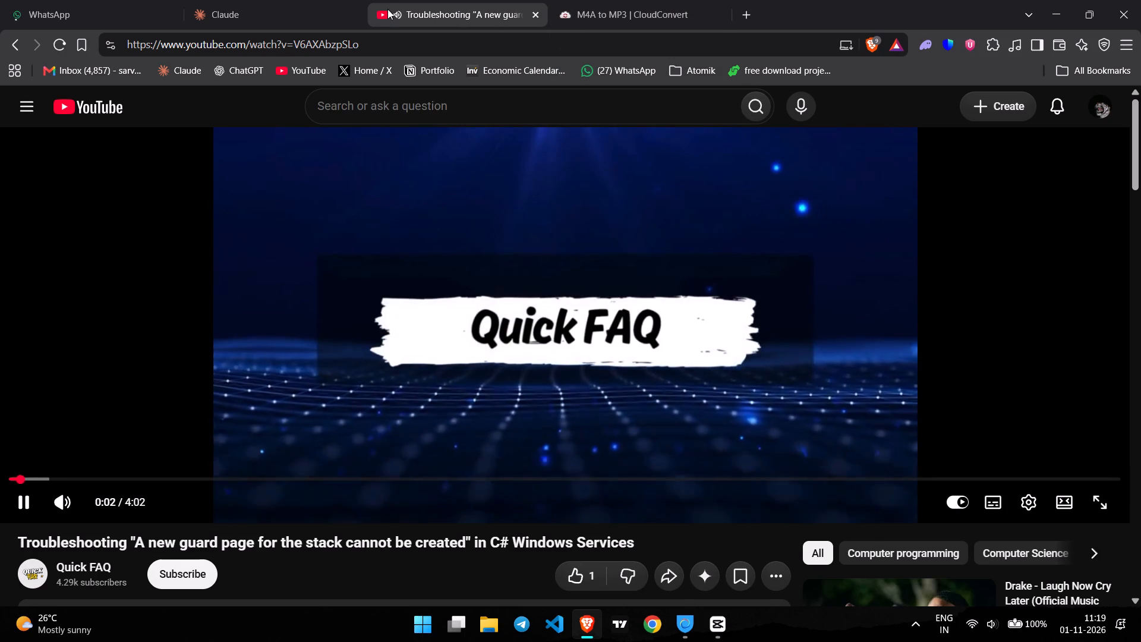
pyautogui.click(541, 15)
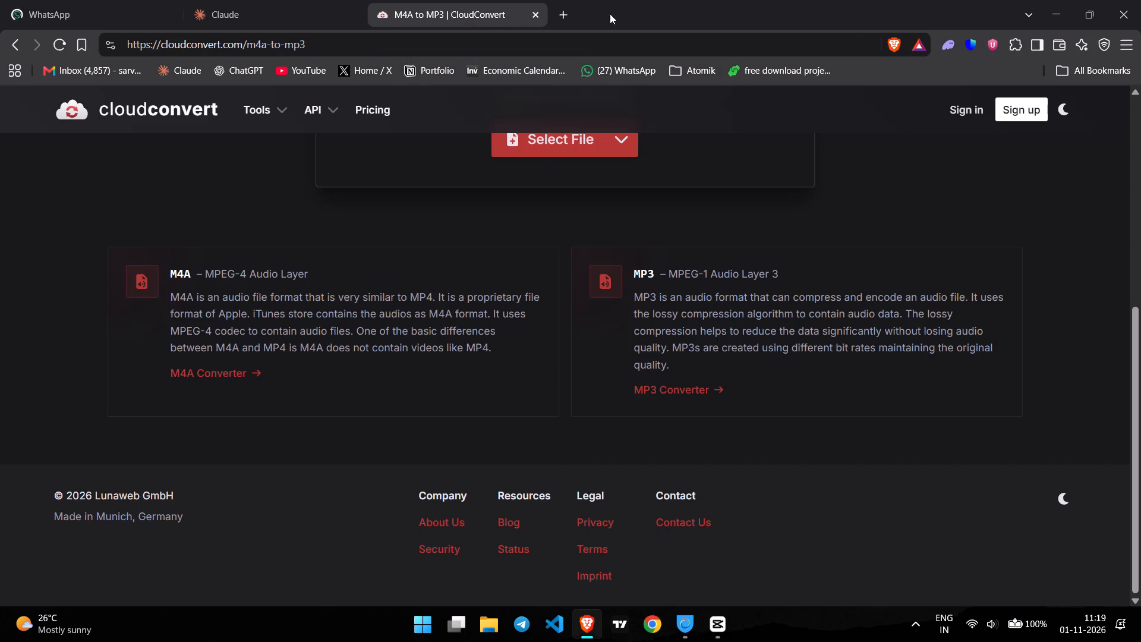
# Open the previously visited Google Drive folder suggested for "dr" in a new browser tab.
pyautogui.click(569, 19)
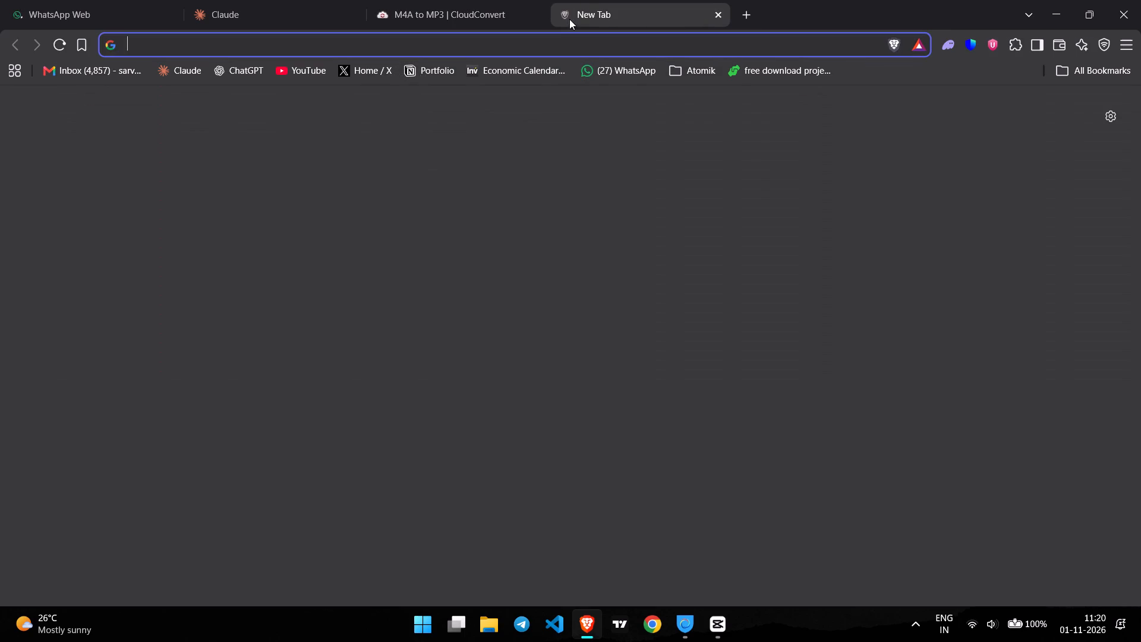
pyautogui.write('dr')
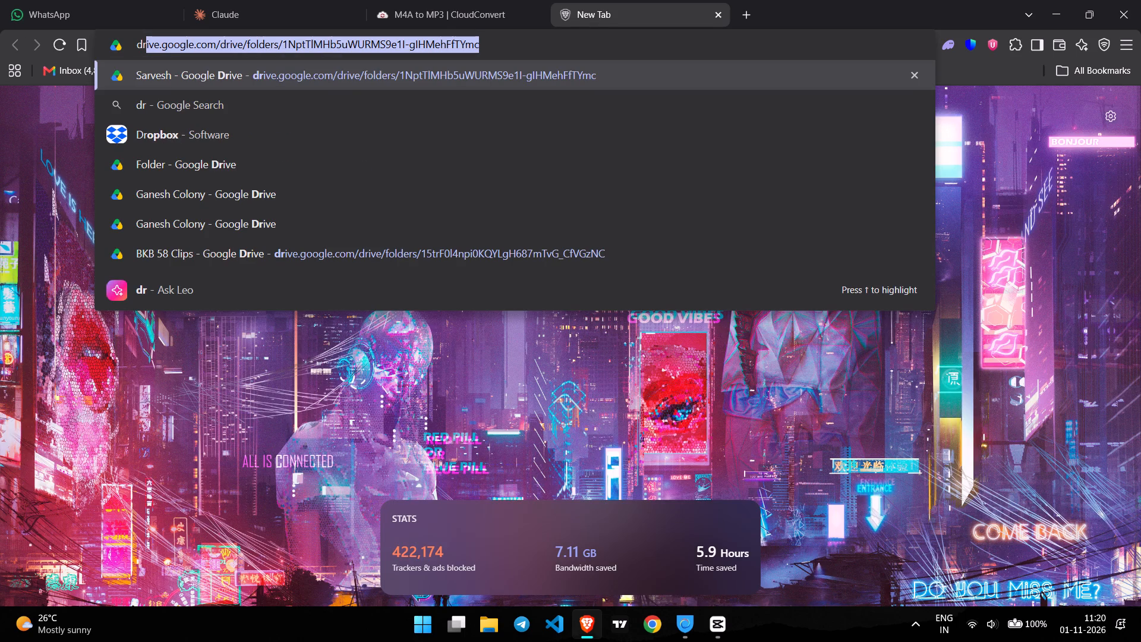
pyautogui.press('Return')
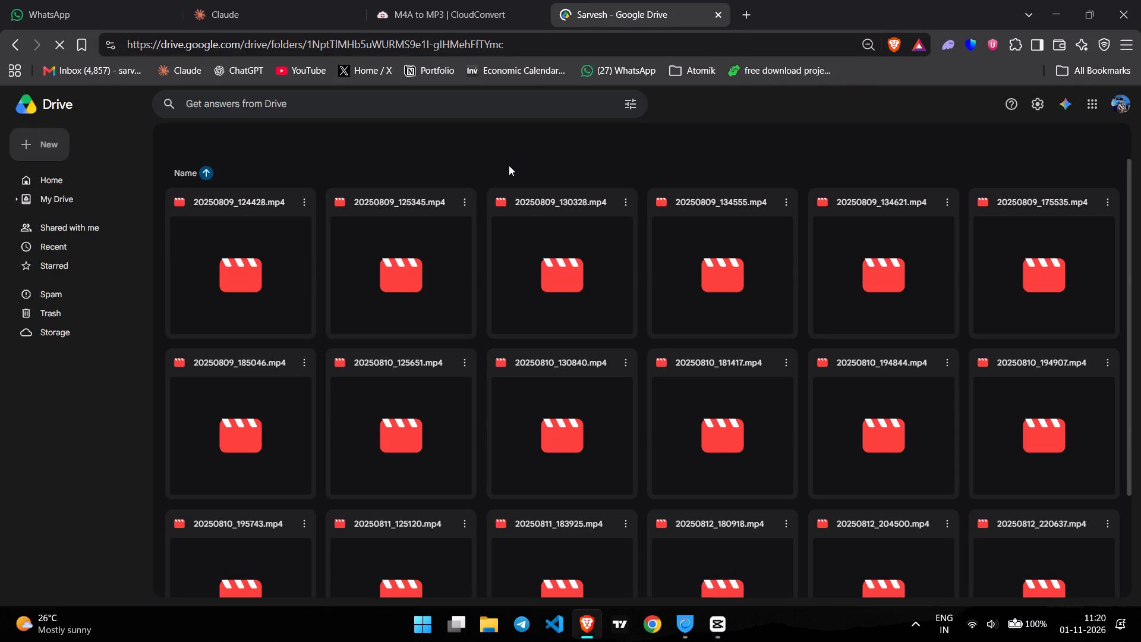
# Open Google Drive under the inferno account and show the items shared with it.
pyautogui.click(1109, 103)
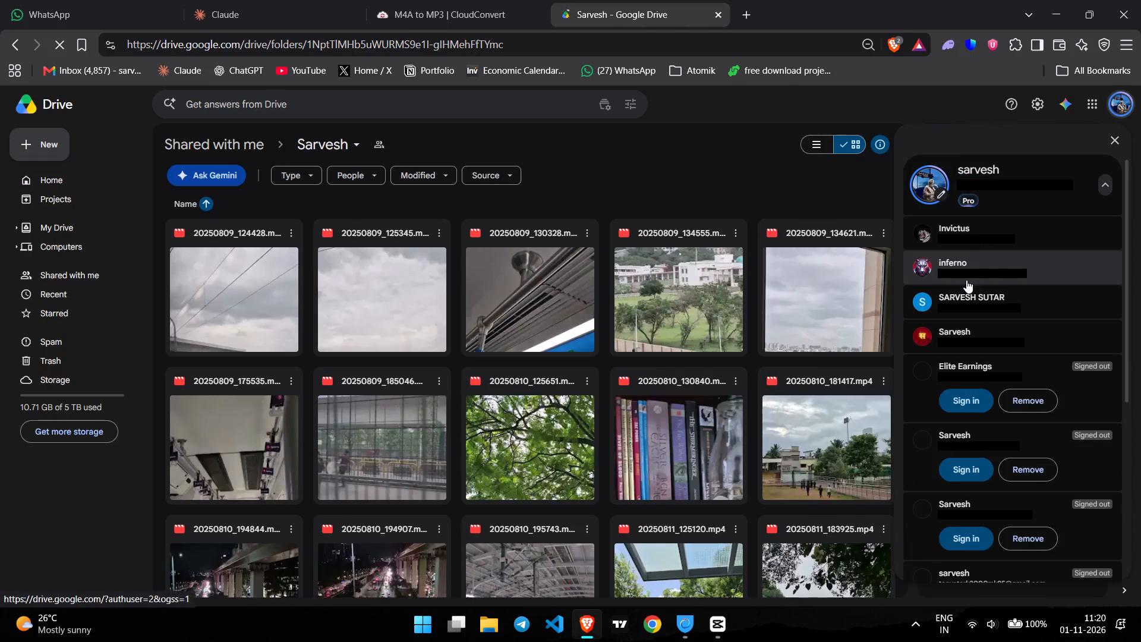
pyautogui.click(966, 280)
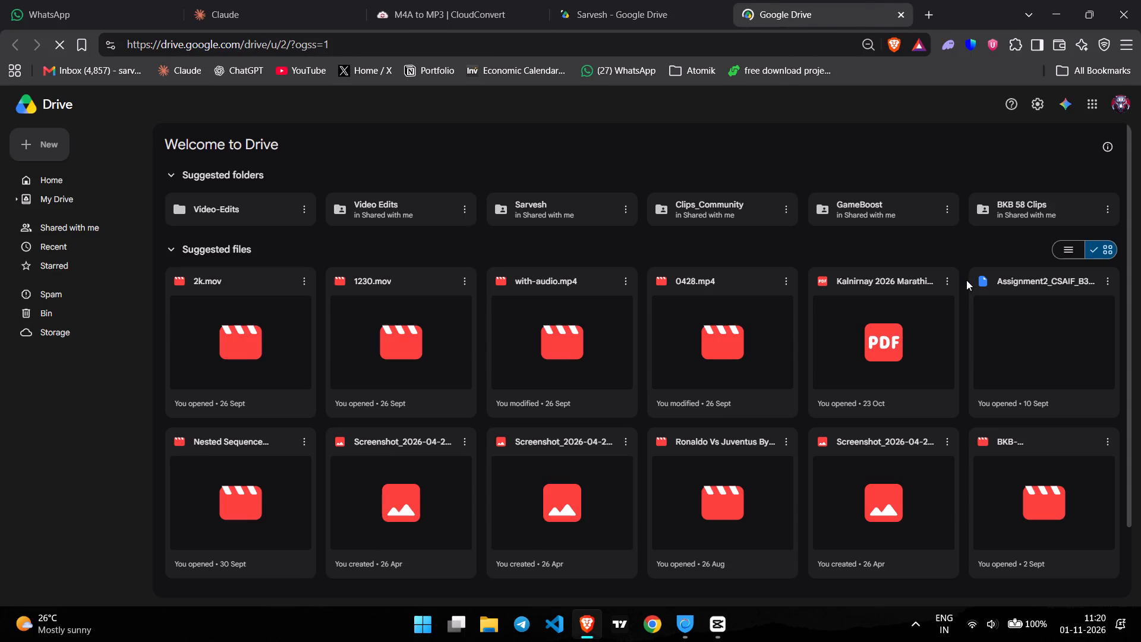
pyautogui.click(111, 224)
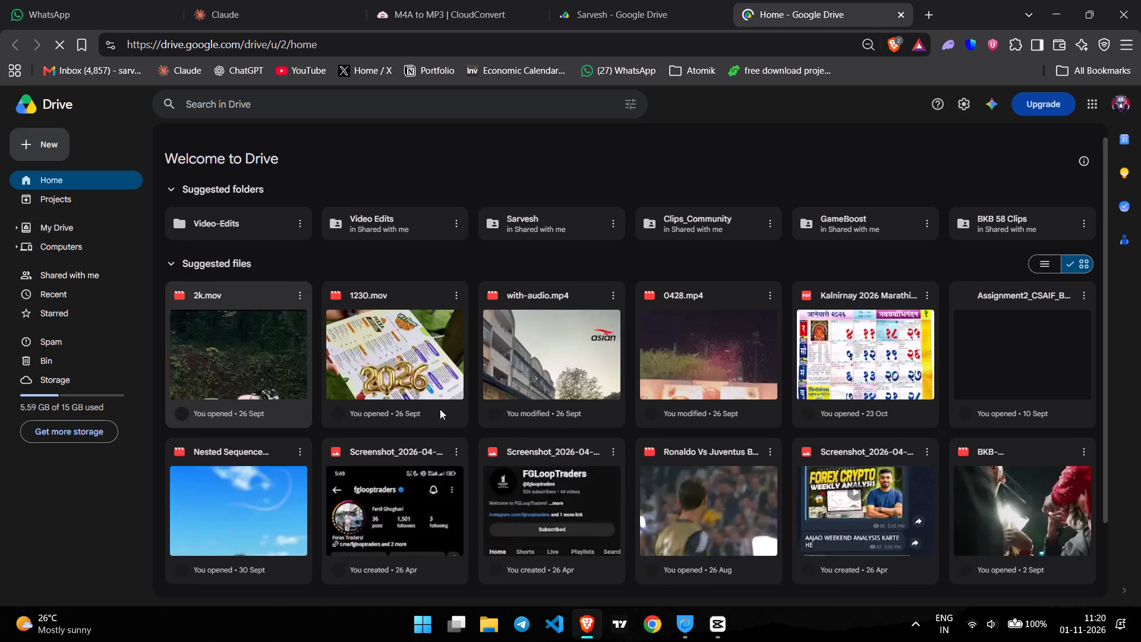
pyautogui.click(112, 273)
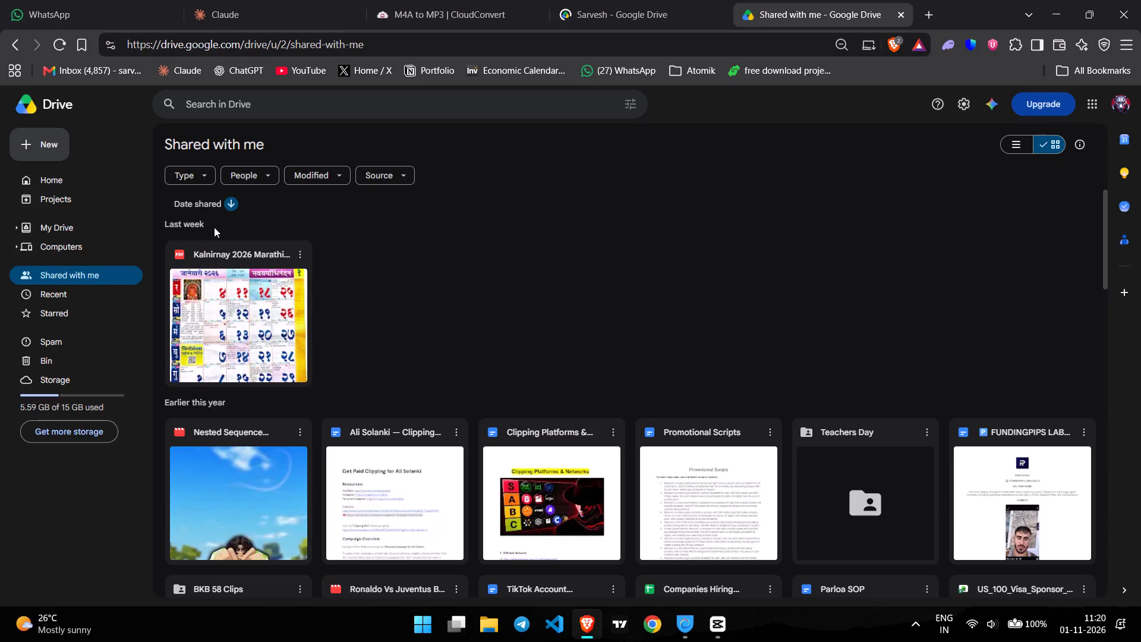
# Open Google Drive under the account with the red avatar and close the inferno account's Shared with me tab.
pyautogui.click(1129, 102)
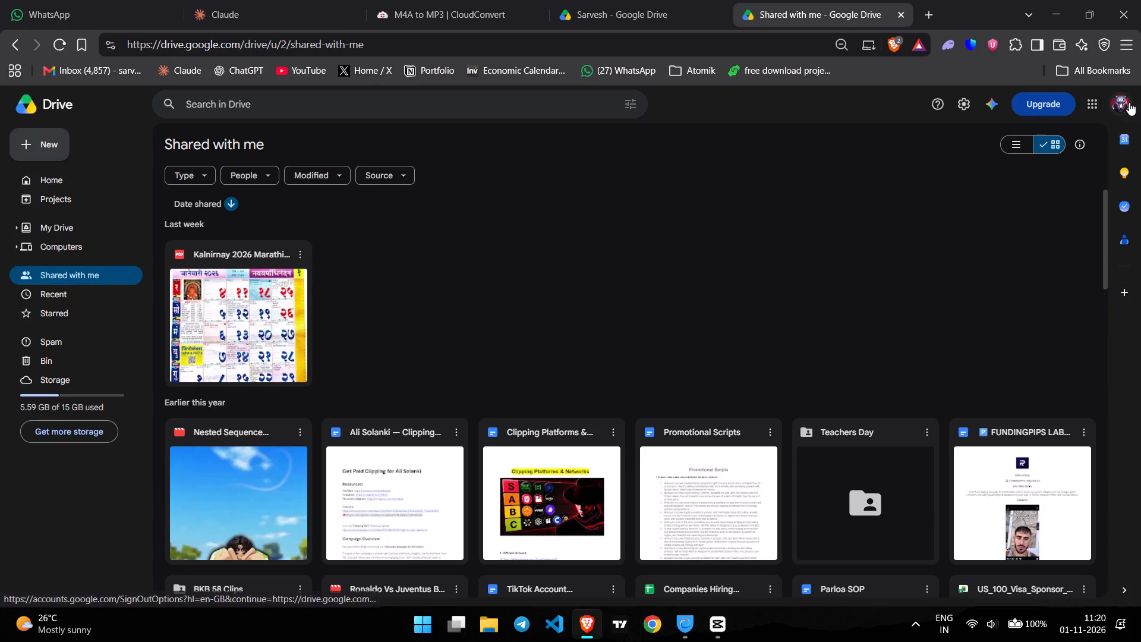
pyautogui.click(1019, 322)
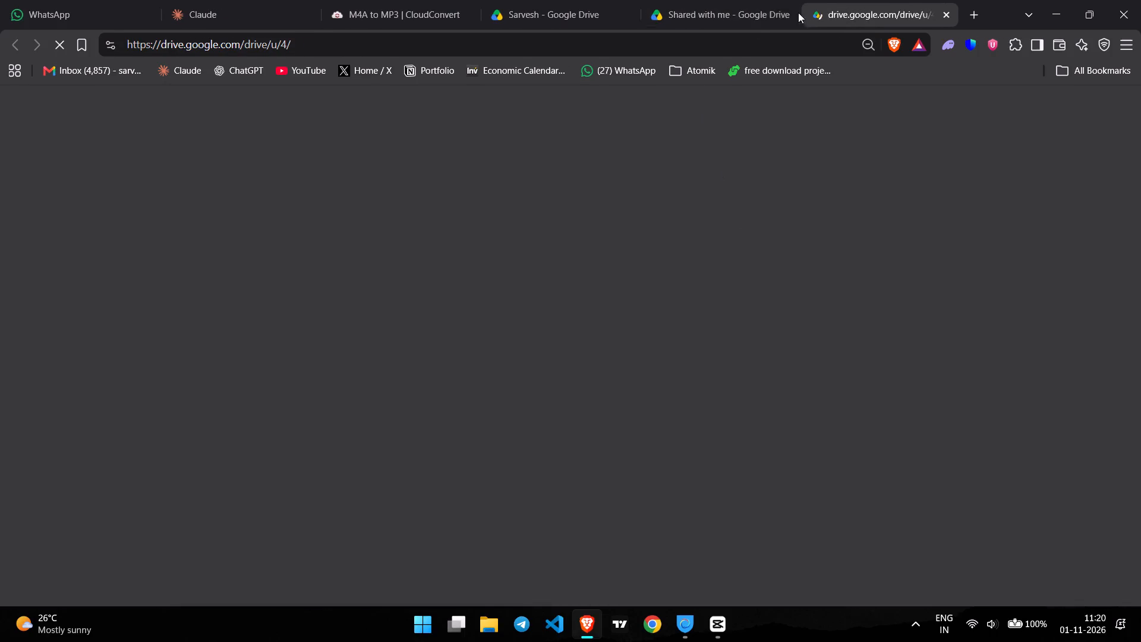
pyautogui.click(789, 10)
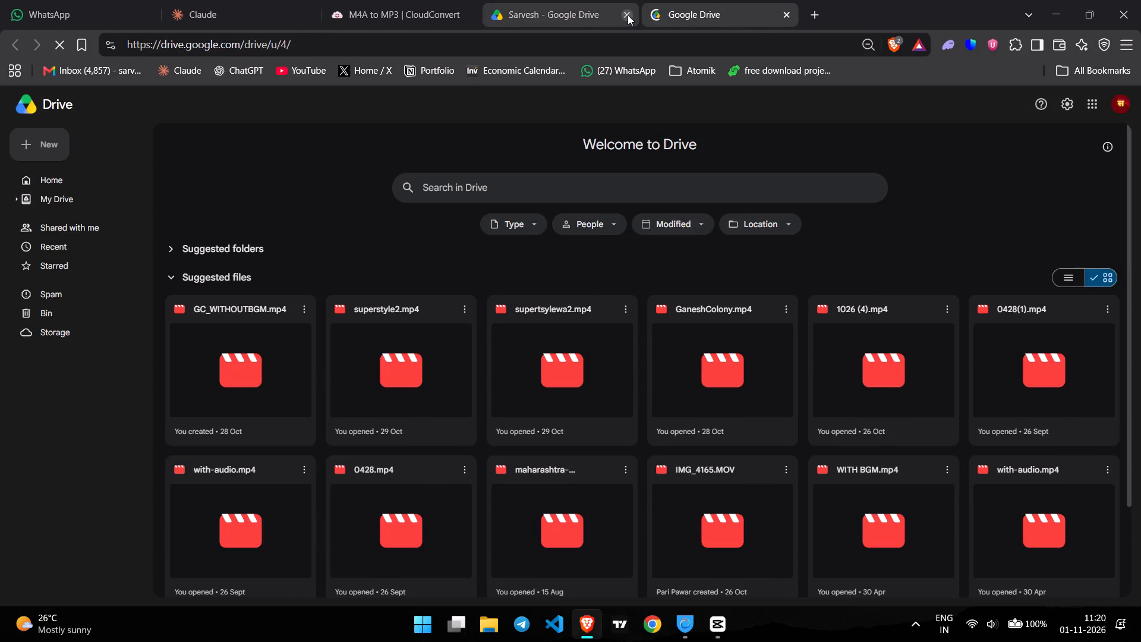
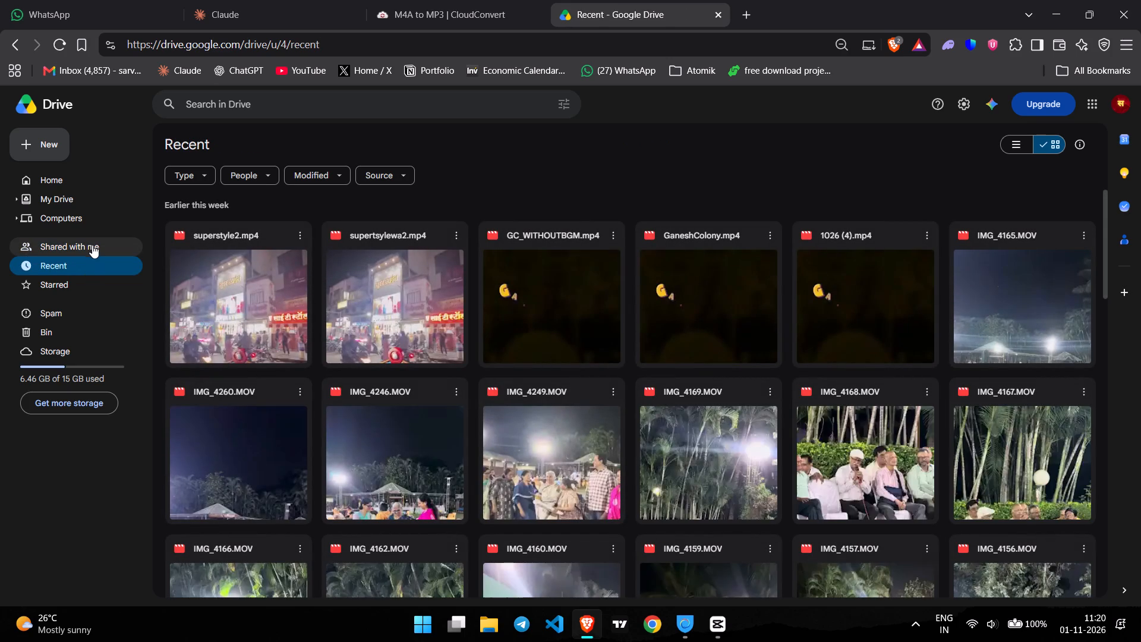
# Look through the folders shared with this Google Drive account for the related video footage.
pyautogui.click(93, 243)
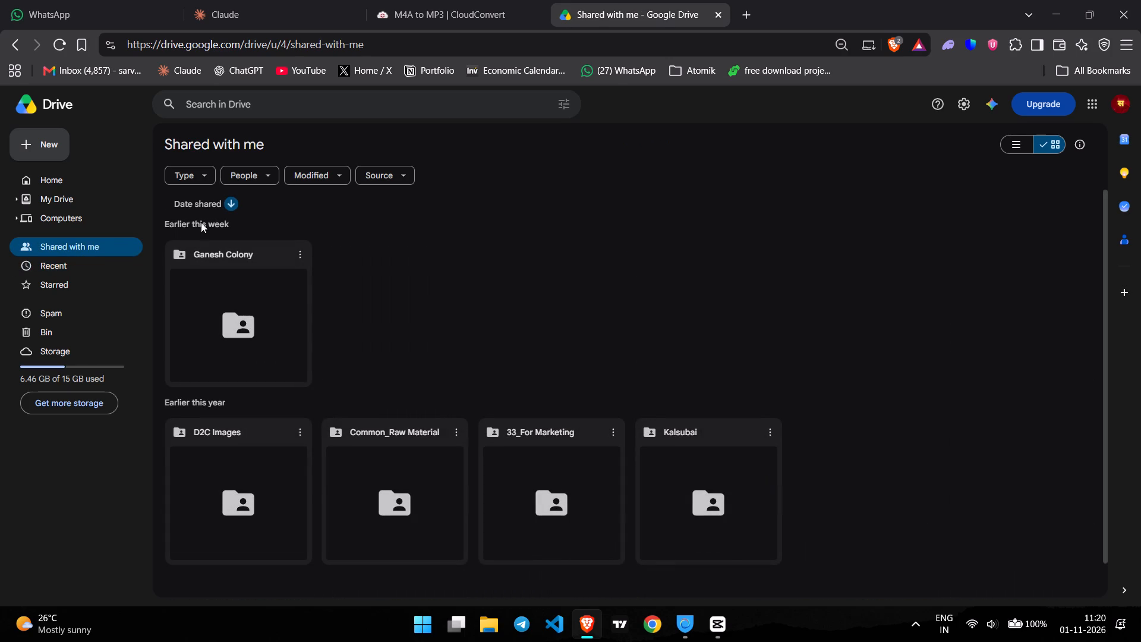
pyautogui.scroll(-4, 276, 219)
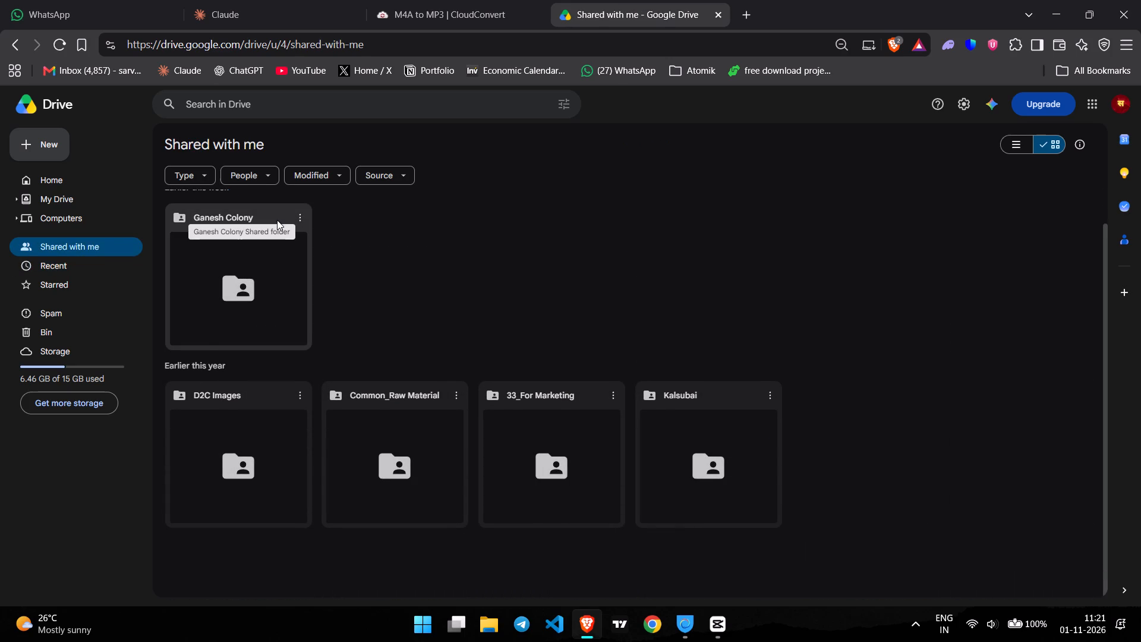
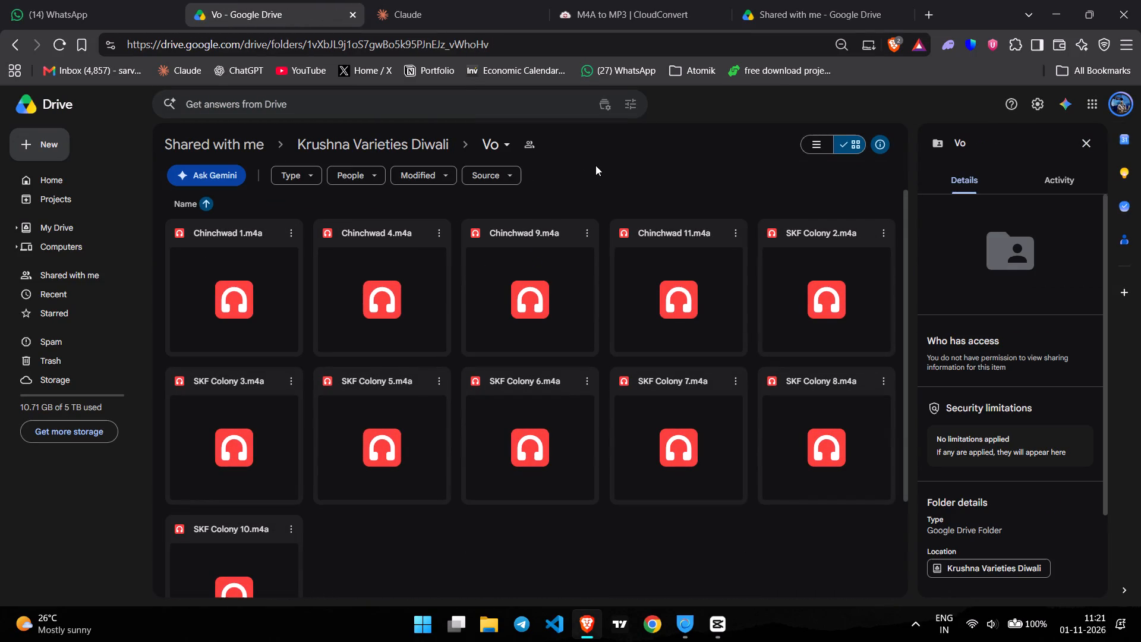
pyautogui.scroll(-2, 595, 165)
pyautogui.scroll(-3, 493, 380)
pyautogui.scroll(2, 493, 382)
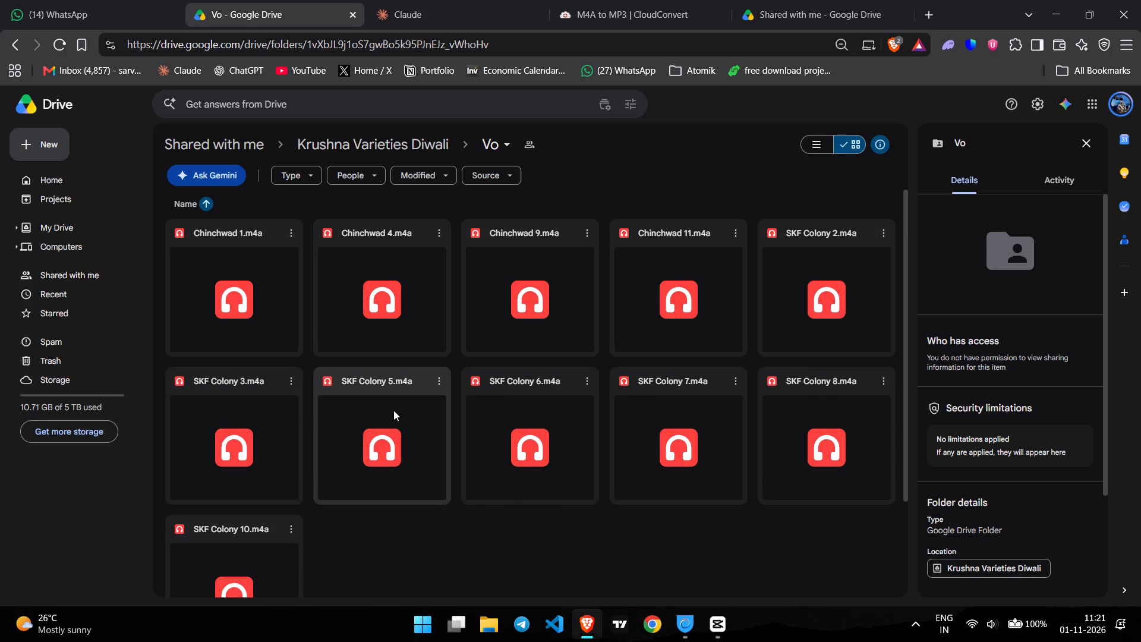
# Look through the voice-over audio files in the Vo folder of Krushna Varieties Diwali.
pyautogui.scroll(-1, 393, 410)
pyautogui.scroll(1, 393, 410)
pyautogui.scroll(-1, 395, 410)
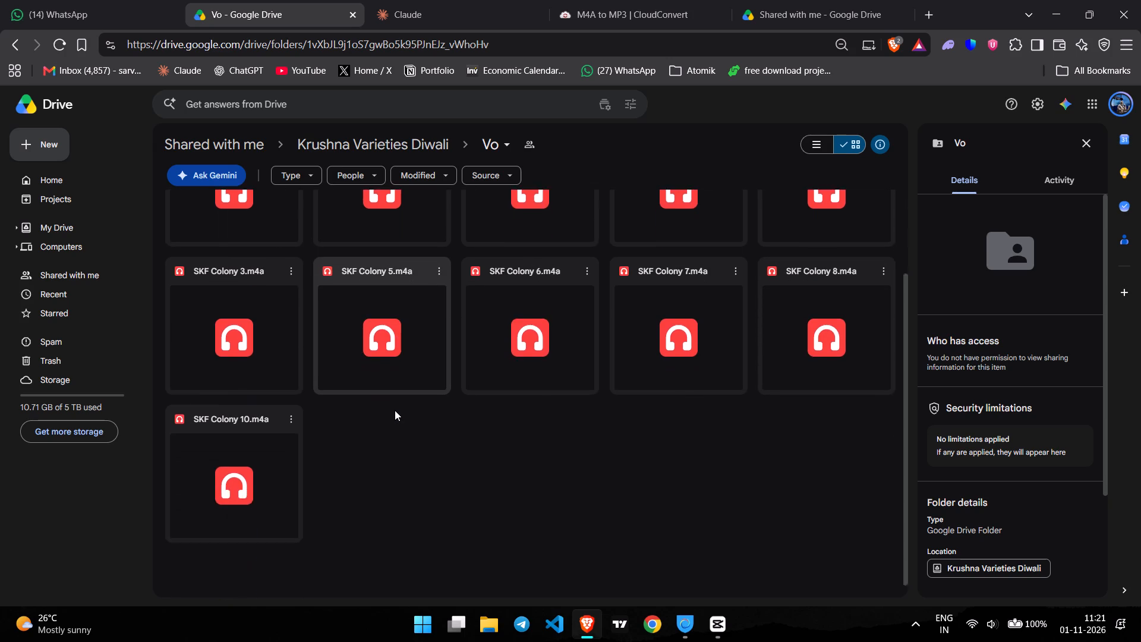
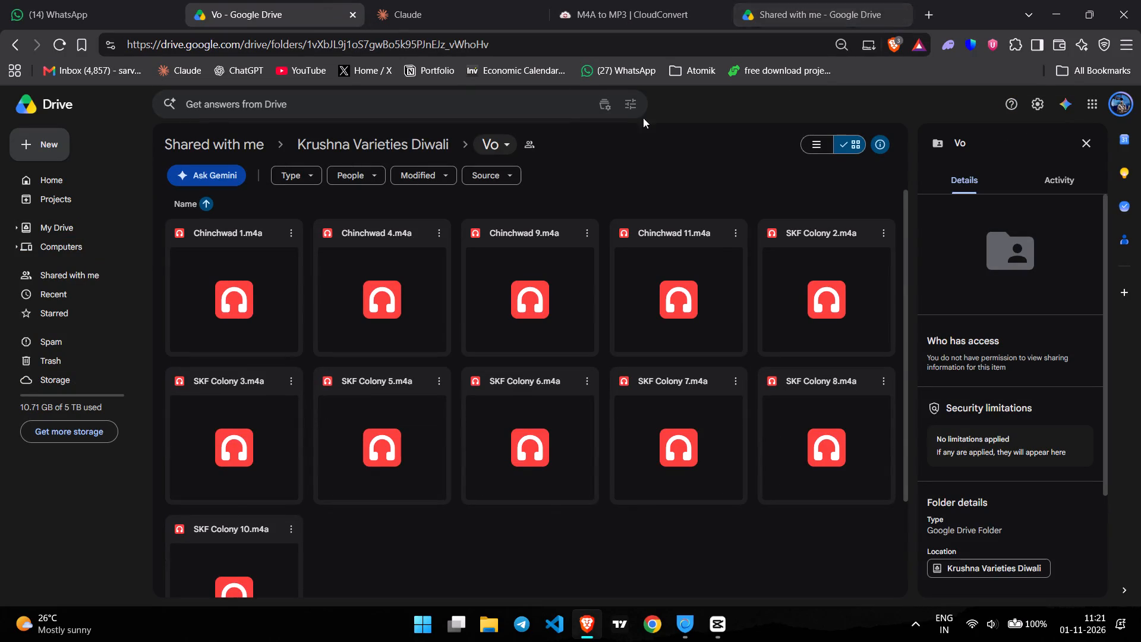
# Download the whole Vo folder from Google Drive as a ZIP archive saved in Downloads.
pyautogui.click(489, 144)
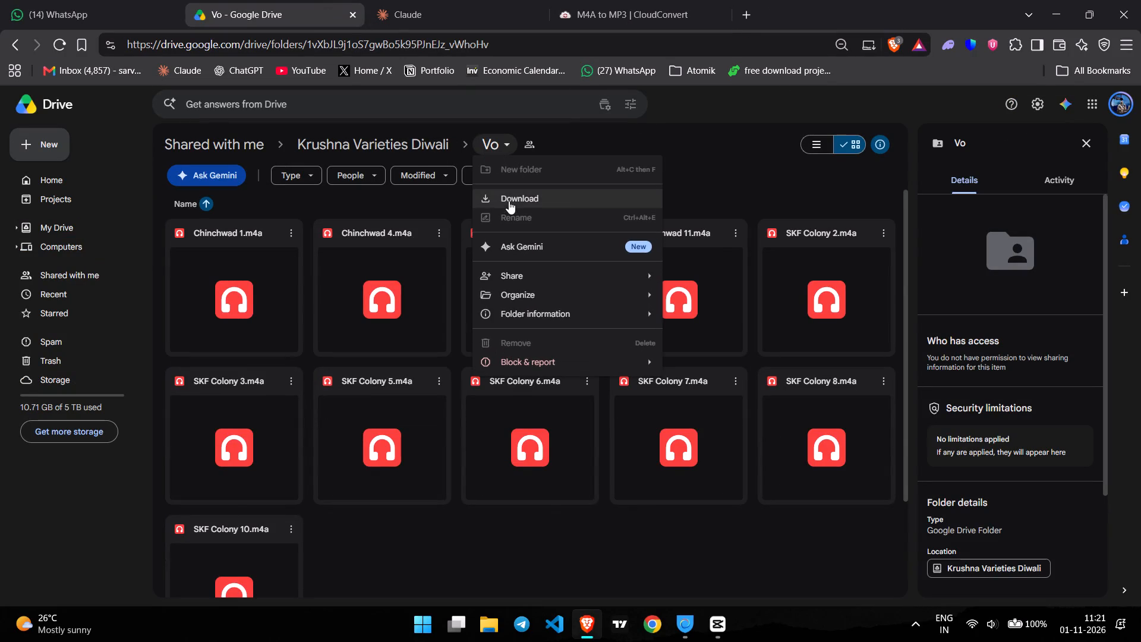
pyautogui.click(508, 197)
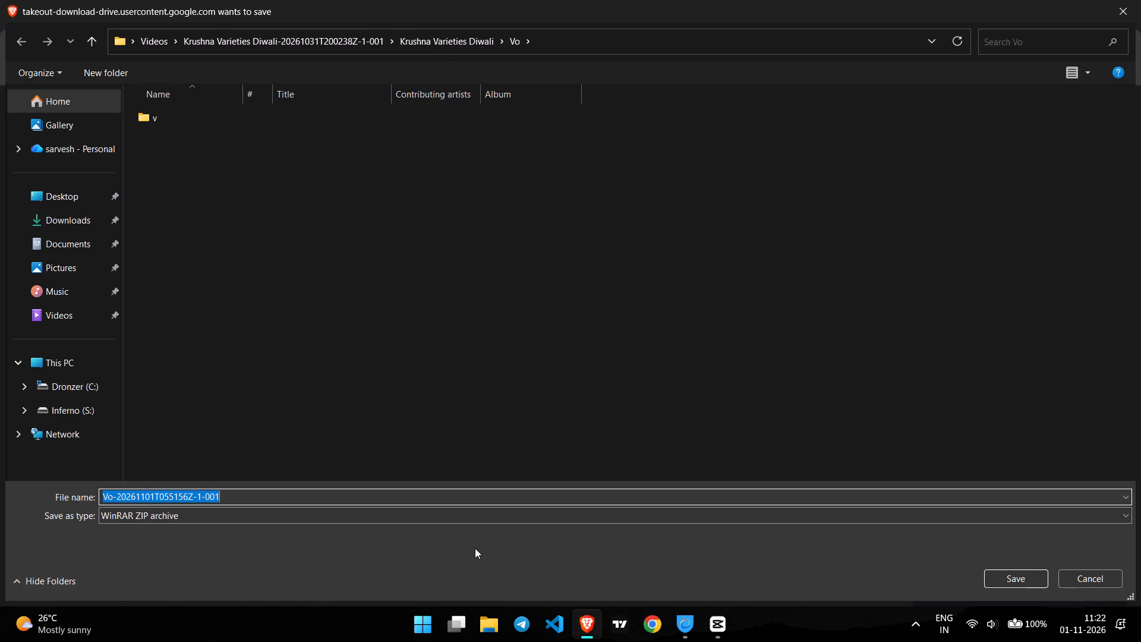
pyautogui.click(58, 228)
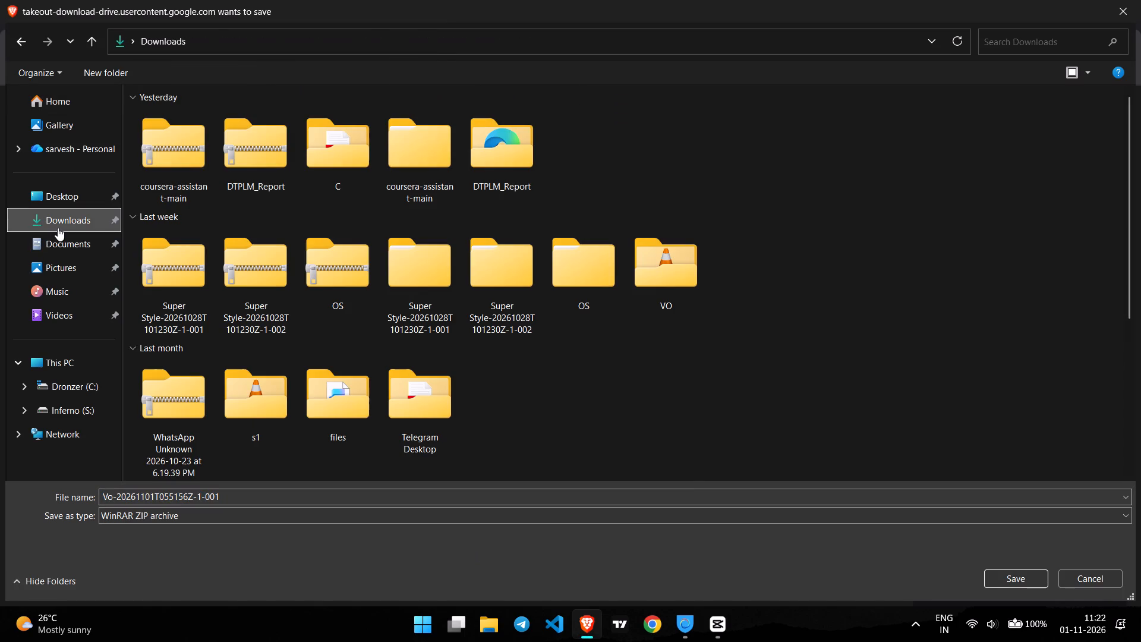
pyautogui.click(997, 575)
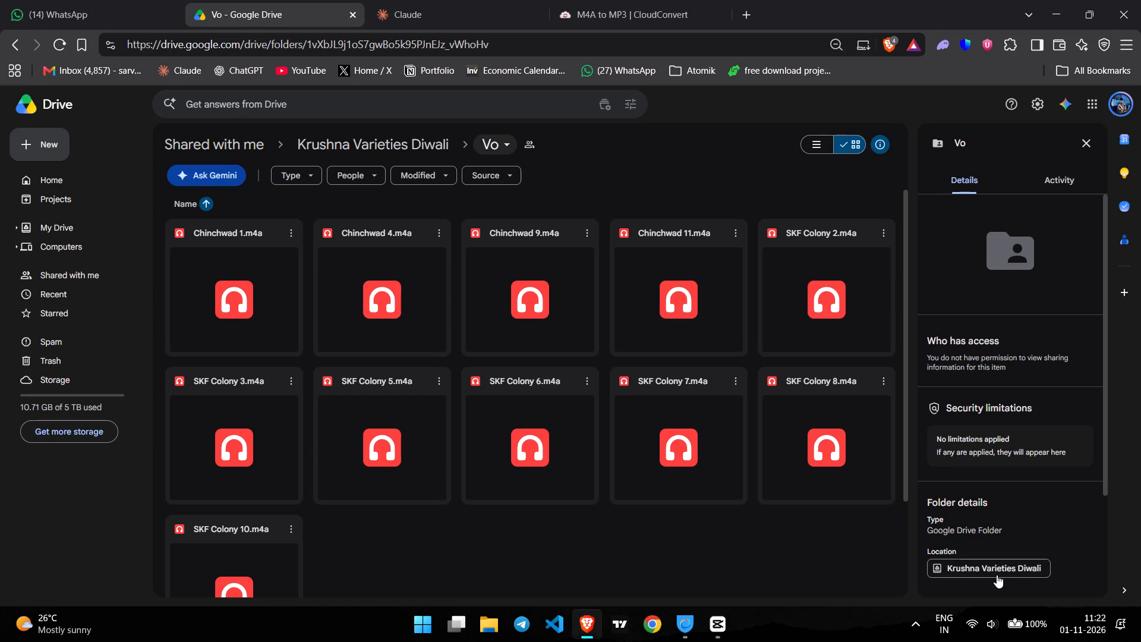
# Extract the downloaded Vo ZIP archive within the Downloads folder in File Explorer.
pyautogui.click(497, 622)
pyautogui.click(92, 237)
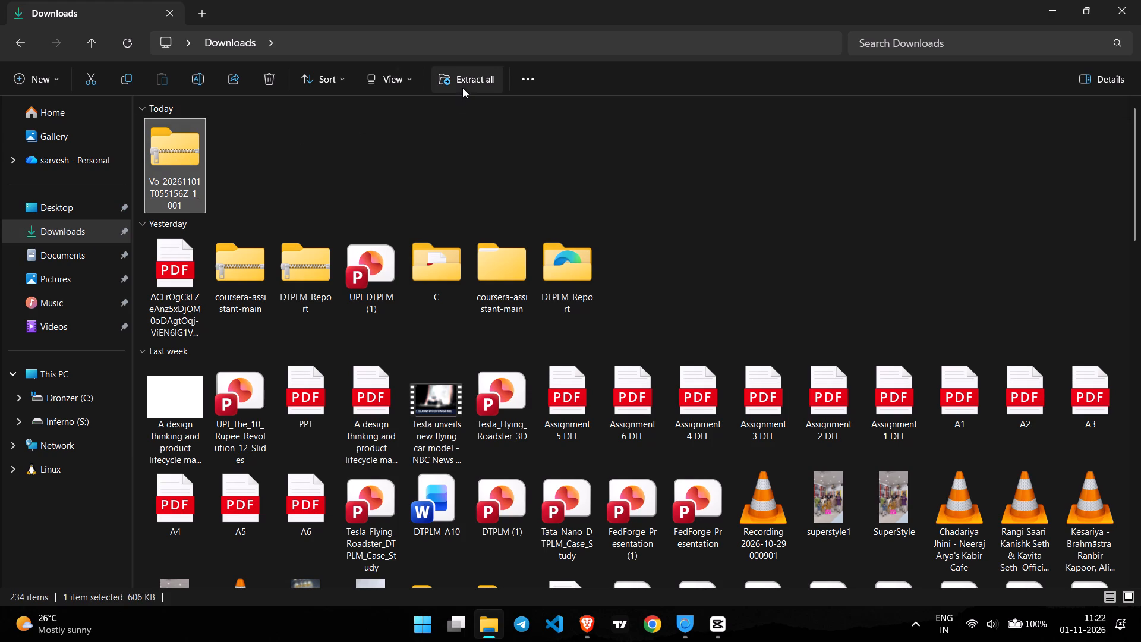
pyautogui.click(462, 87)
pyautogui.click(692, 457)
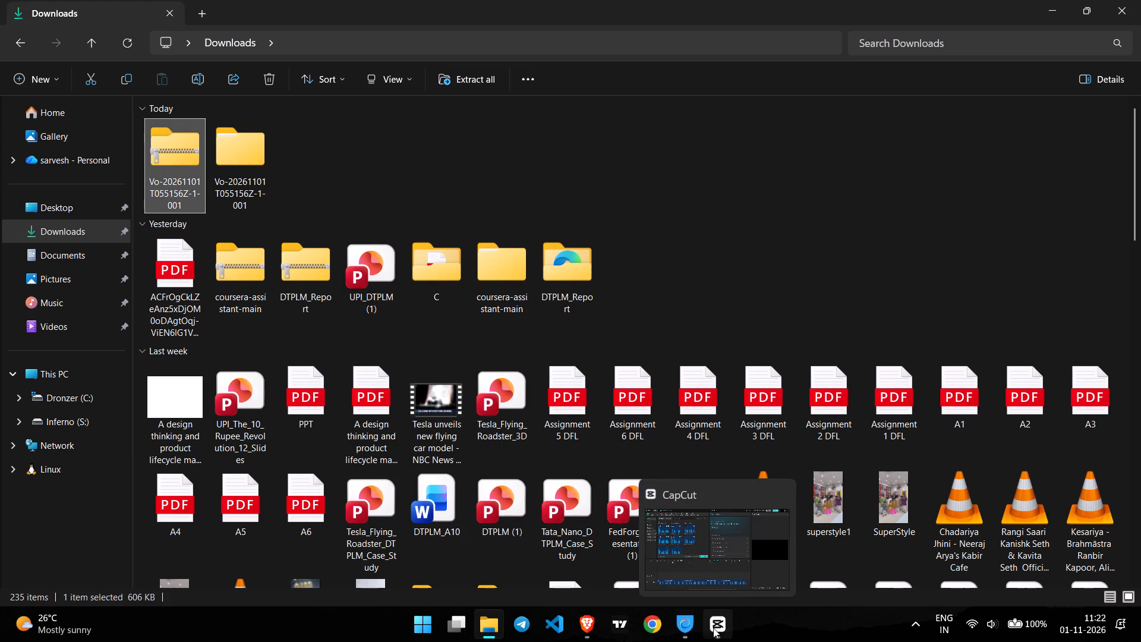
# Switch to CapCut and import the extracted Vo folder from Downloads into the project media.
pyautogui.click(713, 628)
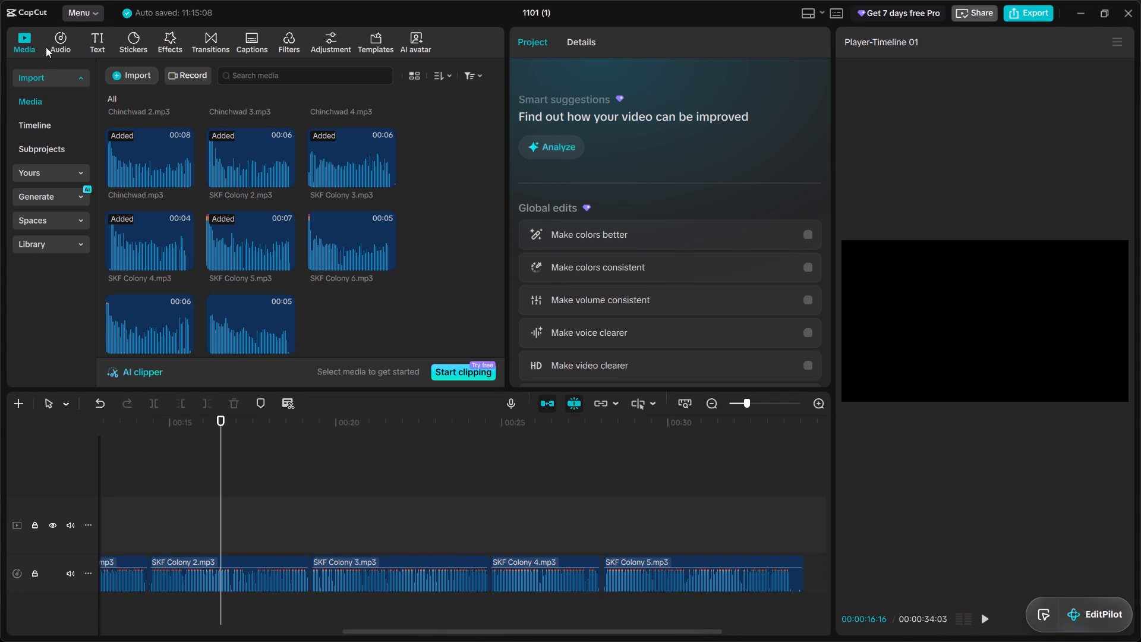
pyautogui.click(122, 80)
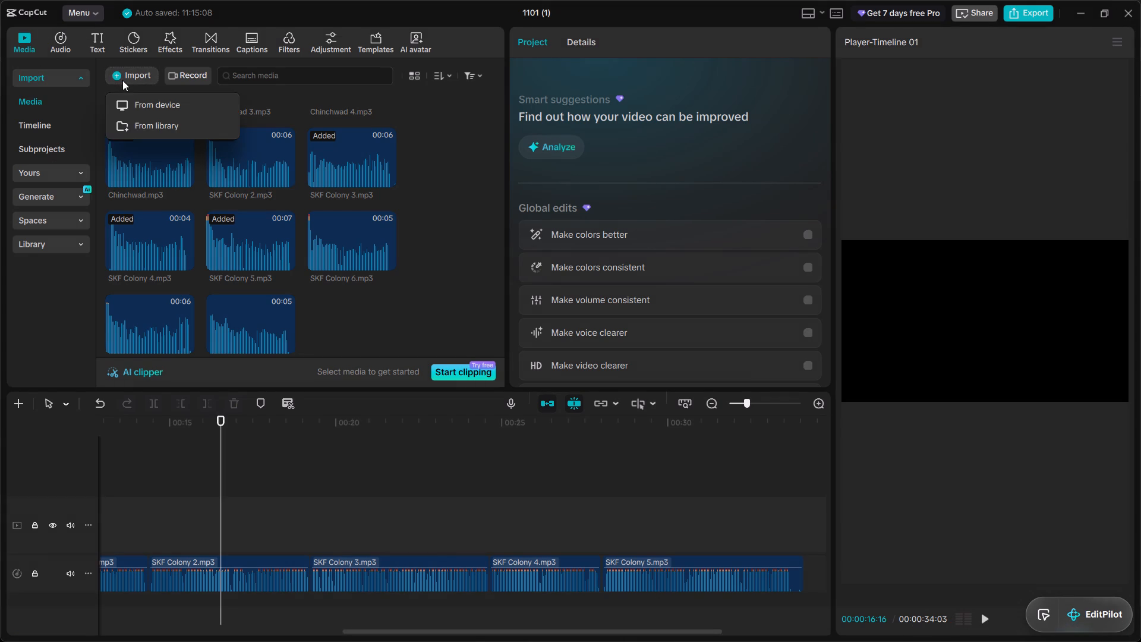
pyautogui.click(136, 110)
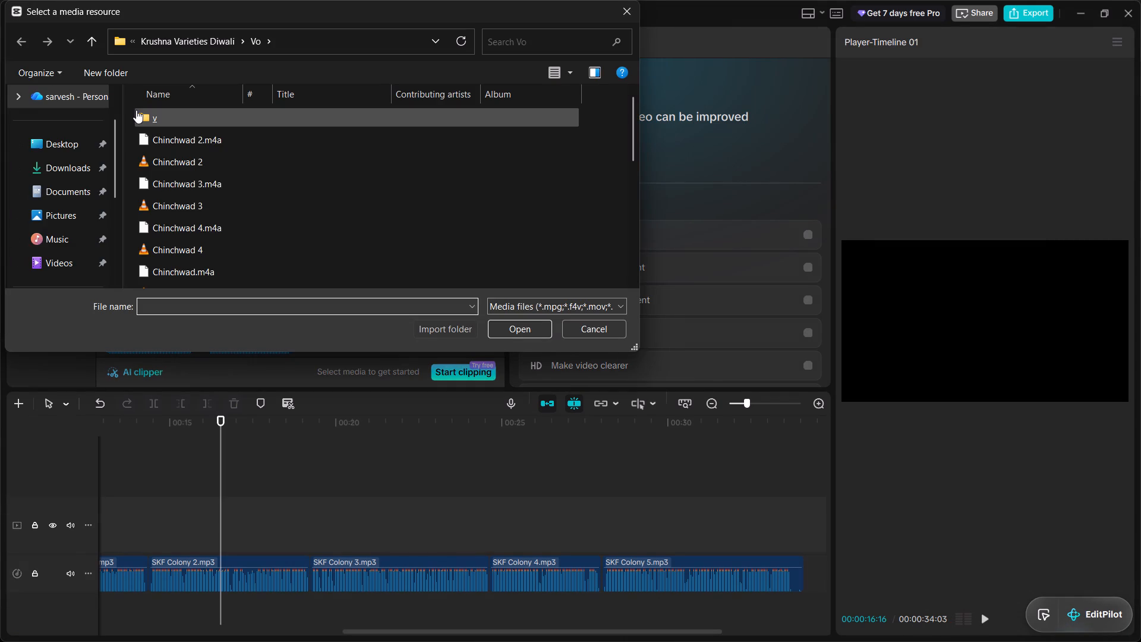
pyautogui.click(67, 160)
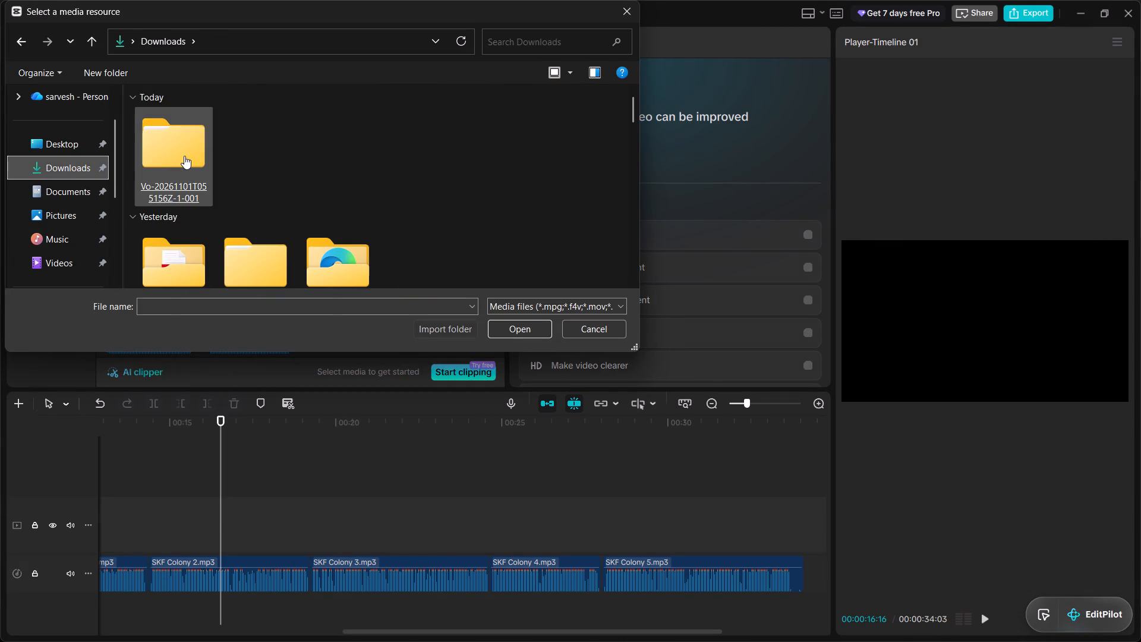
pyautogui.click(184, 156)
pyautogui.click(433, 333)
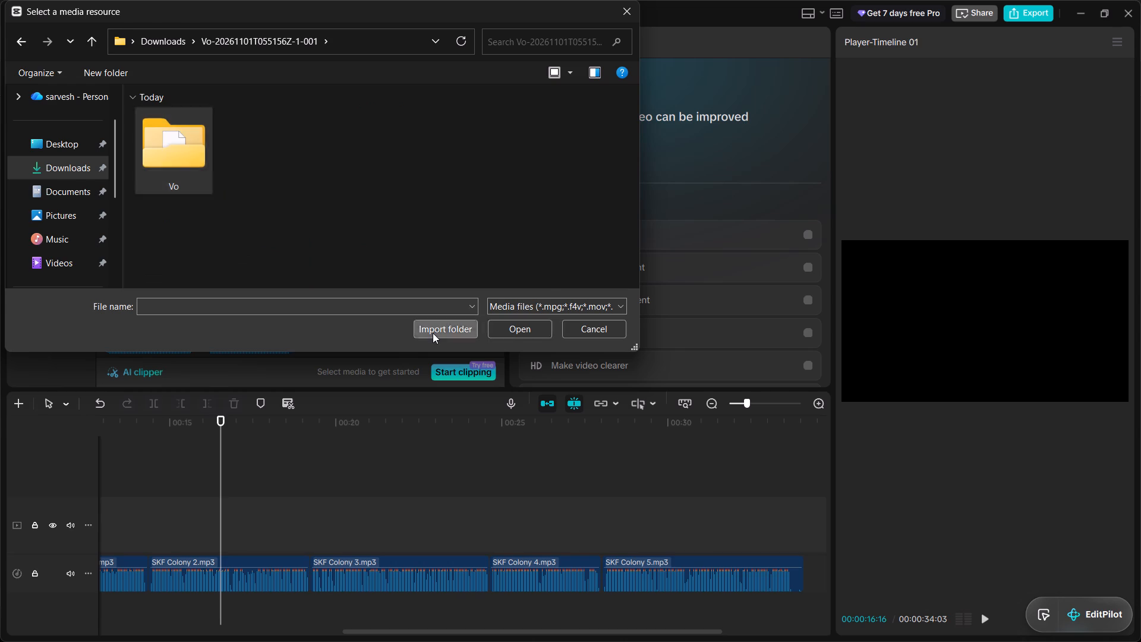
pyautogui.doubleClick(357, 282)
pyautogui.click(357, 282)
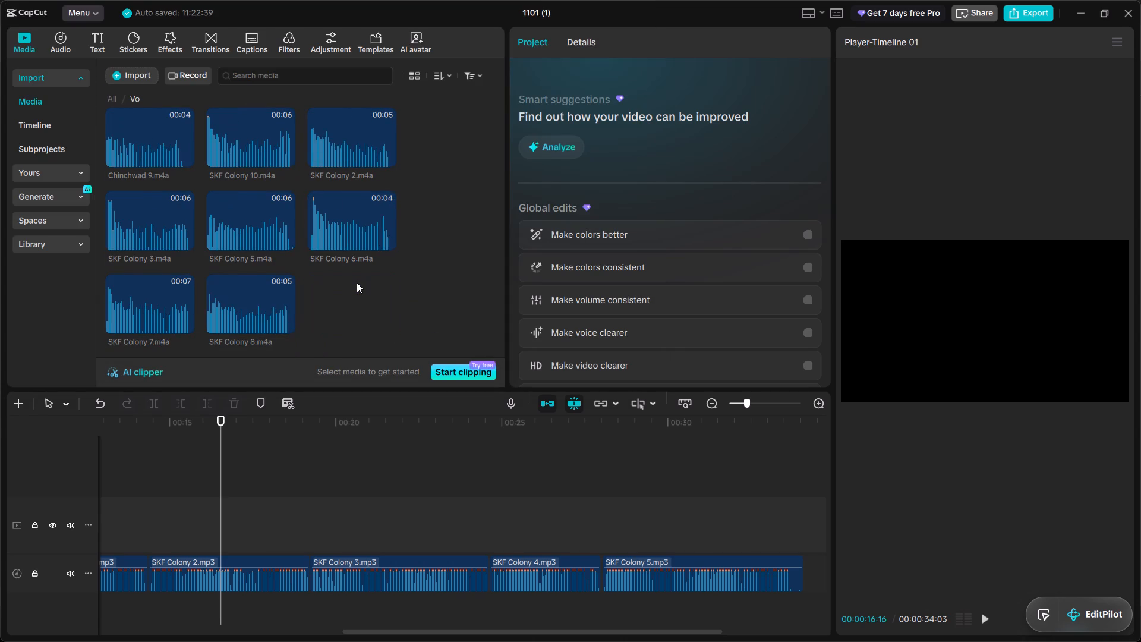
# Delete all the existing Chinchwad and SKF Colony MP3 clips from the timeline.
pyautogui.scroll(-2, 274, 300)
pyautogui.hscroll(5, 329, 537)
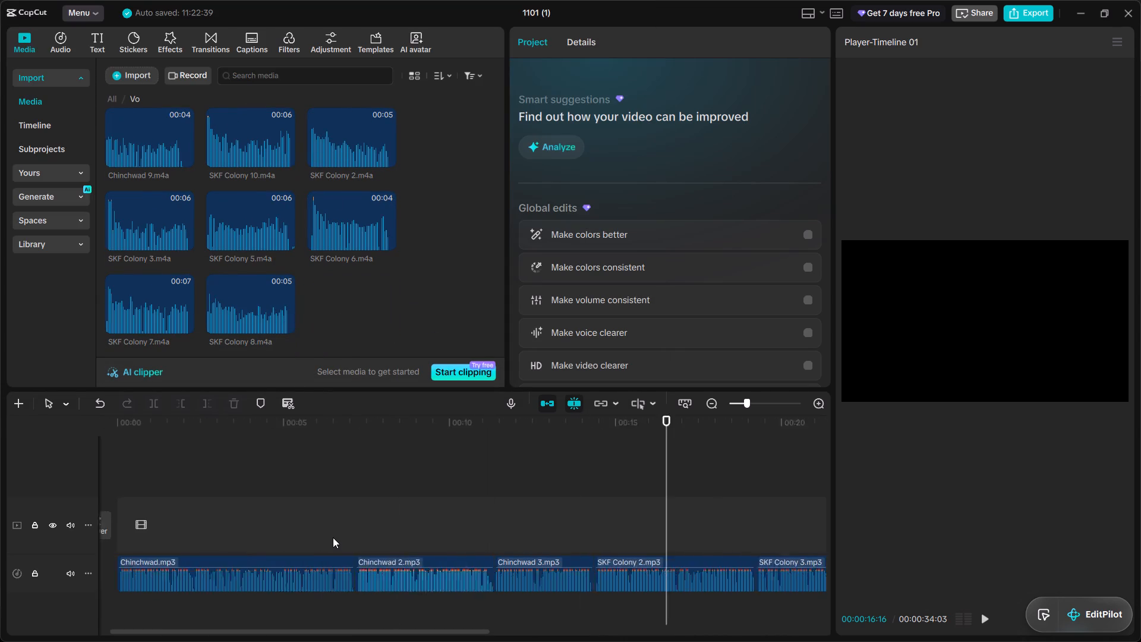
pyautogui.hscroll(3, 333, 537)
pyautogui.moveTo(265, 530); pyautogui.dragTo(787, 595)
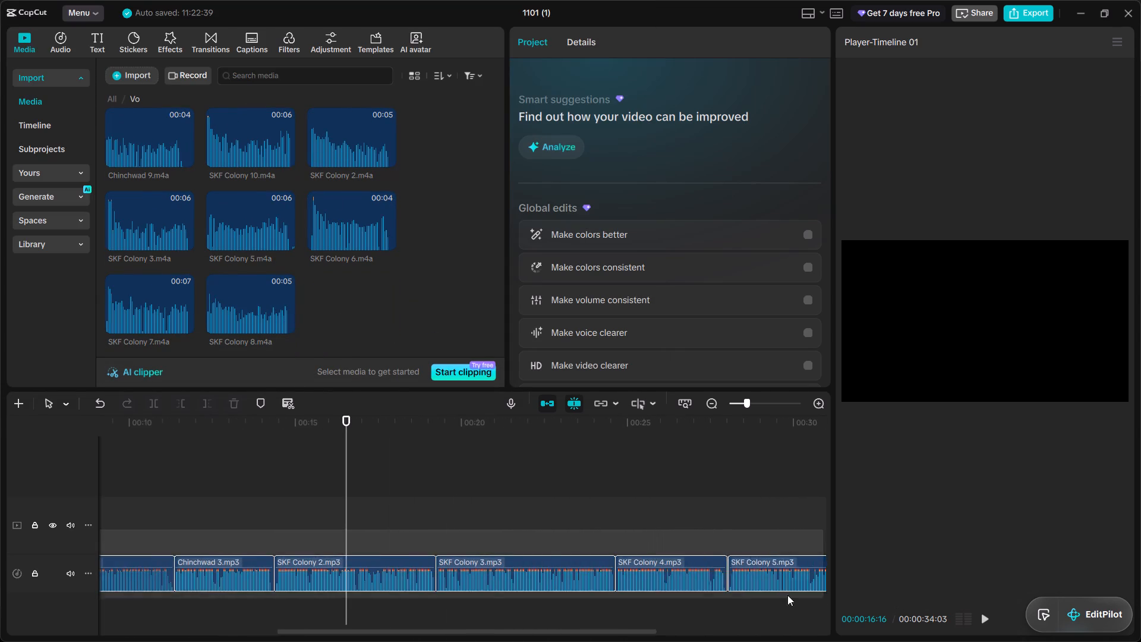
pyautogui.moveTo(787, 595); pyautogui.dragTo(591, 586)
pyautogui.click(562, 581)
pyautogui.hotkey('ctrl', 'a')
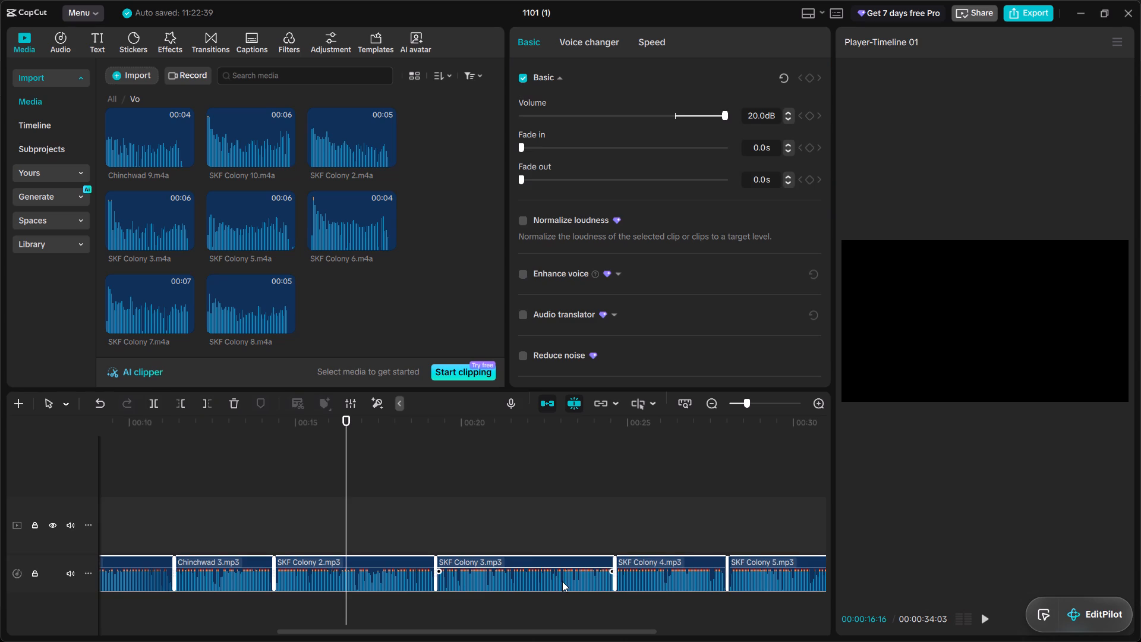
pyautogui.press('Delete')
# Add Chinchwad 1.m4a at the timeline start, trim both ends to about 7 s, raise it to 20 dB and play it back.
pyautogui.hscroll(2, 404, 474)
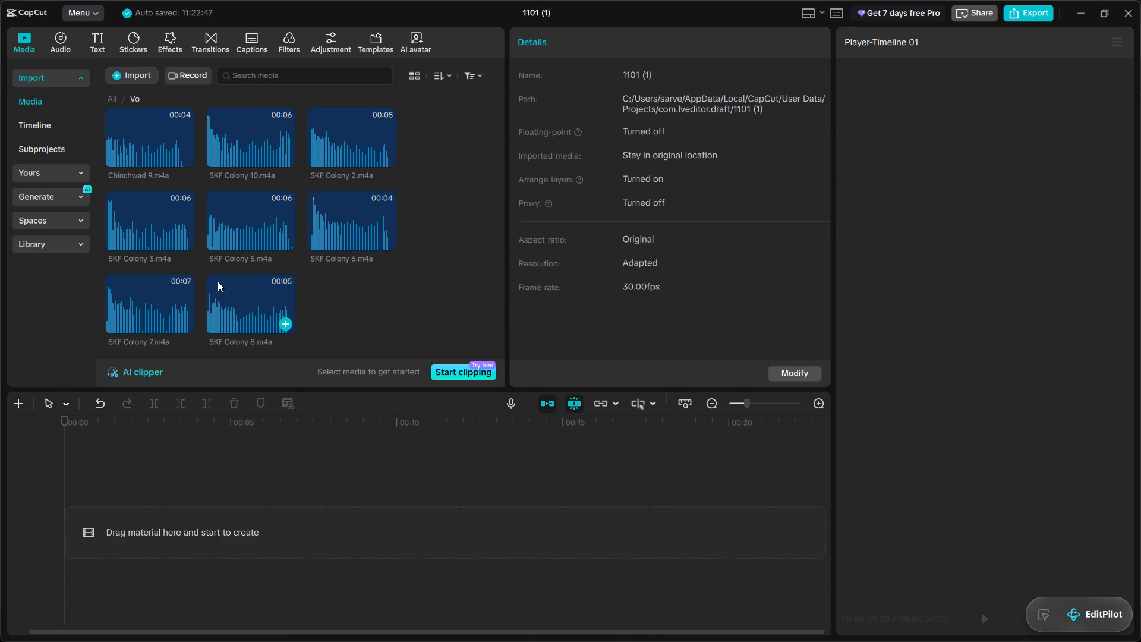
pyautogui.scroll(6, 218, 281)
pyautogui.click(164, 137)
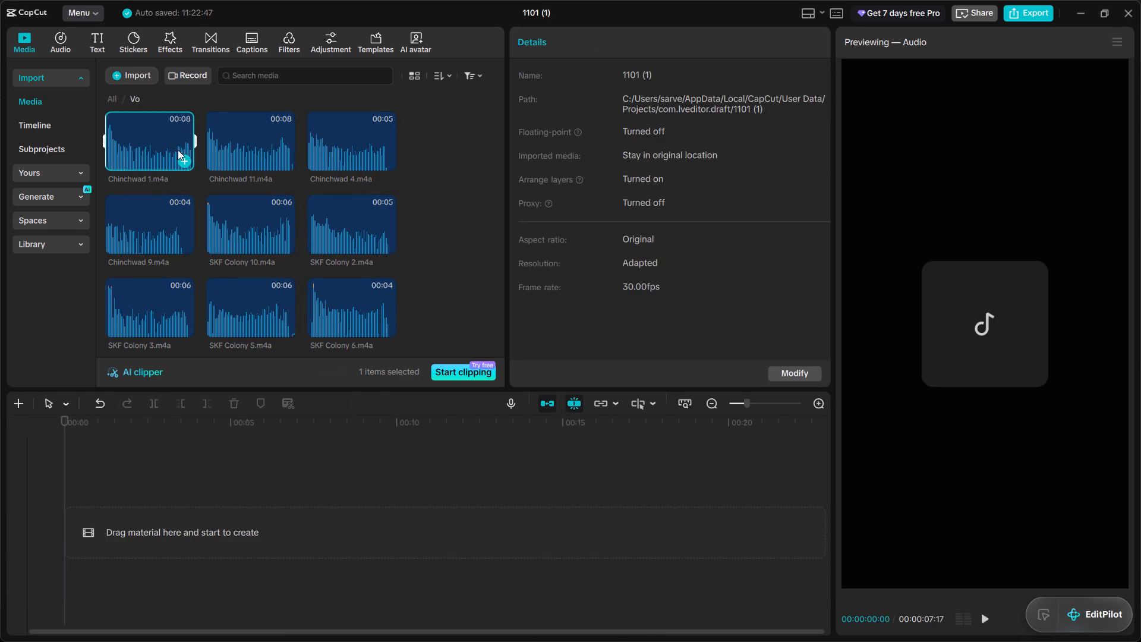
pyautogui.click(185, 162)
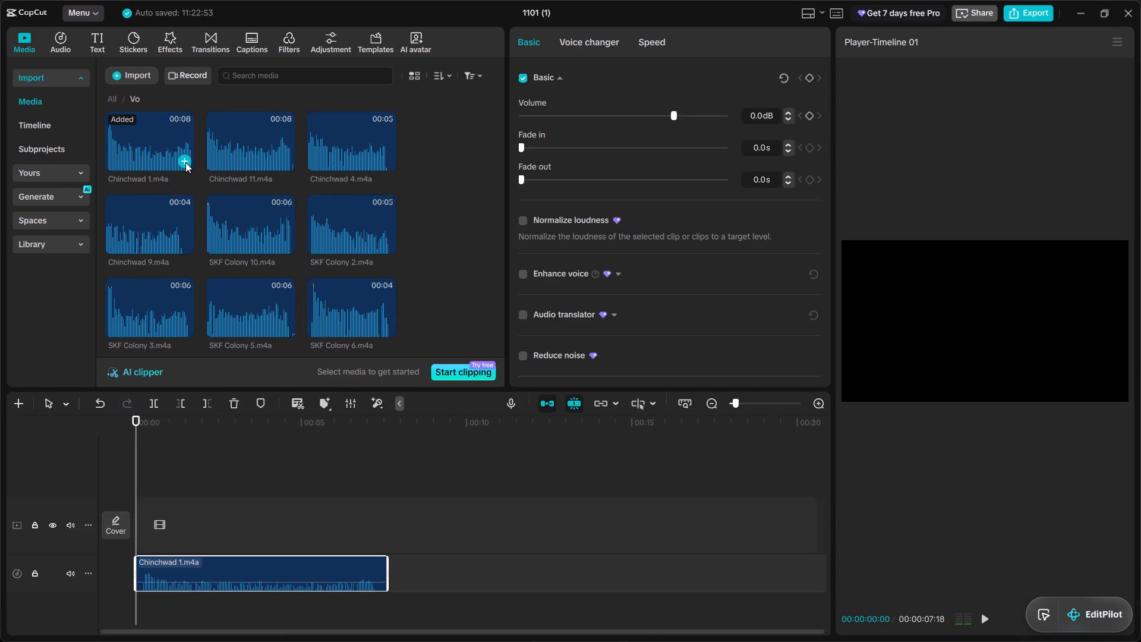
pyautogui.moveTo(134, 561); pyautogui.dragTo(141, 562)
pyautogui.moveTo(188, 568); pyautogui.dragTo(169, 571)
pyautogui.moveTo(179, 583); pyautogui.dragTo(182, 557)
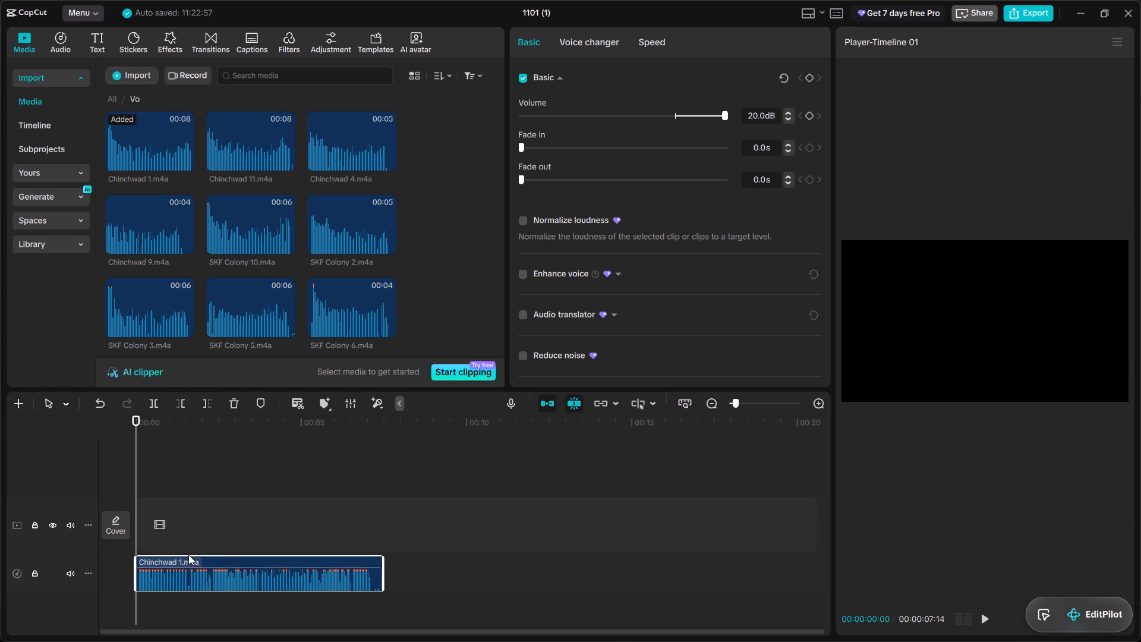
pyautogui.moveTo(381, 561); pyautogui.dragTo(371, 559)
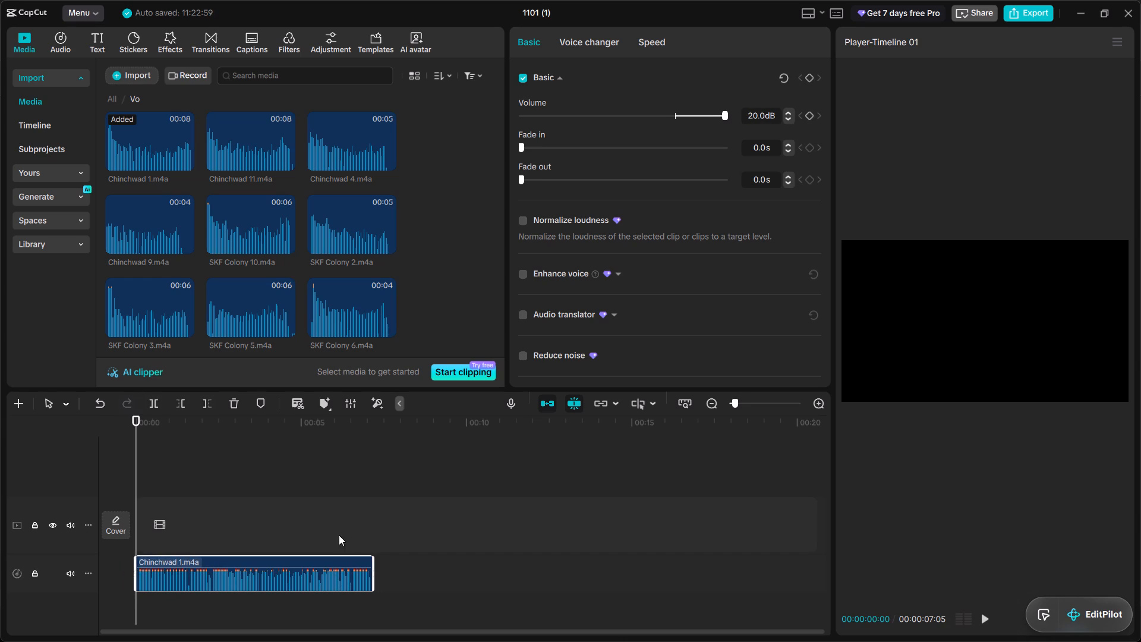
pyautogui.click(339, 535)
pyautogui.press('space')
pyautogui.press('space')
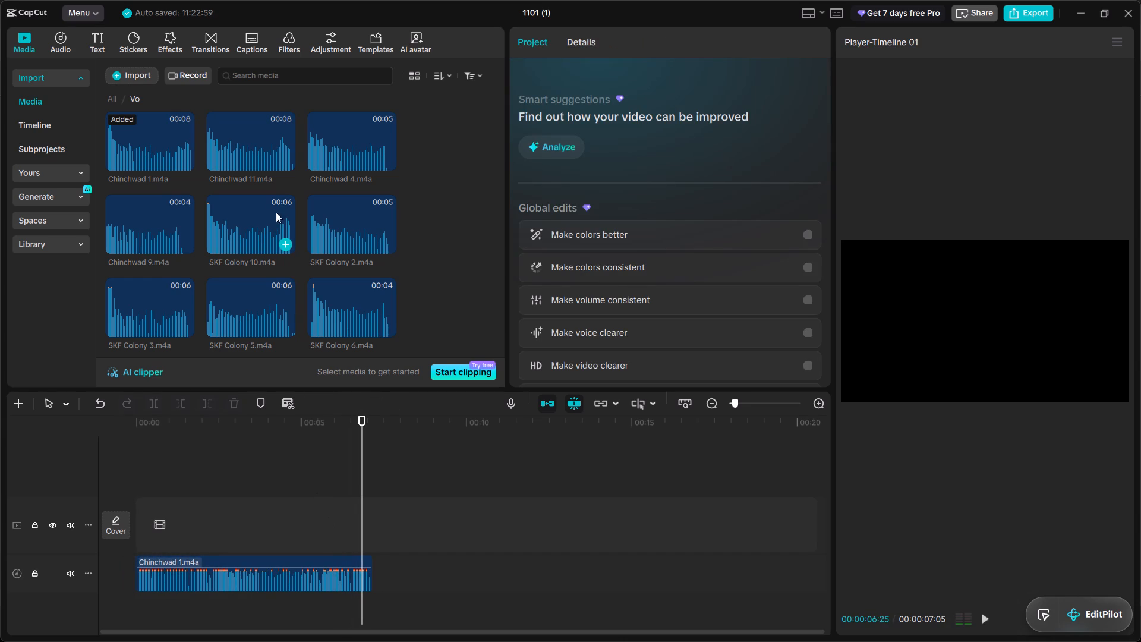
# Add SKF Colony 2.m4a directly after Chinchwad 1 on the same track, raise it to 20 dB and trim both ends to about 3.7 s.
pyautogui.click(382, 249)
pyautogui.moveTo(401, 586); pyautogui.dragTo(414, 556)
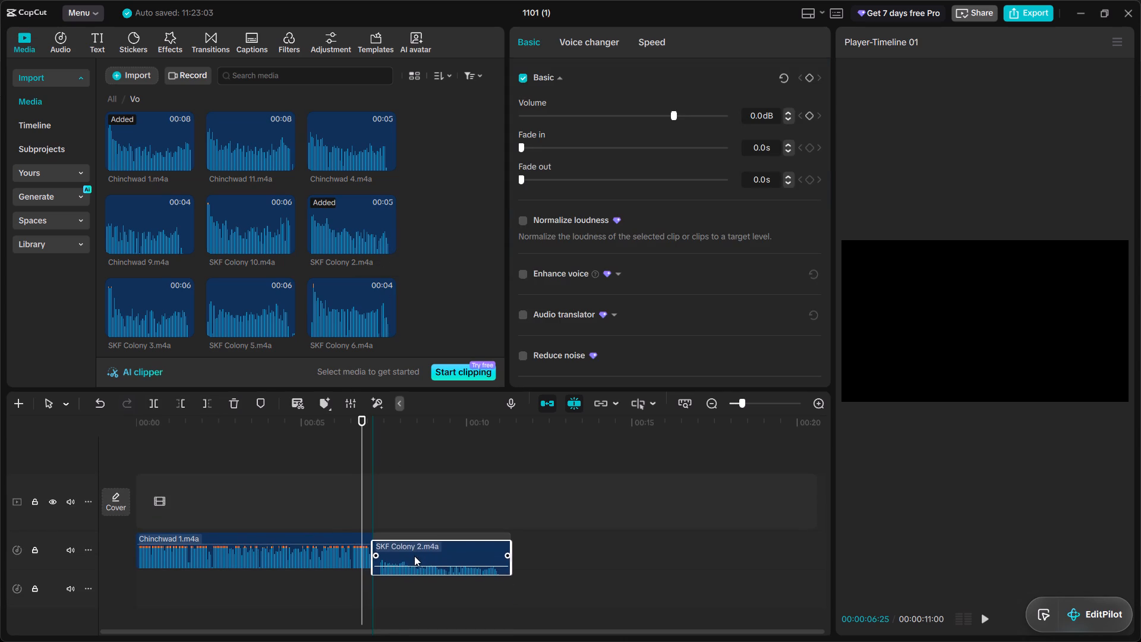
pyautogui.moveTo(414, 556); pyautogui.dragTo(414, 545)
pyautogui.moveTo(374, 564); pyautogui.dragTo(379, 564)
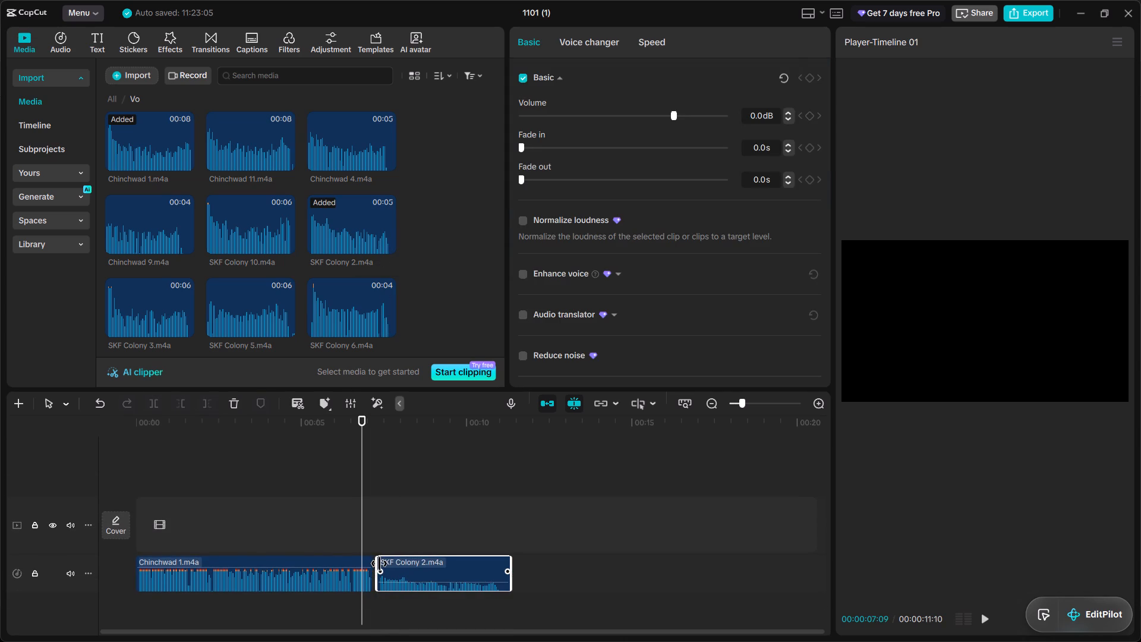
pyautogui.moveTo(379, 564); pyautogui.dragTo(380, 564)
pyautogui.moveTo(414, 567); pyautogui.dragTo(406, 567)
pyautogui.moveTo(408, 581); pyautogui.dragTo(408, 564)
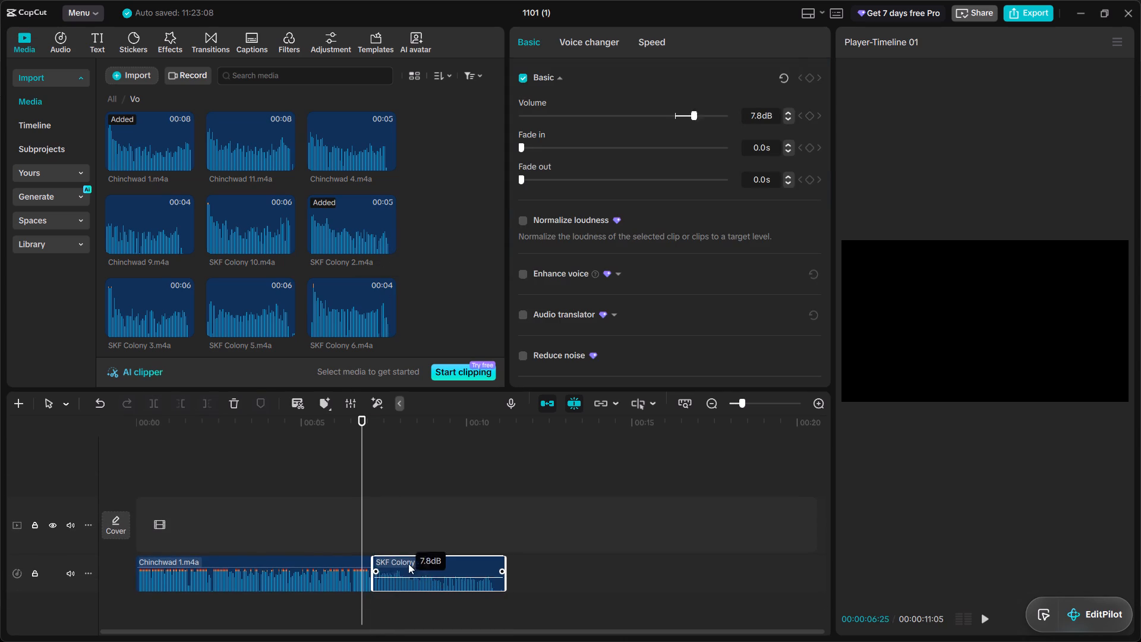
pyautogui.moveTo(408, 564); pyautogui.dragTo(409, 547)
pyautogui.press('space')
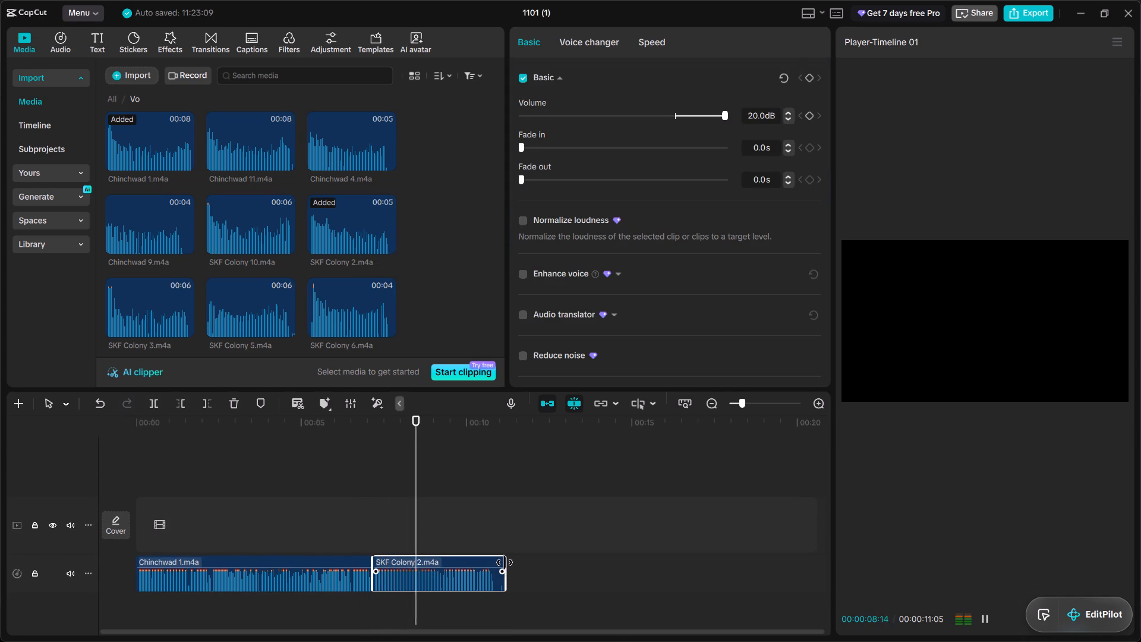
pyautogui.moveTo(505, 562); pyautogui.dragTo(491, 562)
pyautogui.press('space')
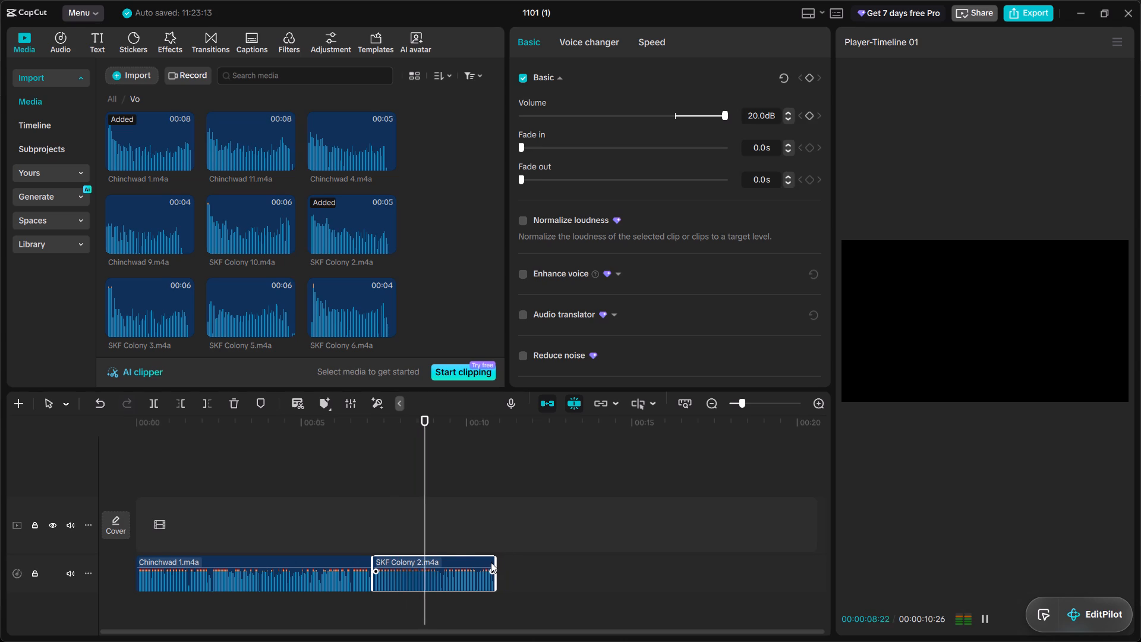
pyautogui.hscroll(-1, 483, 550)
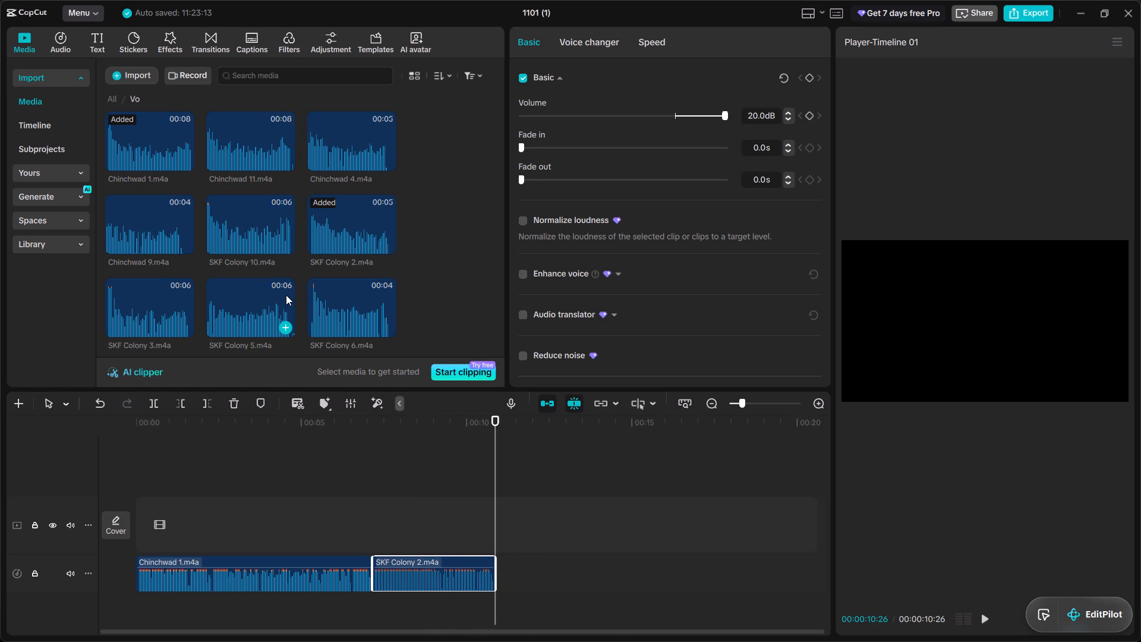
# Add SKF Colony 3.m4a directly after SKF Colony 2, raise it to 20 dB and trim both ends to about 4.8 s.
pyautogui.click(185, 322)
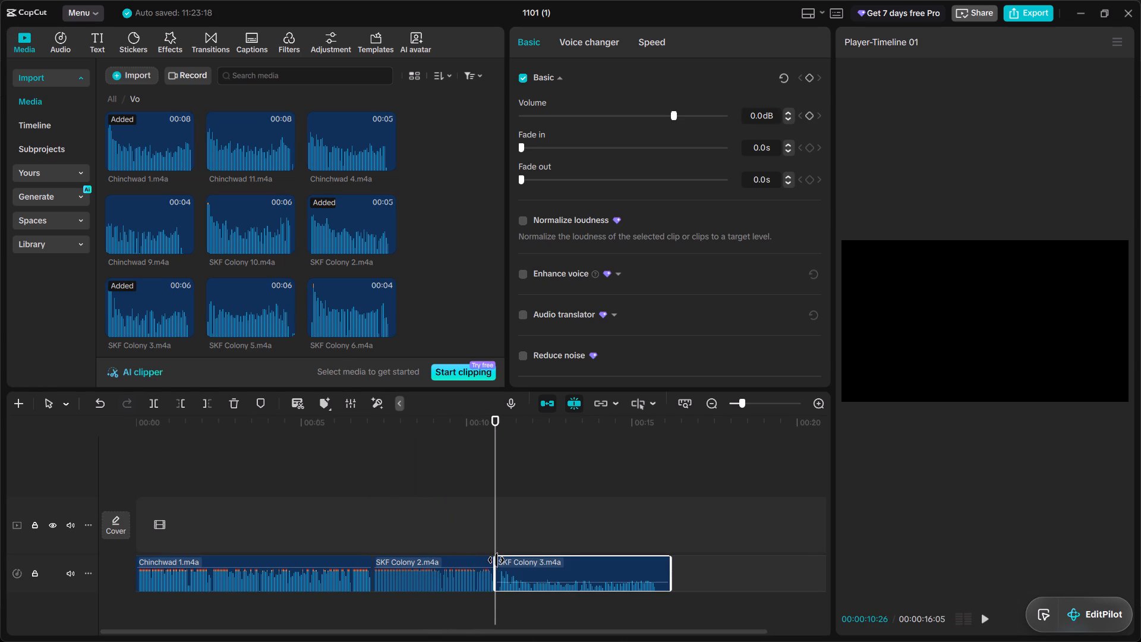
pyautogui.click(496, 560)
pyautogui.moveTo(527, 583); pyautogui.dragTo(525, 535)
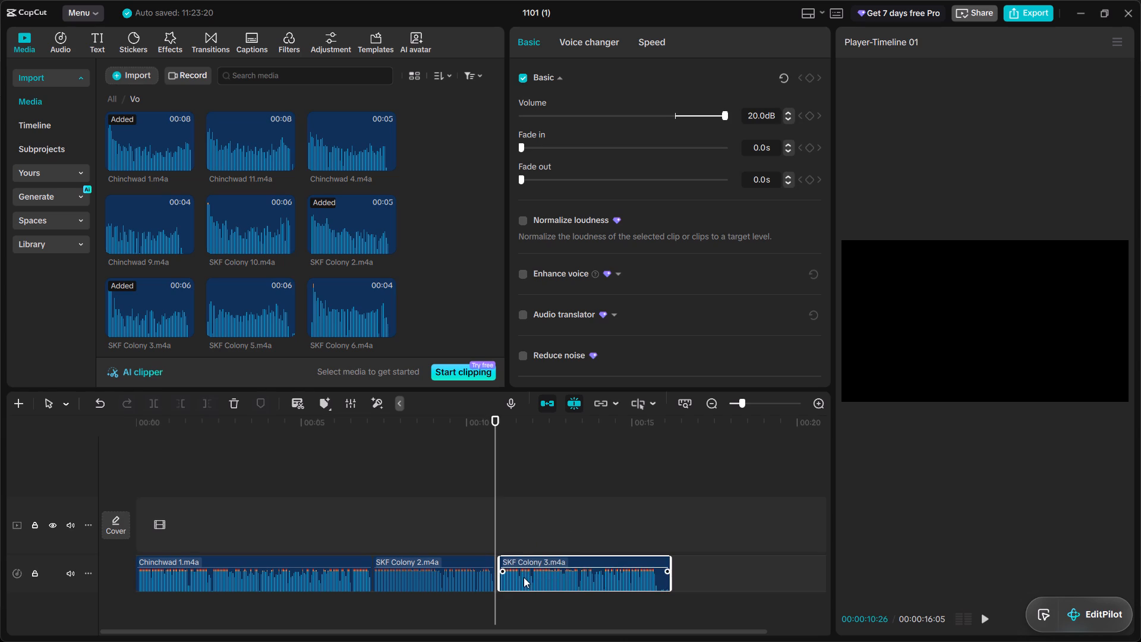
pyautogui.moveTo(523, 577); pyautogui.dragTo(517, 577)
pyautogui.click(468, 519)
pyautogui.press('space')
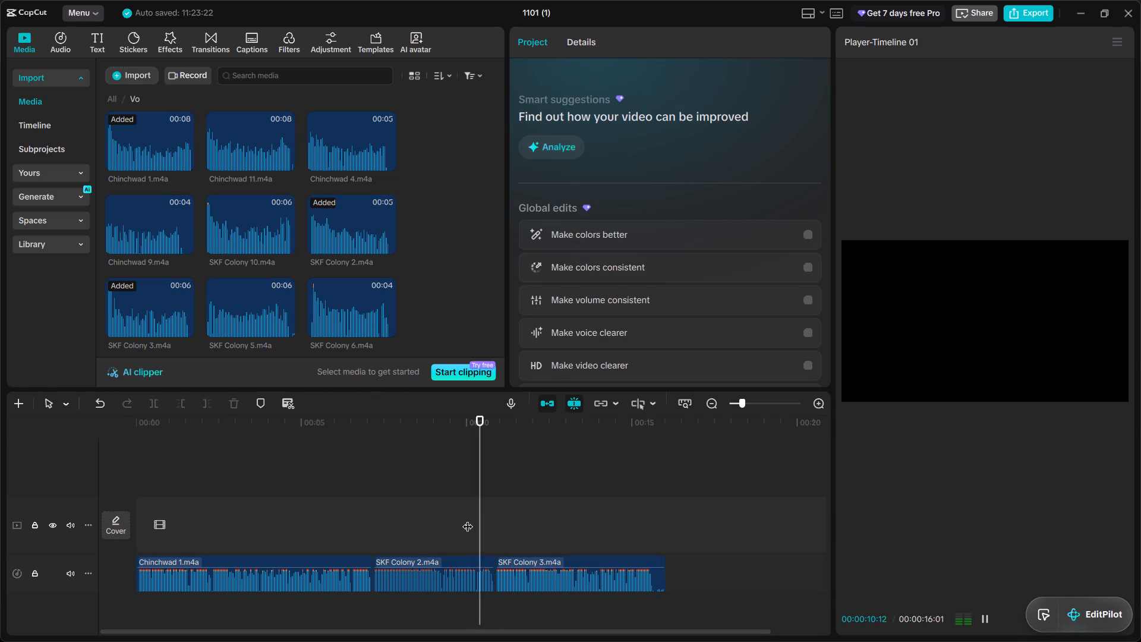
pyautogui.hscroll(-4, 629, 541)
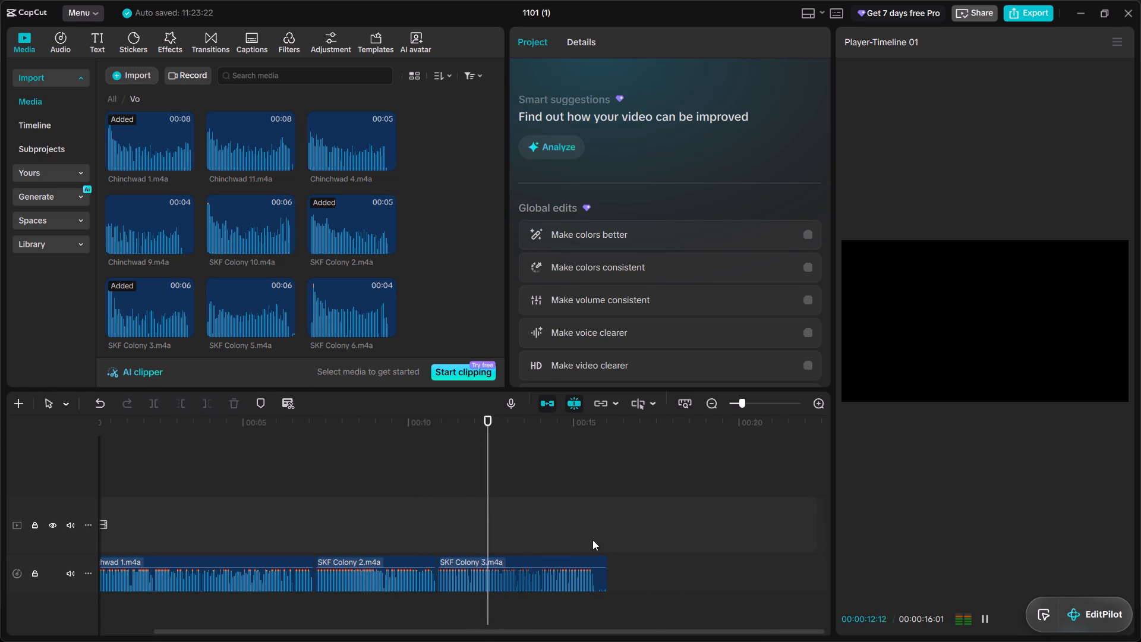
pyautogui.click(604, 559)
pyautogui.moveTo(608, 559); pyautogui.dragTo(596, 559)
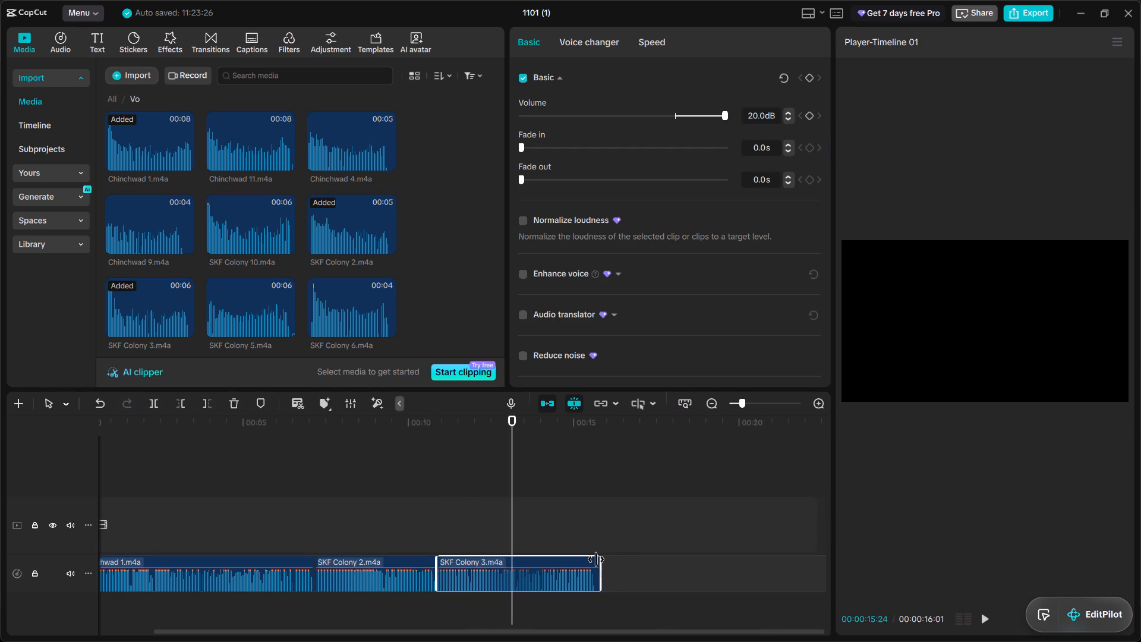
pyautogui.moveTo(596, 559); pyautogui.dragTo(593, 559)
pyautogui.press('space')
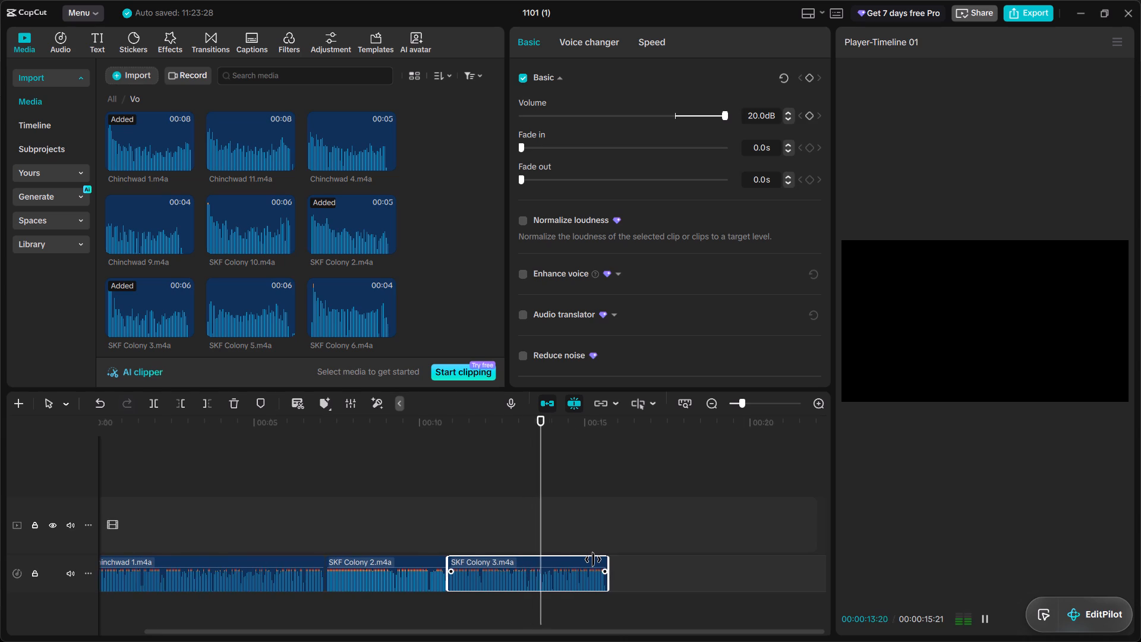
pyautogui.hscroll(-1, 593, 559)
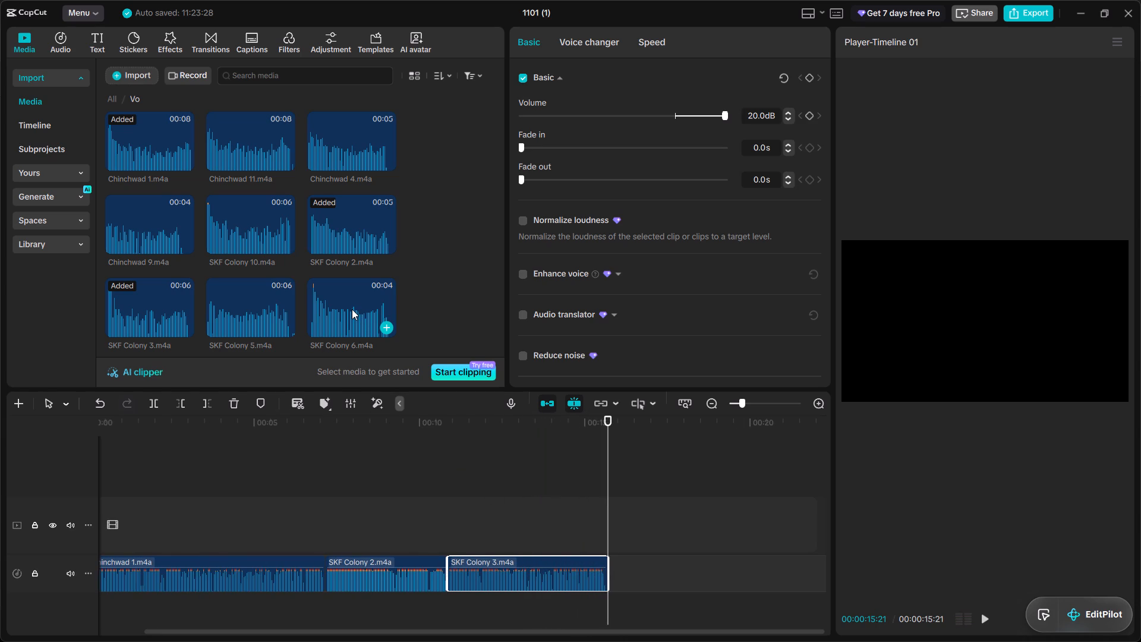
# Add Chinchwad 4.m4a directly after SKF Colony 3 and trim its end so the clip lasts about 4 s.
pyautogui.scroll(3, 352, 309)
pyautogui.scroll(-3, 352, 309)
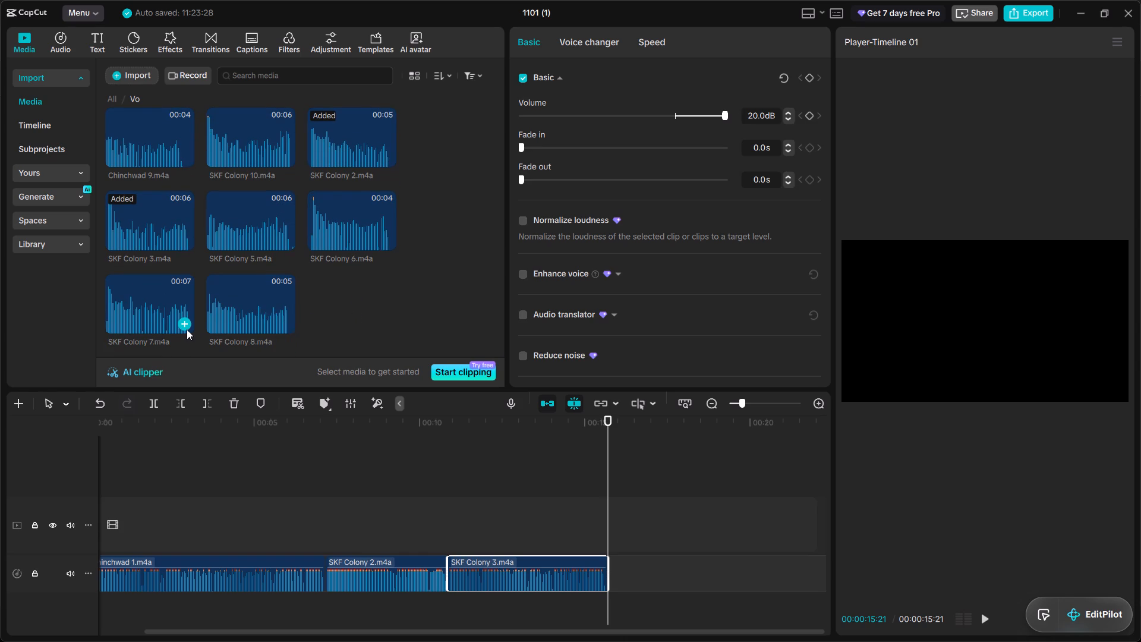
pyautogui.scroll(1, 187, 329)
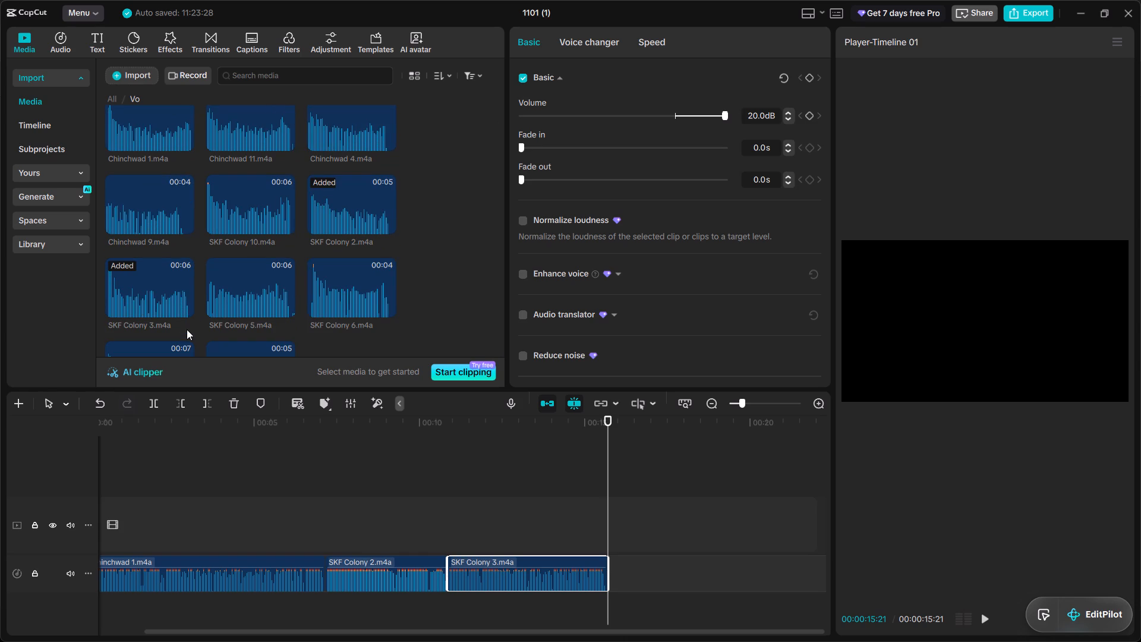
pyautogui.scroll(1, 187, 329)
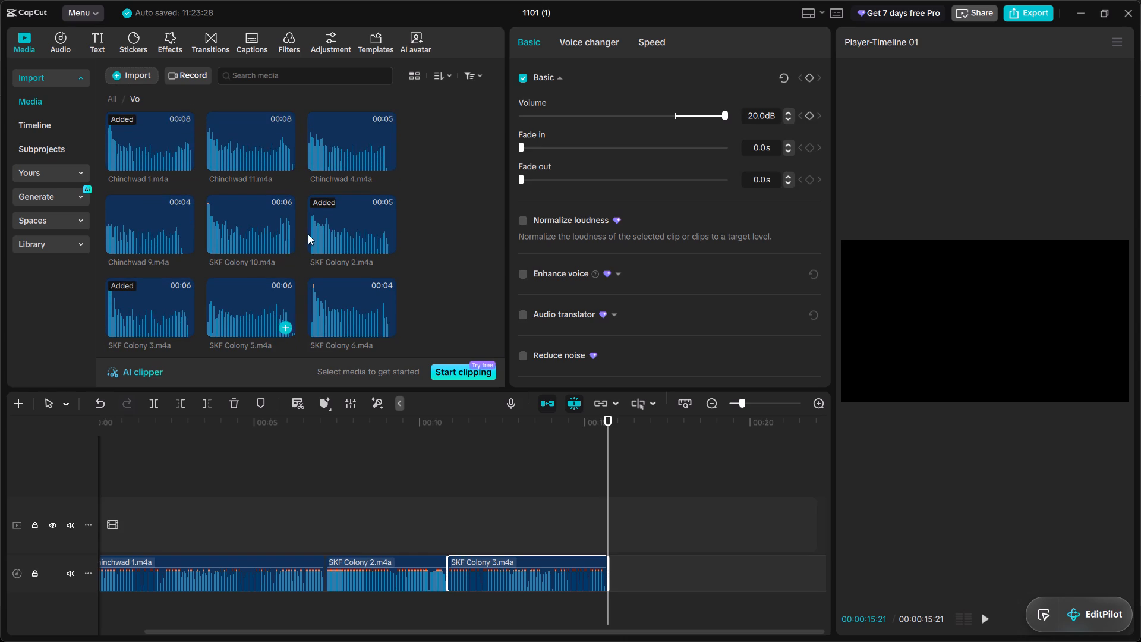
pyautogui.click(387, 165)
pyautogui.press('space')
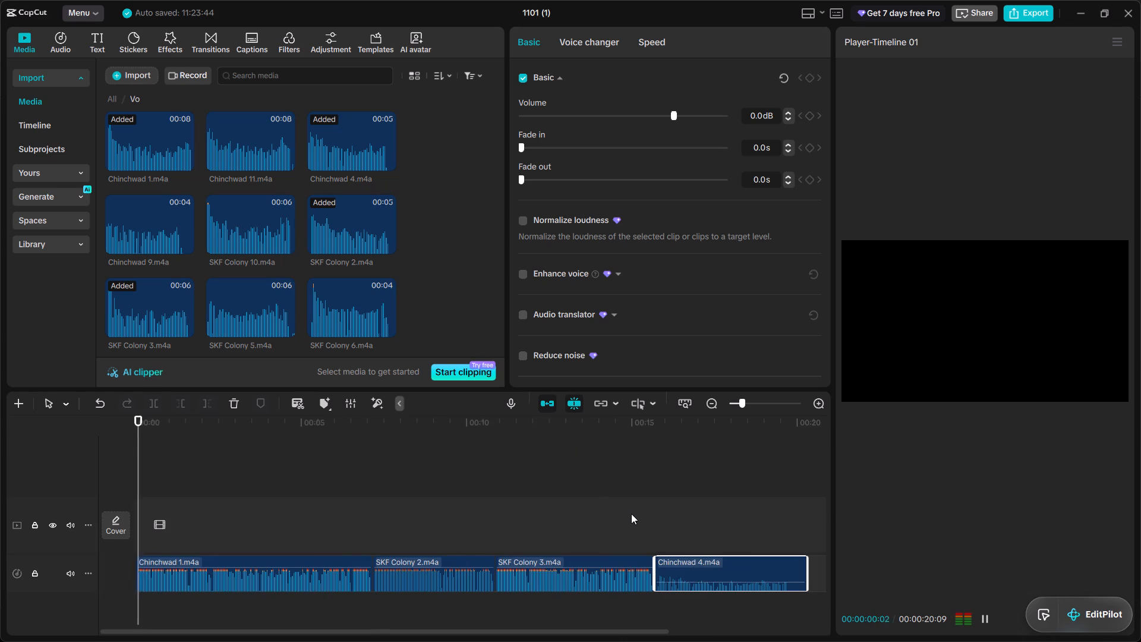
pyautogui.click(630, 513)
pyautogui.press('space')
pyautogui.hscroll(-1, 630, 513)
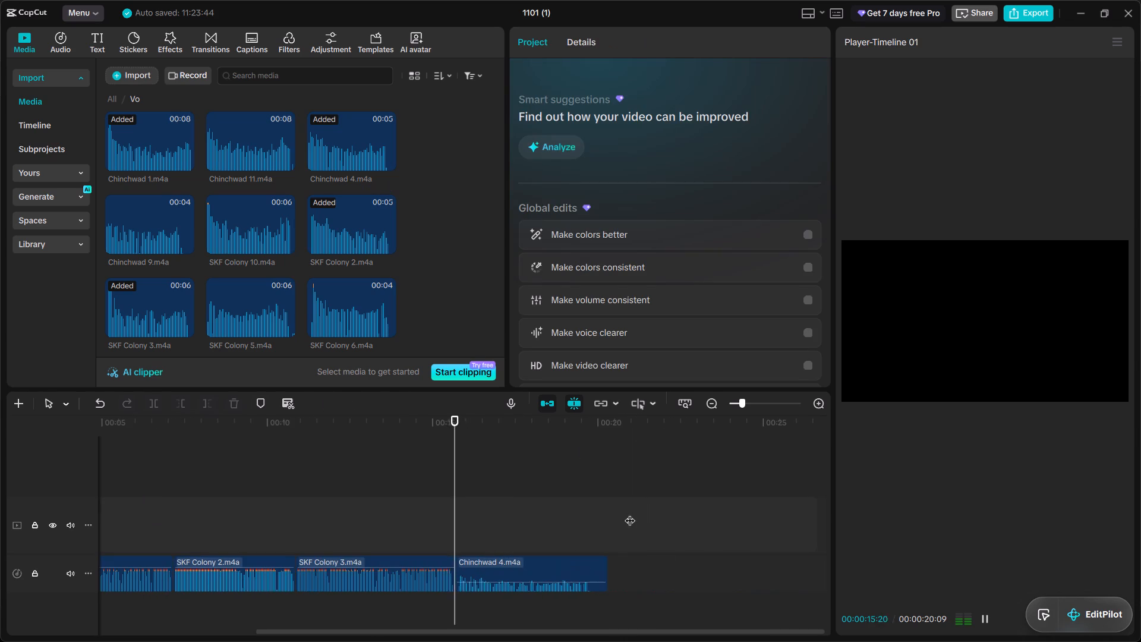
pyautogui.hscroll(-1, 630, 513)
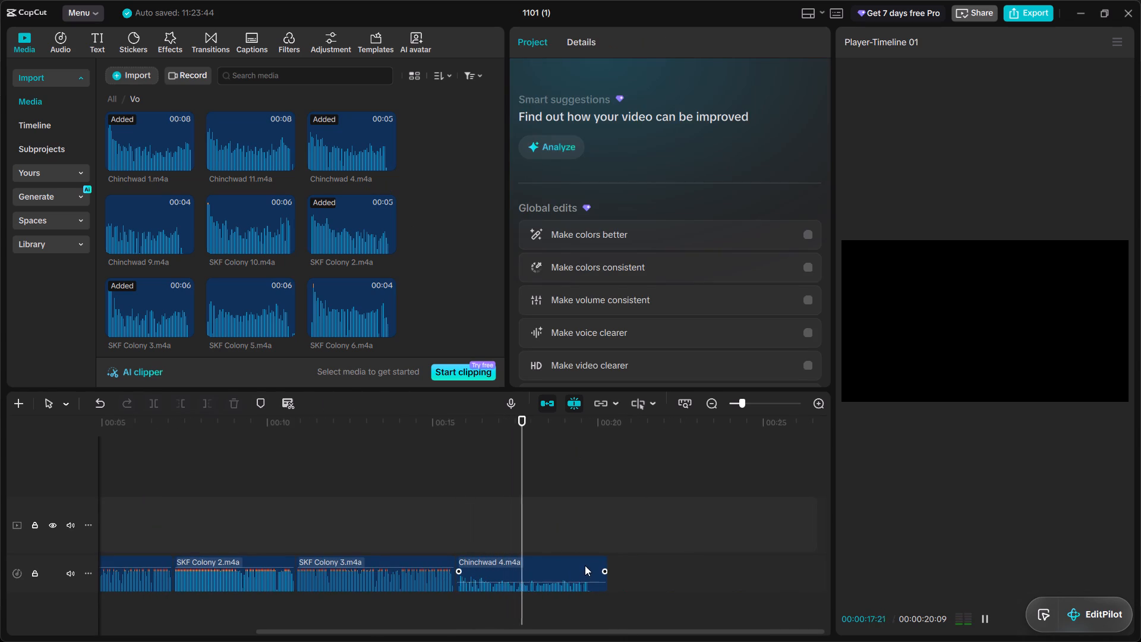
pyautogui.moveTo(607, 559); pyautogui.dragTo(597, 558)
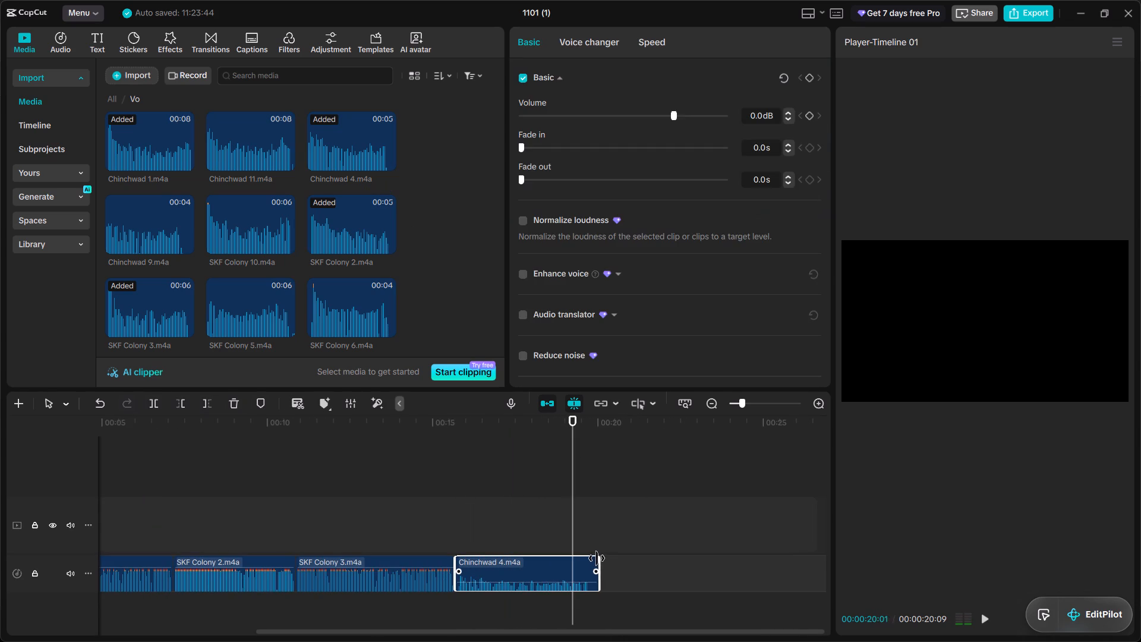
pyautogui.moveTo(597, 558); pyautogui.dragTo(589, 558)
pyautogui.press('space')
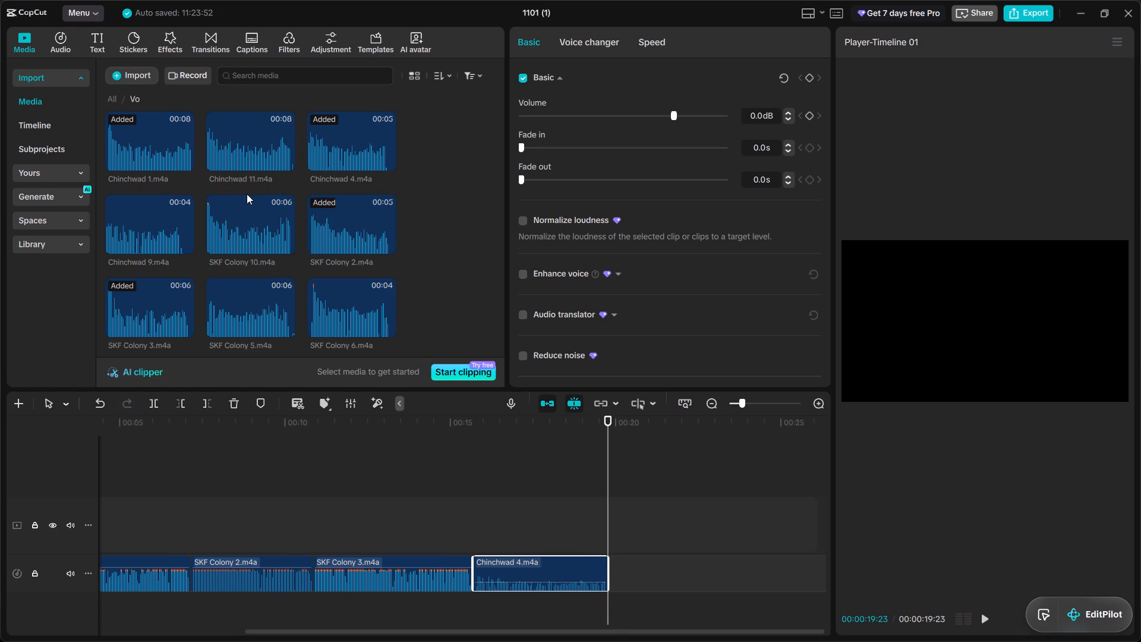
# Add SKF Colony 5.m4a directly after Chinchwad 4 and trim its end so the clip lasts about 5.6 s.
pyautogui.scroll(-1, 269, 252)
pyautogui.click(287, 263)
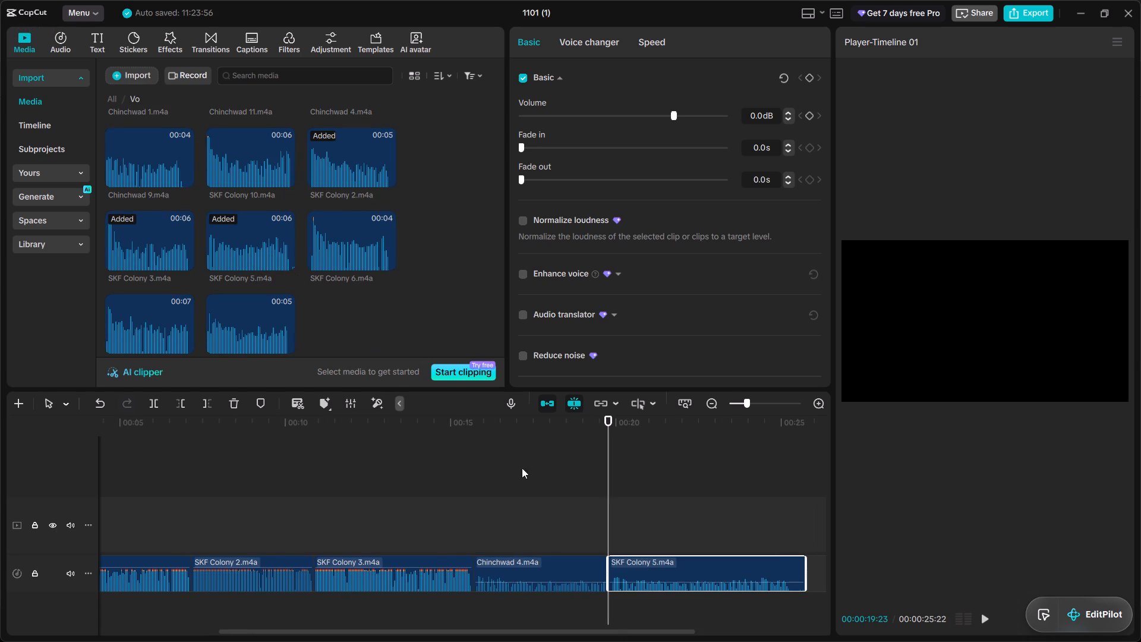
pyautogui.press('space')
pyautogui.click(726, 547)
pyautogui.press('space')
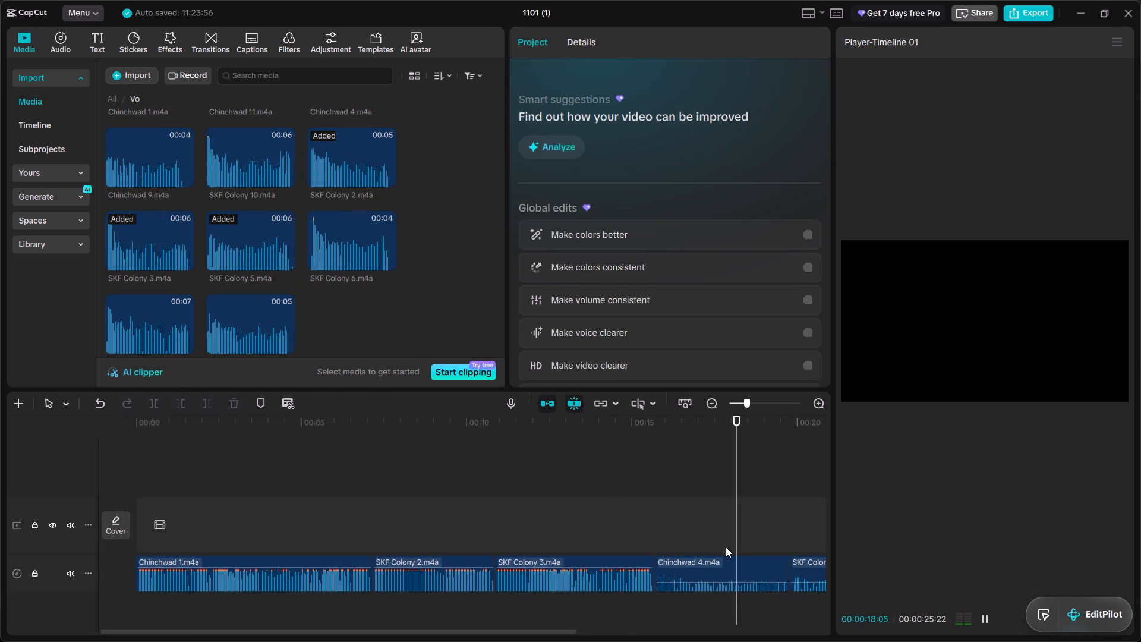
pyautogui.hscroll(-2, 726, 547)
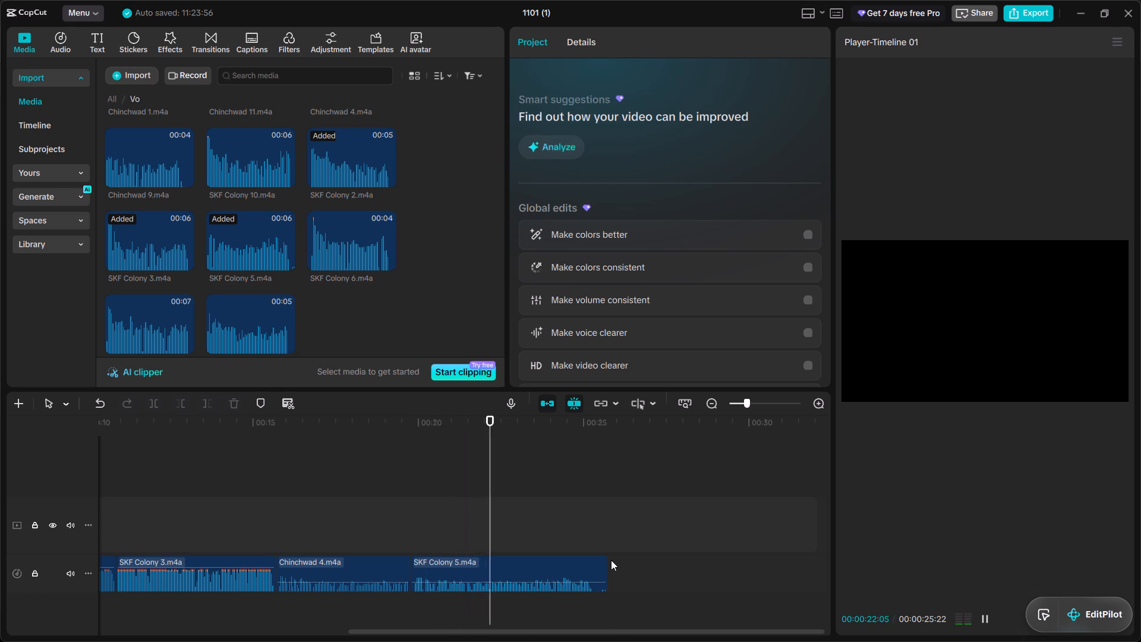
pyautogui.click(595, 562)
pyautogui.moveTo(610, 562); pyautogui.dragTo(593, 562)
pyautogui.press('space')
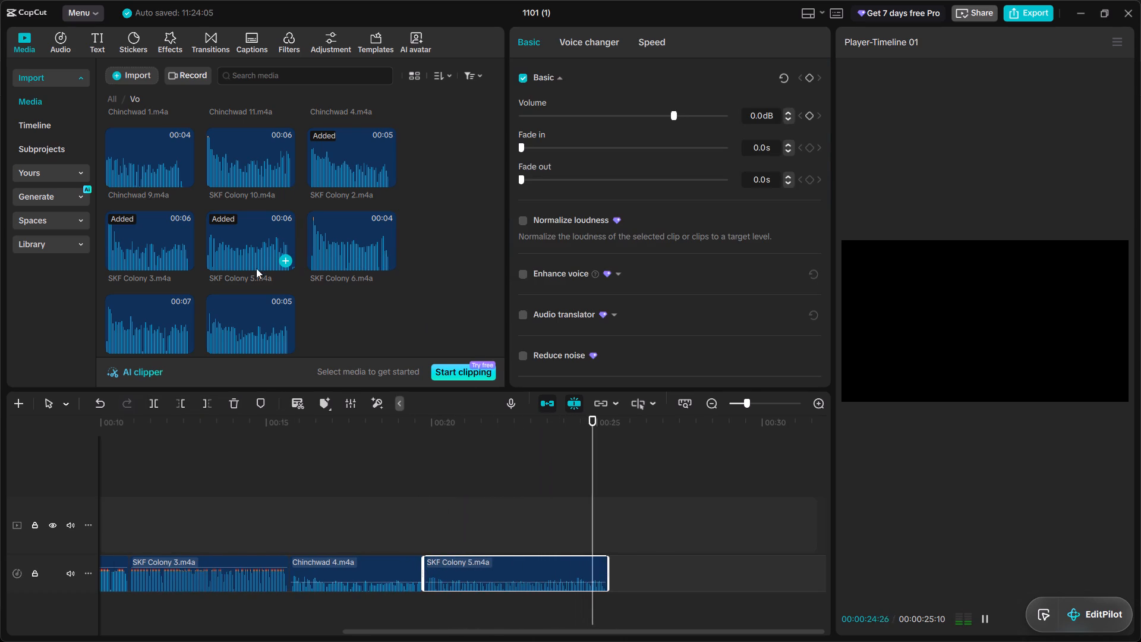
# Add SKF Colony 6.m4a after SKF Colony 5, trim both ends to about 3.3 s and close the gap before it.
pyautogui.click(385, 262)
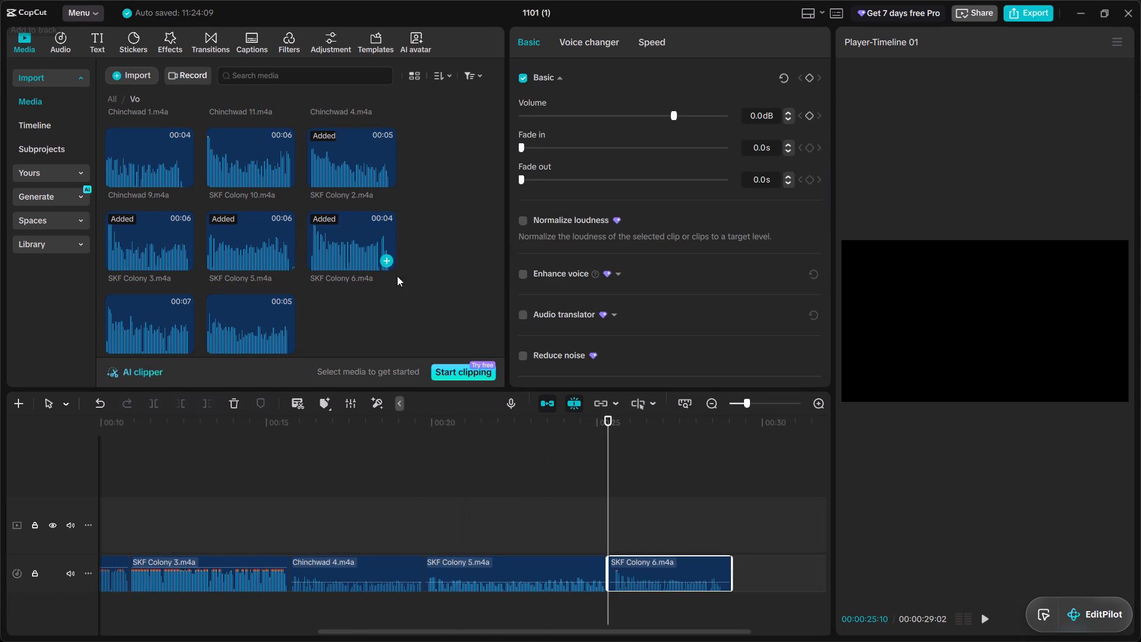
pyautogui.moveTo(607, 561); pyautogui.dragTo(614, 561)
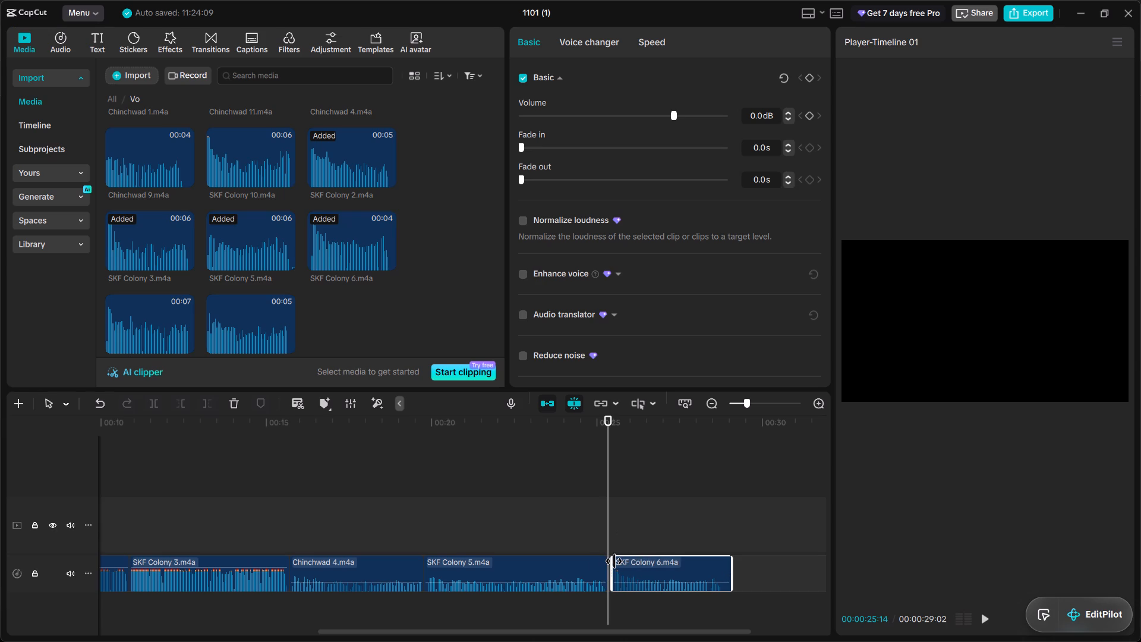
pyautogui.moveTo(614, 561); pyautogui.dragTo(615, 561)
pyautogui.moveTo(632, 562); pyautogui.dragTo(624, 562)
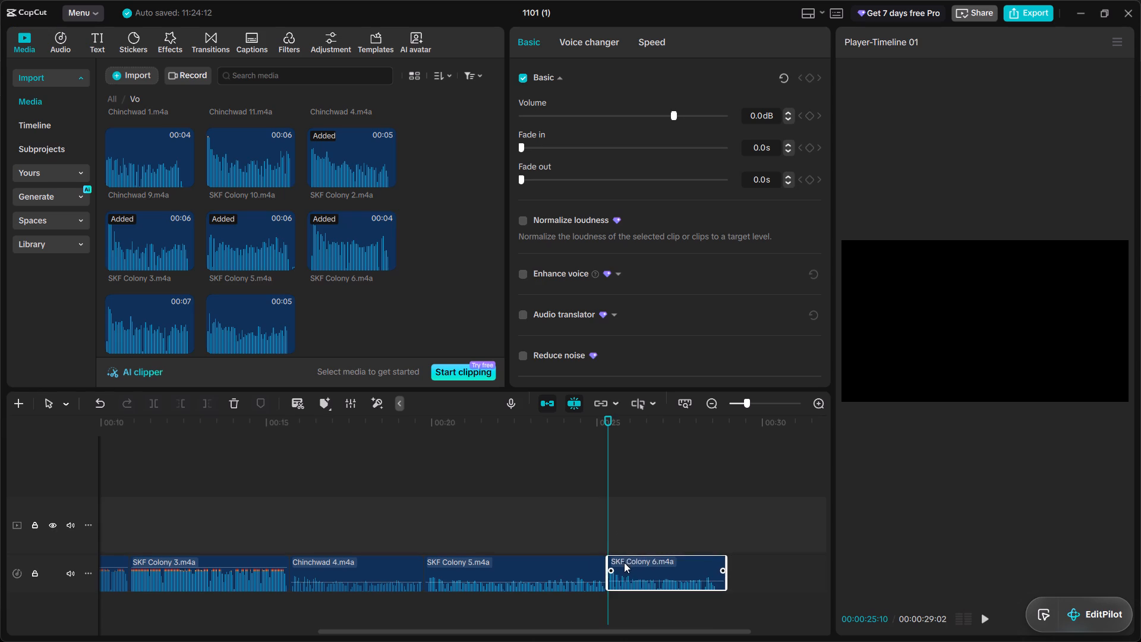
pyautogui.moveTo(624, 562); pyautogui.dragTo(622, 562)
pyautogui.press('space')
pyautogui.moveTo(726, 565); pyautogui.dragTo(714, 564)
pyautogui.press('space')
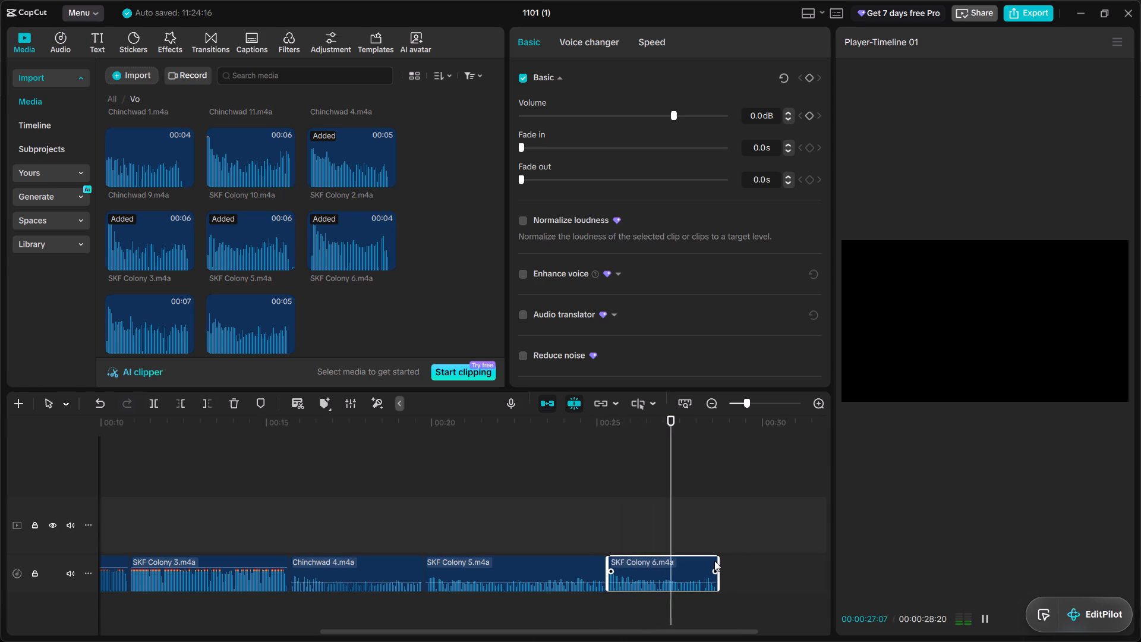
# Add SKF Colony 7.m4a after SKF Colony 6, trim both ends to about 5.7 s and close the gap before it.
pyautogui.hscroll(-2, 714, 559)
pyautogui.scroll(-1, 324, 299)
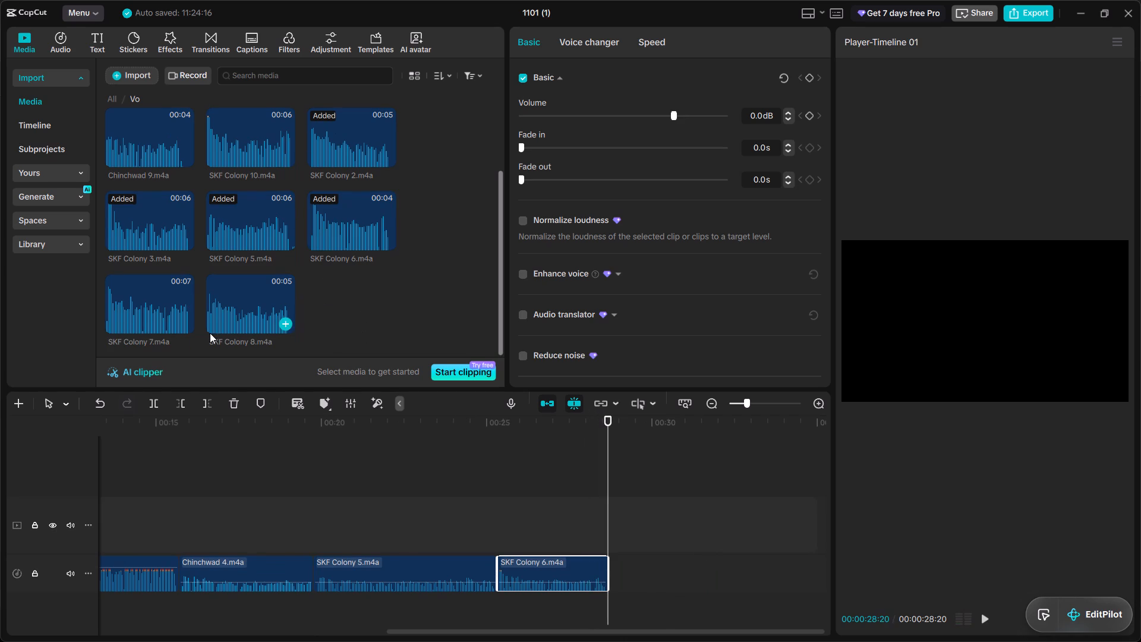
pyautogui.click(184, 326)
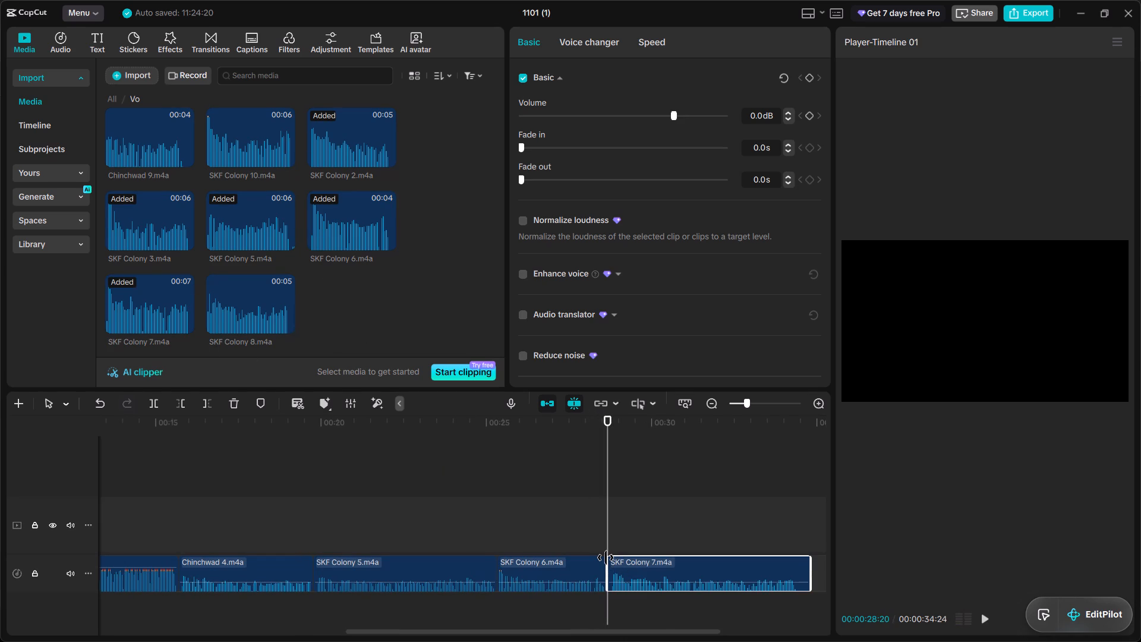
pyautogui.click(607, 558)
pyautogui.moveTo(629, 562); pyautogui.dragTo(625, 562)
pyautogui.moveTo(625, 562); pyautogui.dragTo(622, 562)
pyautogui.press('space')
pyautogui.hscroll(-2, 624, 562)
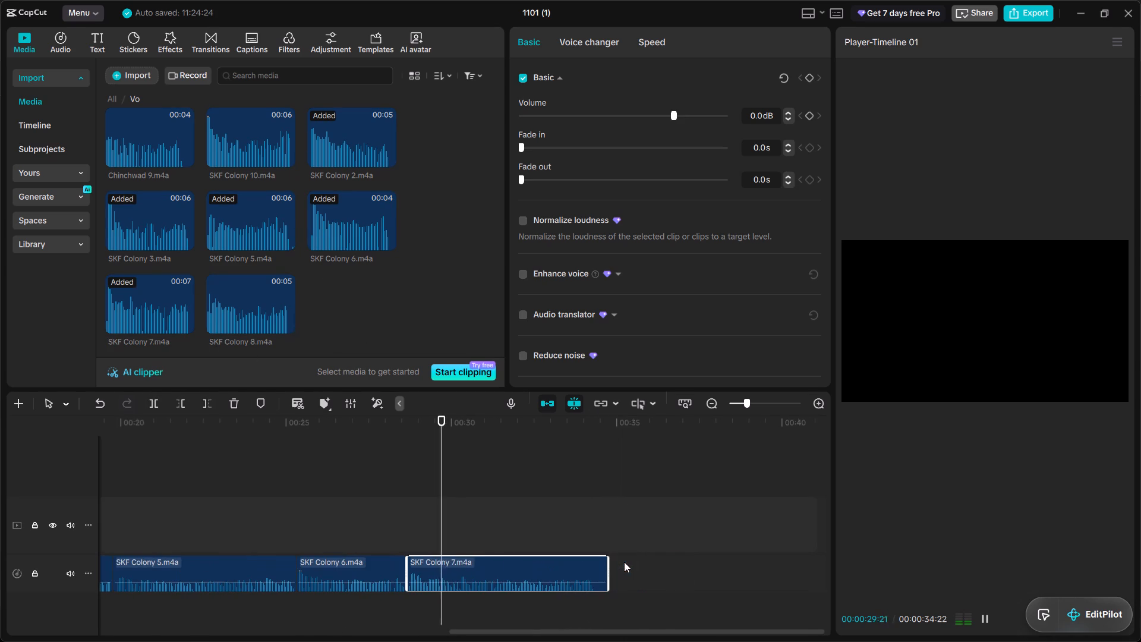
pyautogui.hscroll(-1, 624, 562)
pyautogui.moveTo(607, 559); pyautogui.dragTo(594, 558)
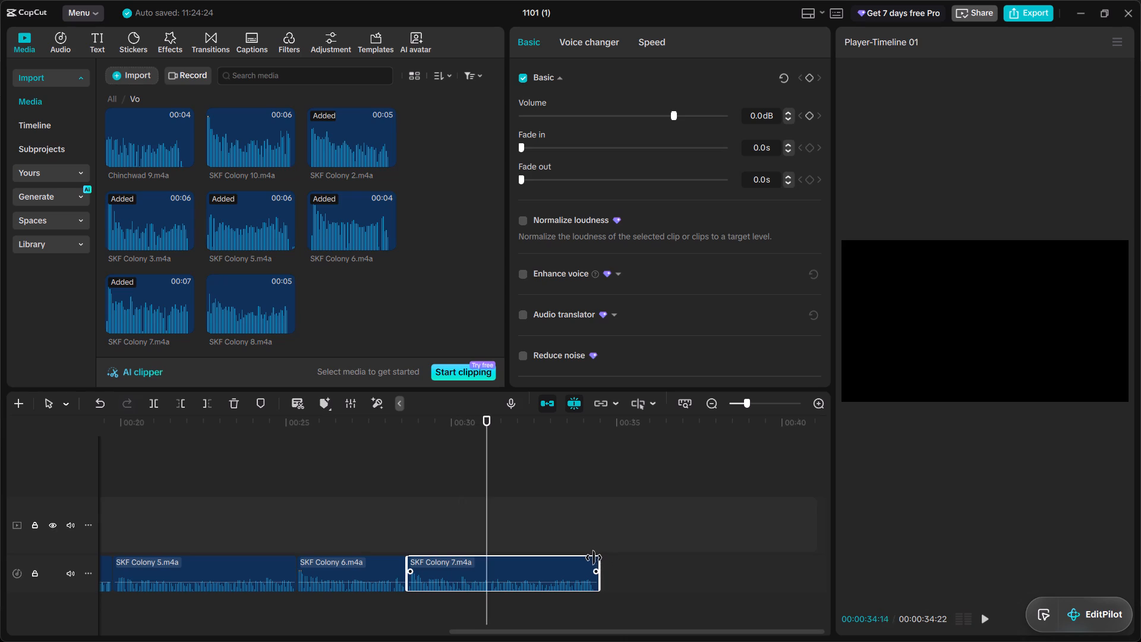
pyautogui.moveTo(594, 558); pyautogui.dragTo(592, 558)
pyautogui.press('space')
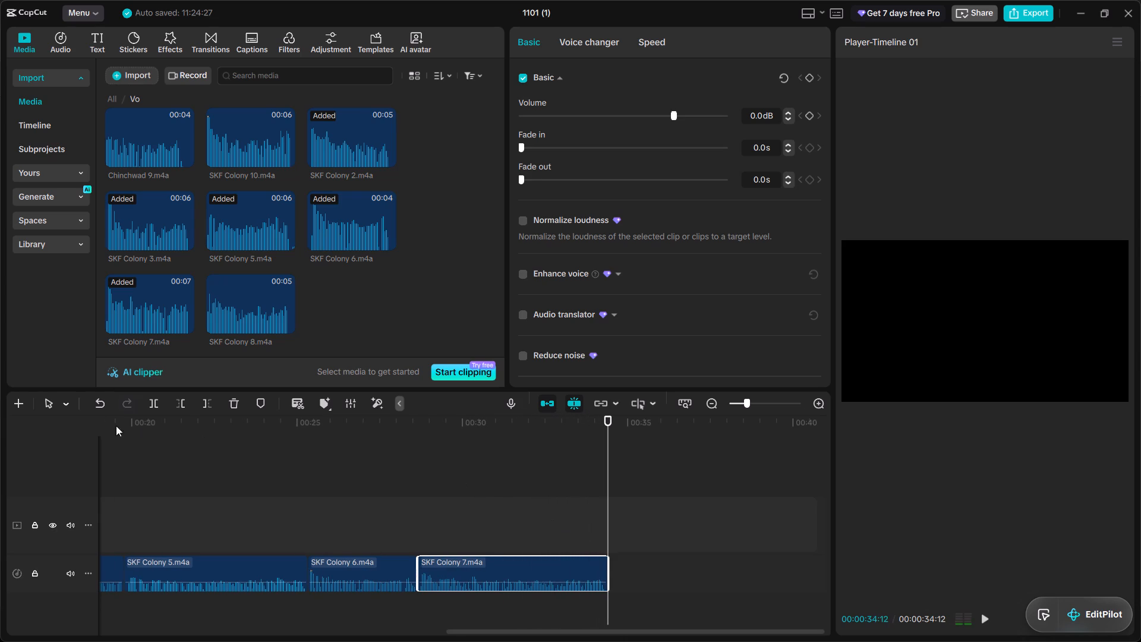
# Add SKF Colony 8.m4a directly after SKF Colony 7 on the same audio track.
pyautogui.click(283, 327)
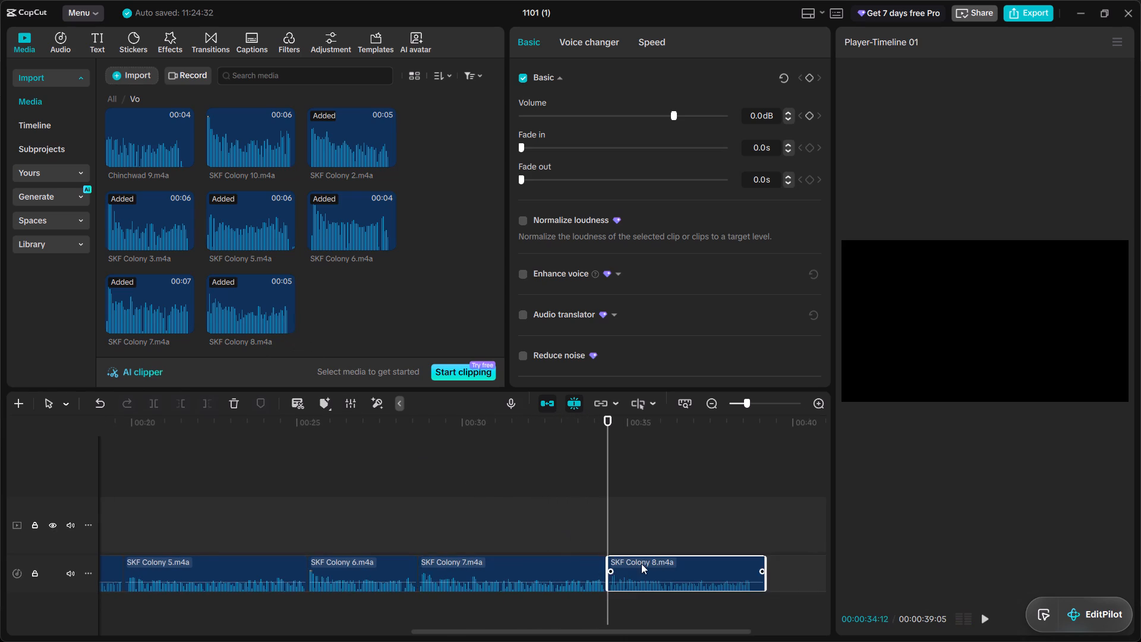
pyautogui.press('space')
pyautogui.click(743, 525)
pyautogui.hscroll(-6, 740, 524)
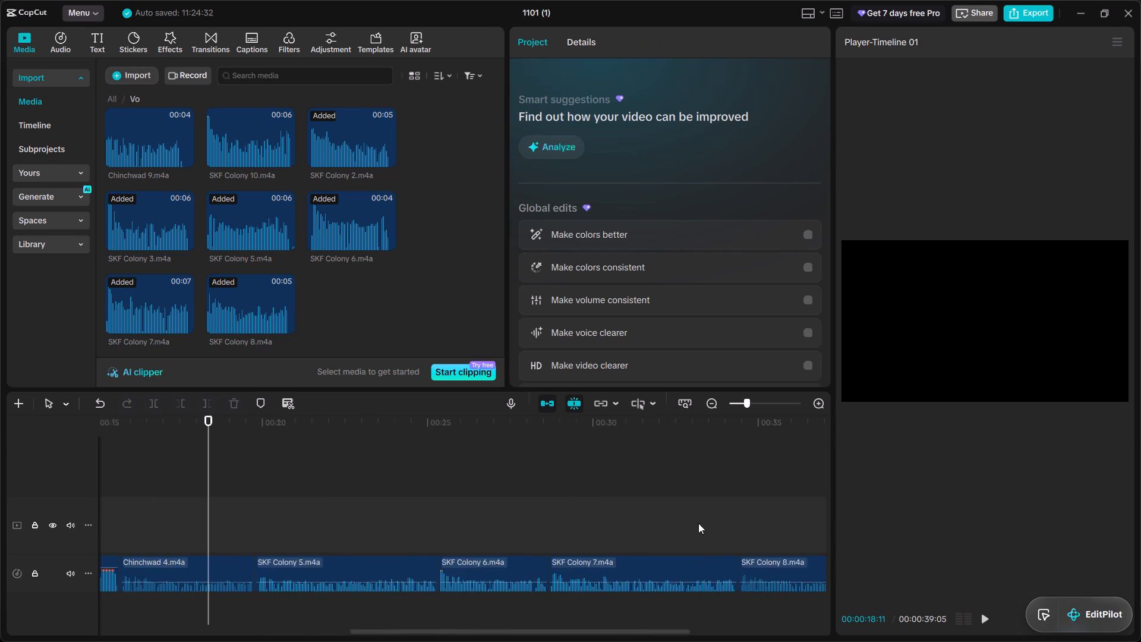
pyautogui.hscroll(-2, 707, 523)
# Set the volume of the Chinchwad 1, SKF Colony 2 and SKF Colony 3 clips to 0.0 dB.
pyautogui.hscroll(9, 542, 580)
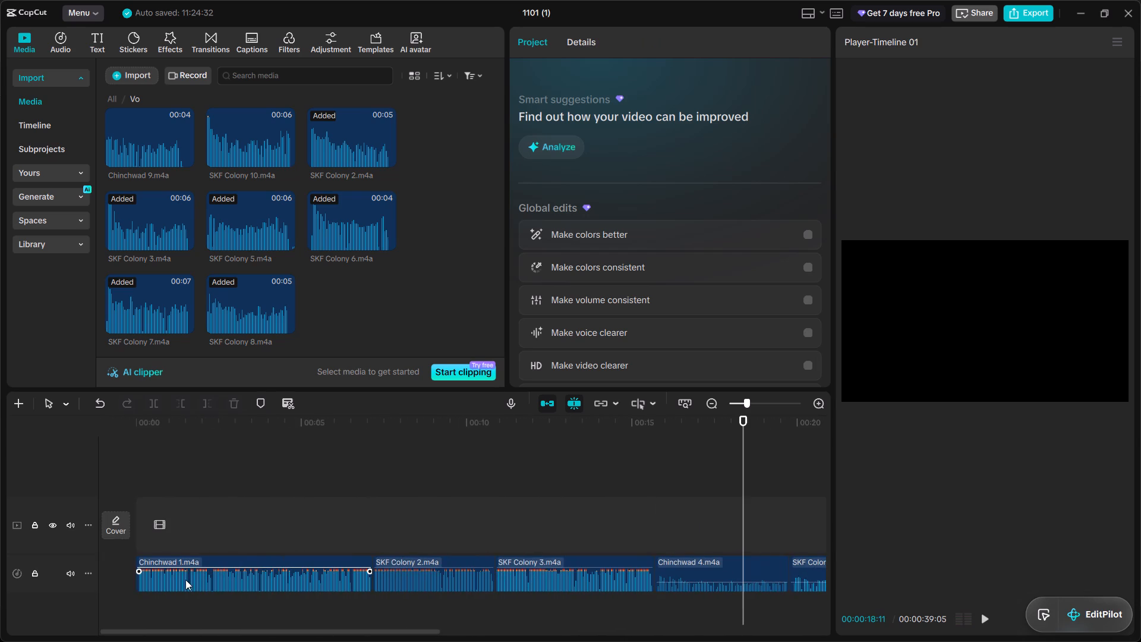
pyautogui.hscroll(1, 185, 580)
pyautogui.click(175, 573)
pyautogui.click(189, 567)
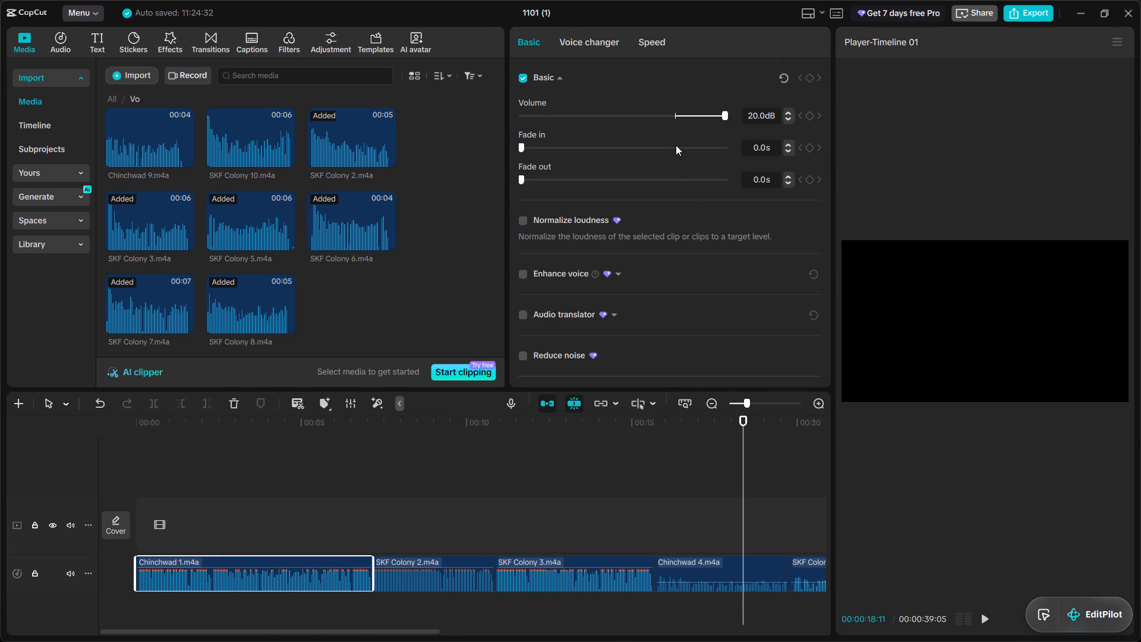
pyautogui.click(674, 114)
pyautogui.click(449, 564)
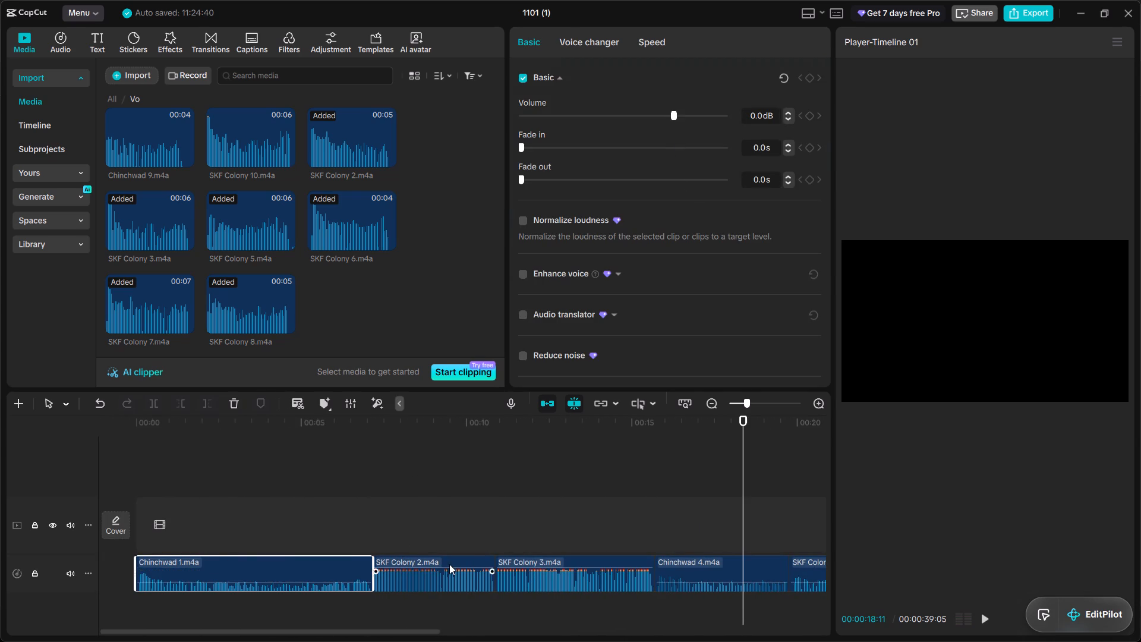
pyautogui.click(675, 113)
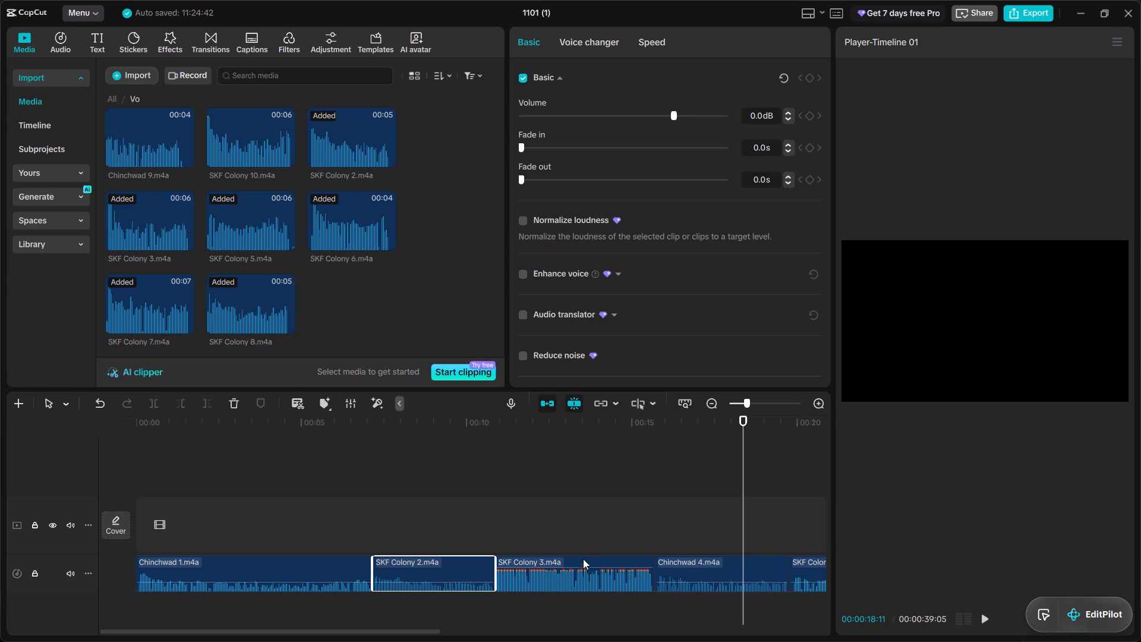
pyautogui.click(584, 576)
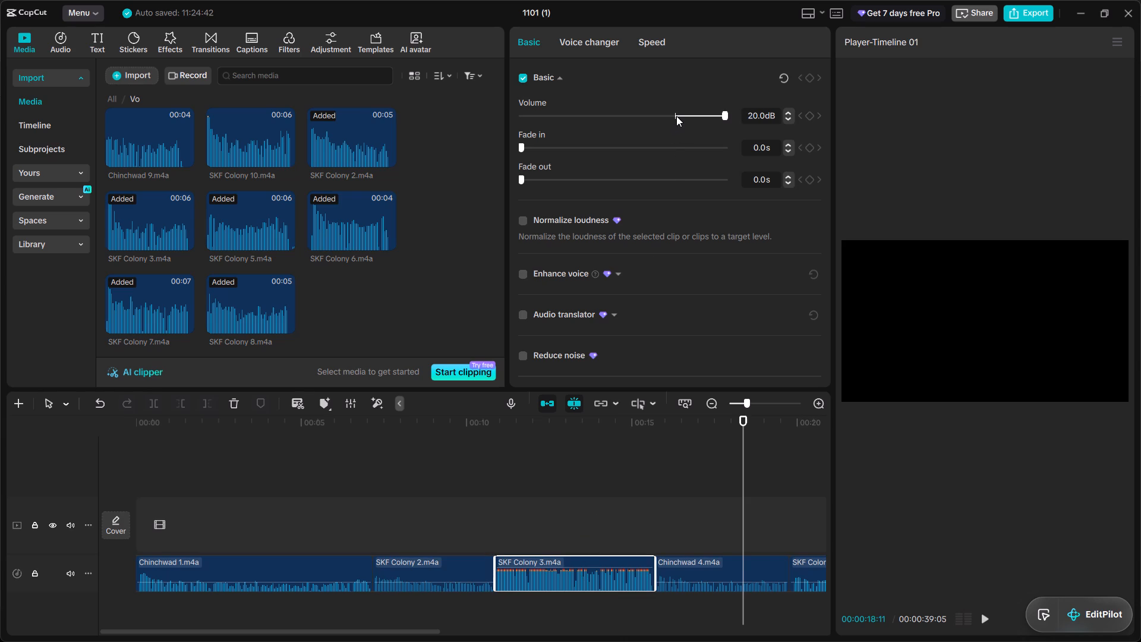
pyautogui.click(676, 116)
# Play back SKF Colony 8 and trim its end so the clip lasts about 4.4 s.
pyautogui.hscroll(-4, 729, 566)
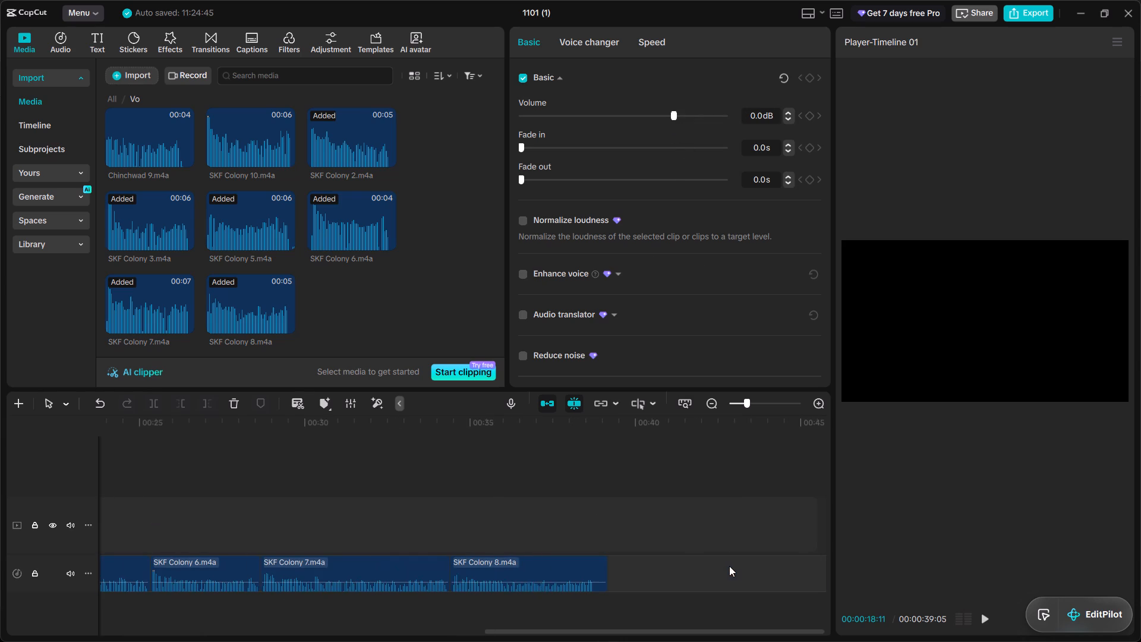
pyautogui.click(510, 503)
pyautogui.press('space')
pyautogui.click(601, 568)
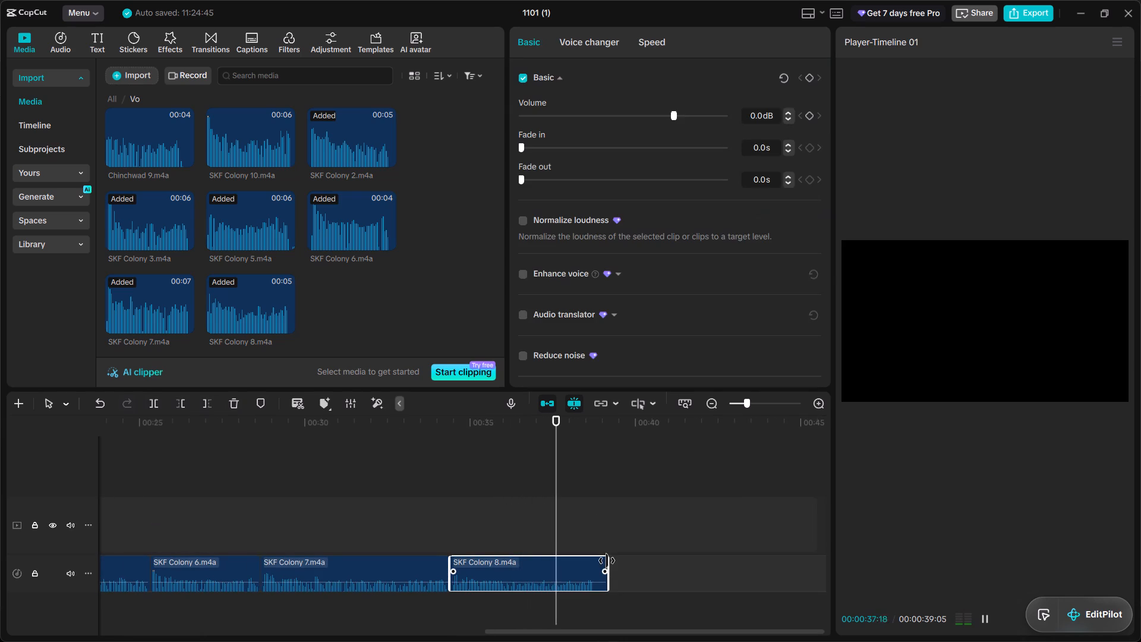
pyautogui.moveTo(607, 561); pyautogui.dragTo(595, 561)
pyautogui.press('space')
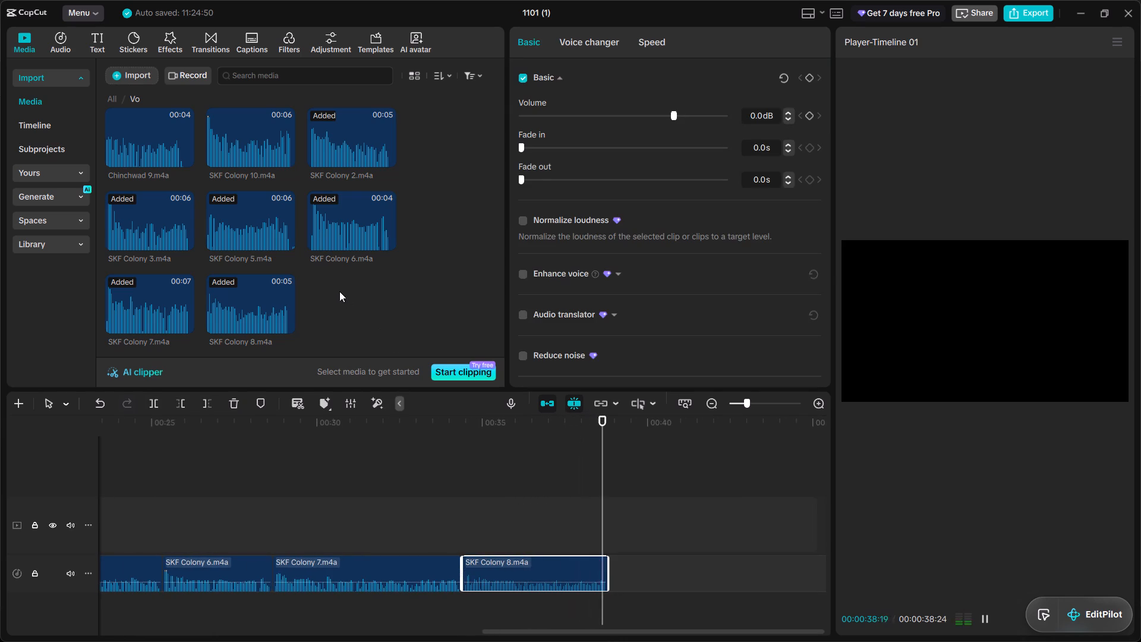
# Add Chinchwad 9.m4a after SKF Colony 8, trim its end so it lasts about 3.1 s and play it back.
pyautogui.scroll(2, 247, 285)
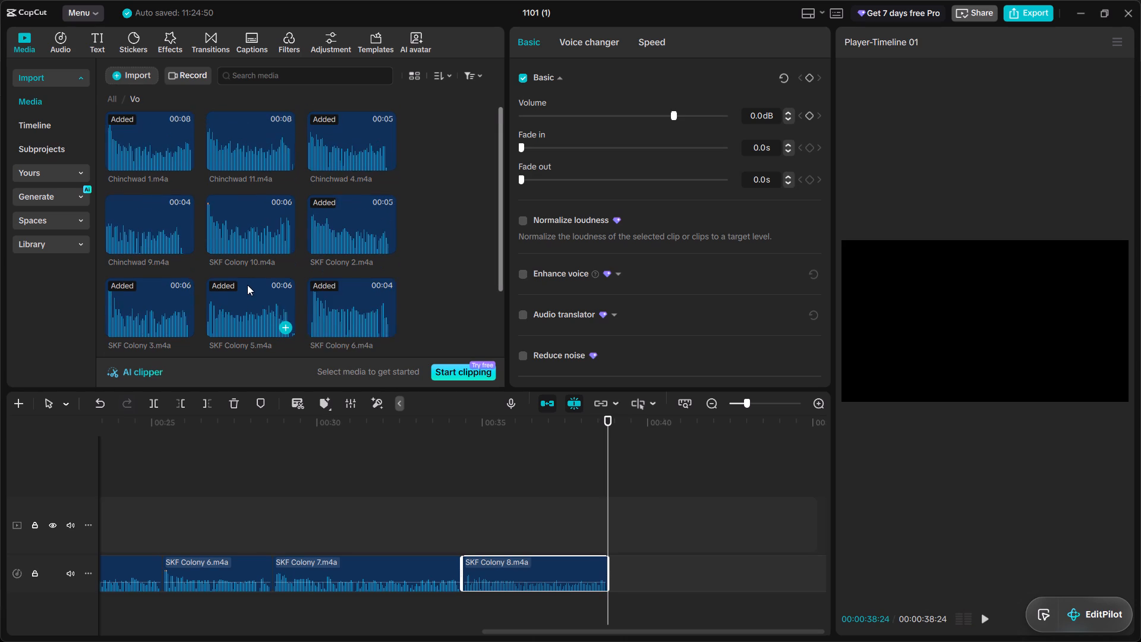
pyautogui.scroll(2, 247, 285)
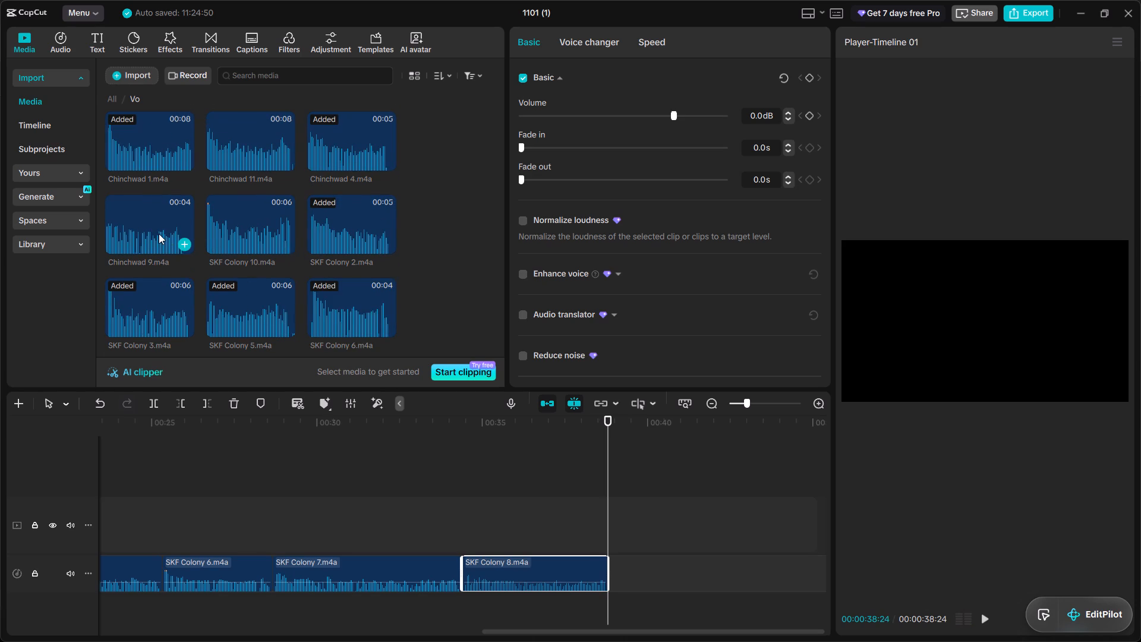
pyautogui.click(185, 247)
pyautogui.press('space')
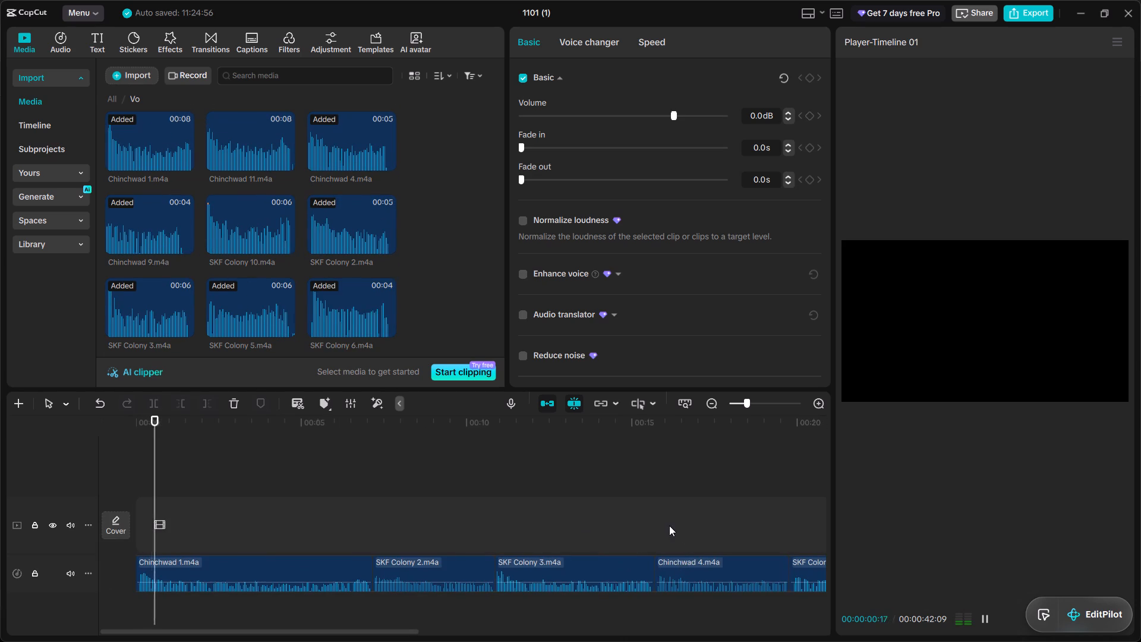
pyautogui.hscroll(-5, 662, 523)
pyautogui.click(673, 529)
pyautogui.hscroll(-9, 673, 528)
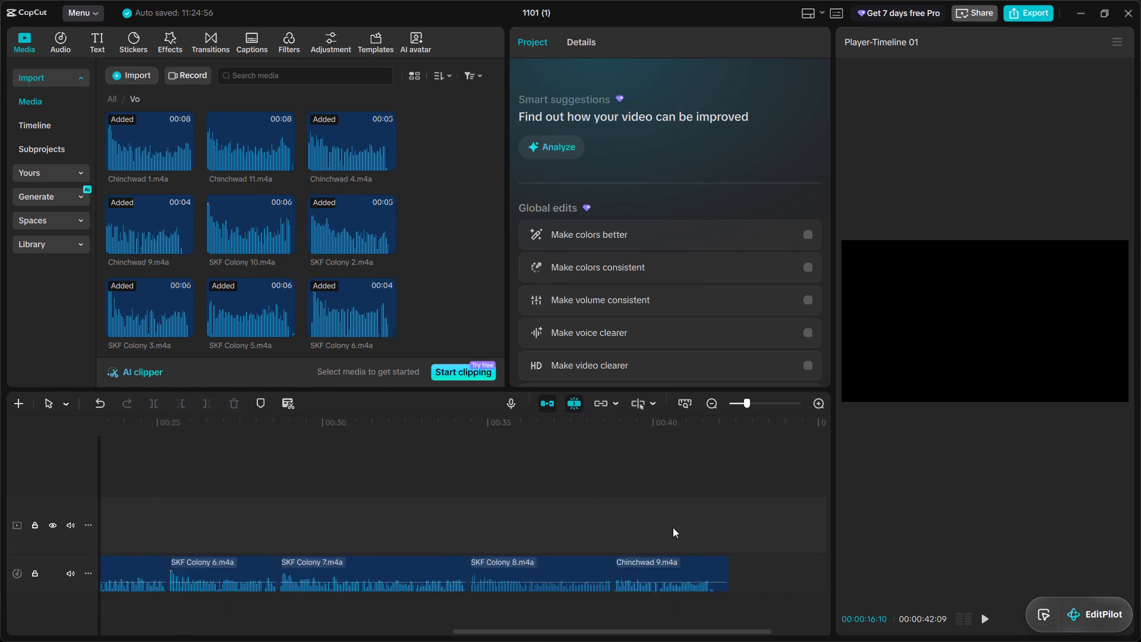
pyautogui.hscroll(-2, 673, 527)
pyautogui.click(491, 497)
pyautogui.press('space')
pyautogui.click(596, 567)
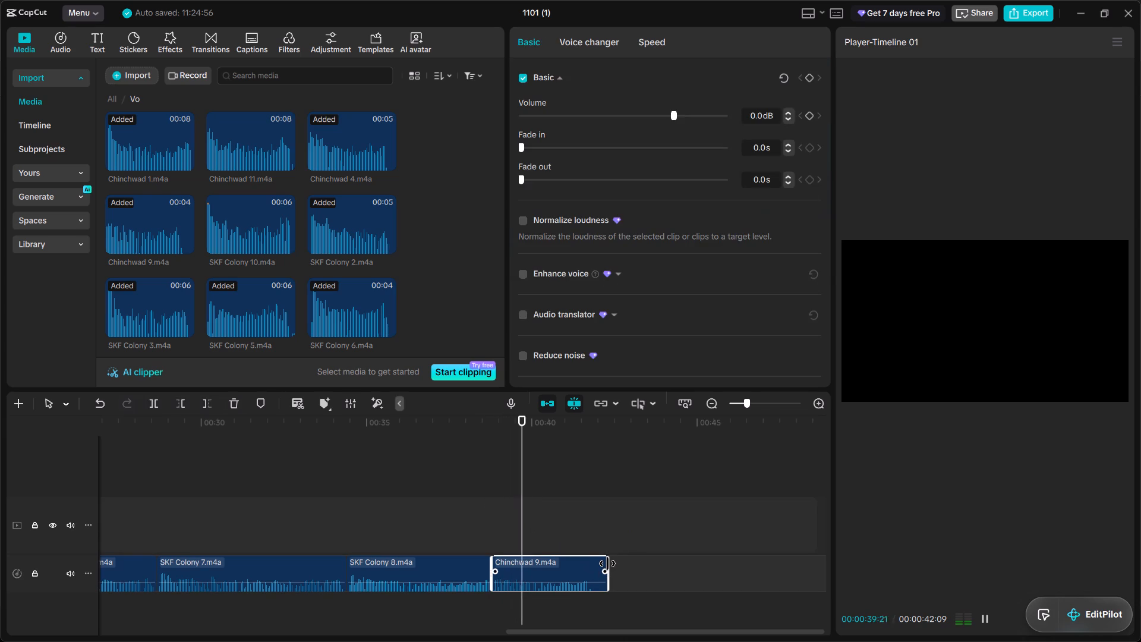
pyautogui.moveTo(607, 564); pyautogui.dragTo(590, 559)
pyautogui.press('space')
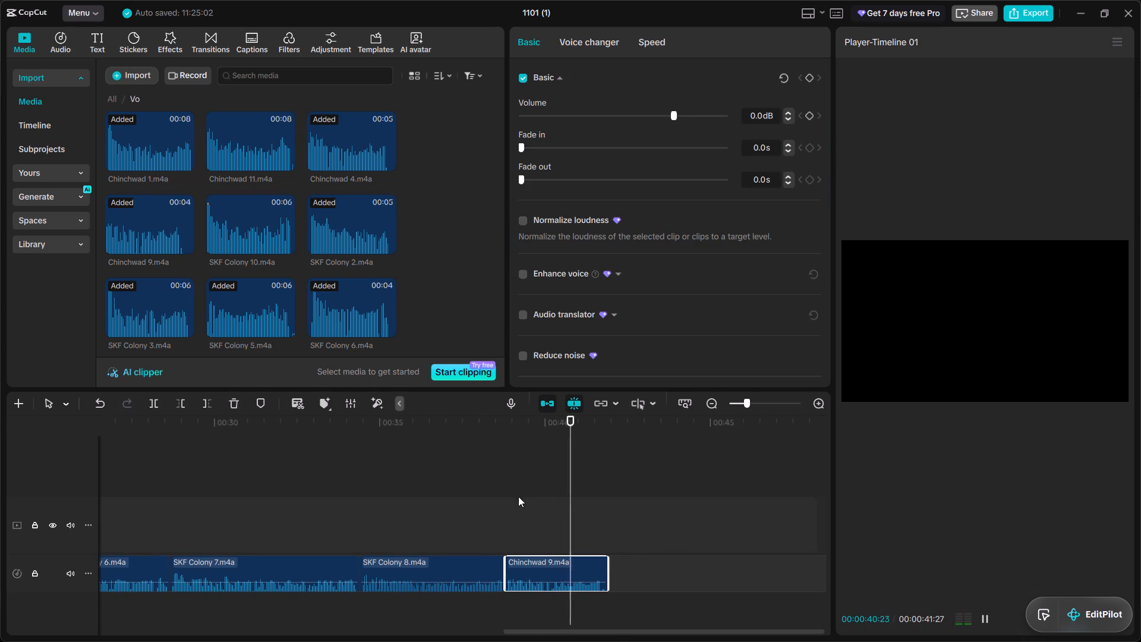
# Add SKF Colony 10.m4a directly after Chinchwad 9, play it and trim its end to a length of about 5.7 s.
pyautogui.click(283, 248)
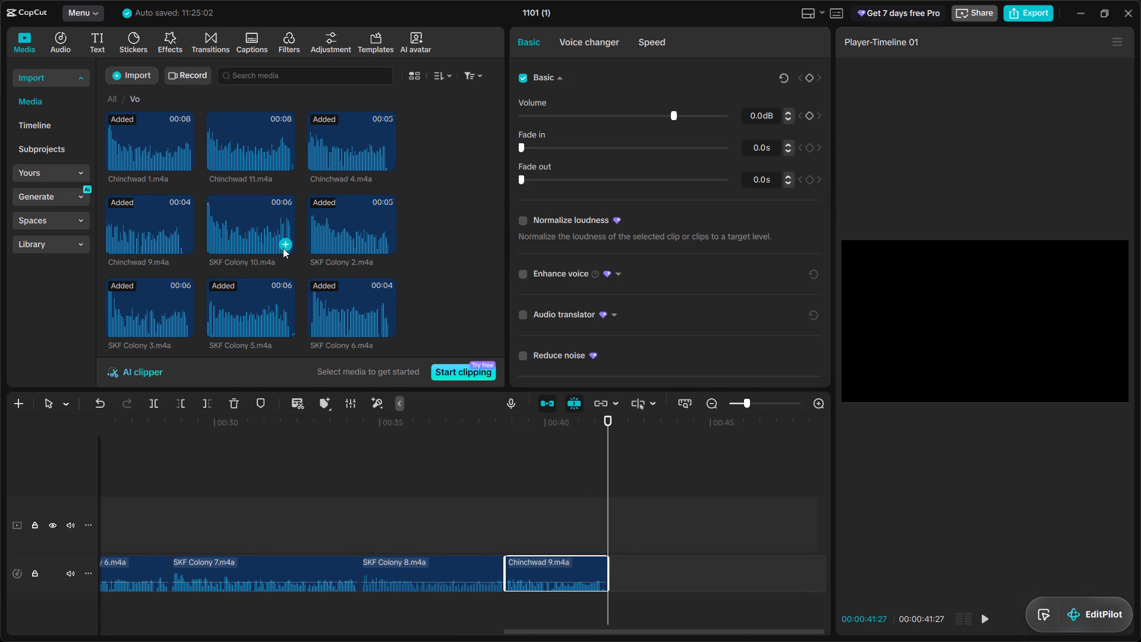
pyautogui.click(613, 502)
pyautogui.press('space')
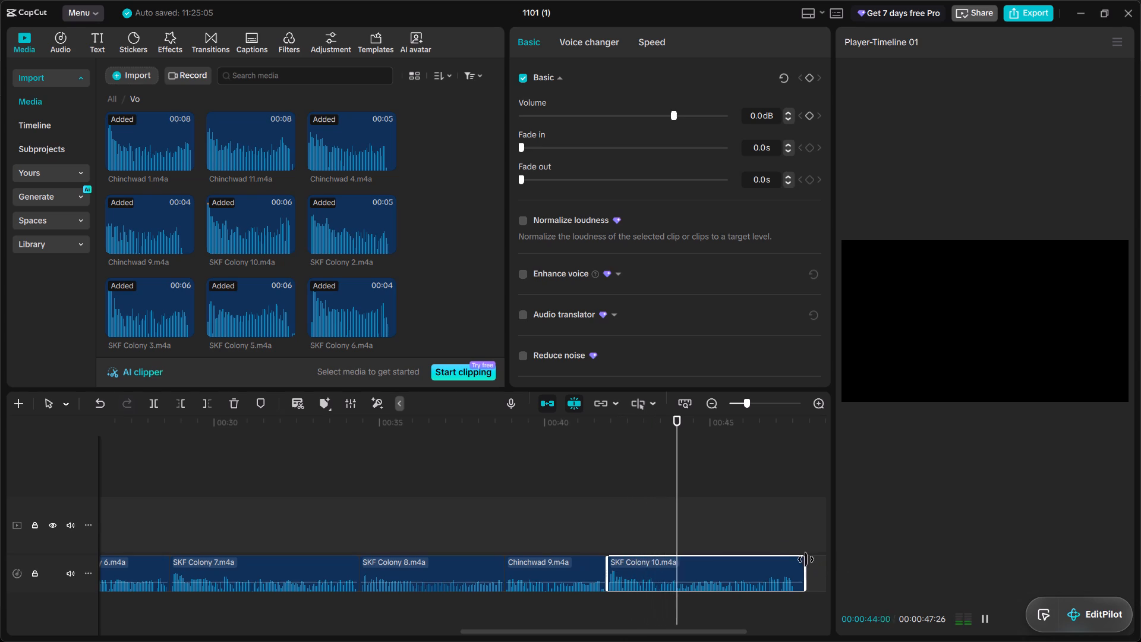
pyautogui.moveTo(806, 559); pyautogui.dragTo(794, 559)
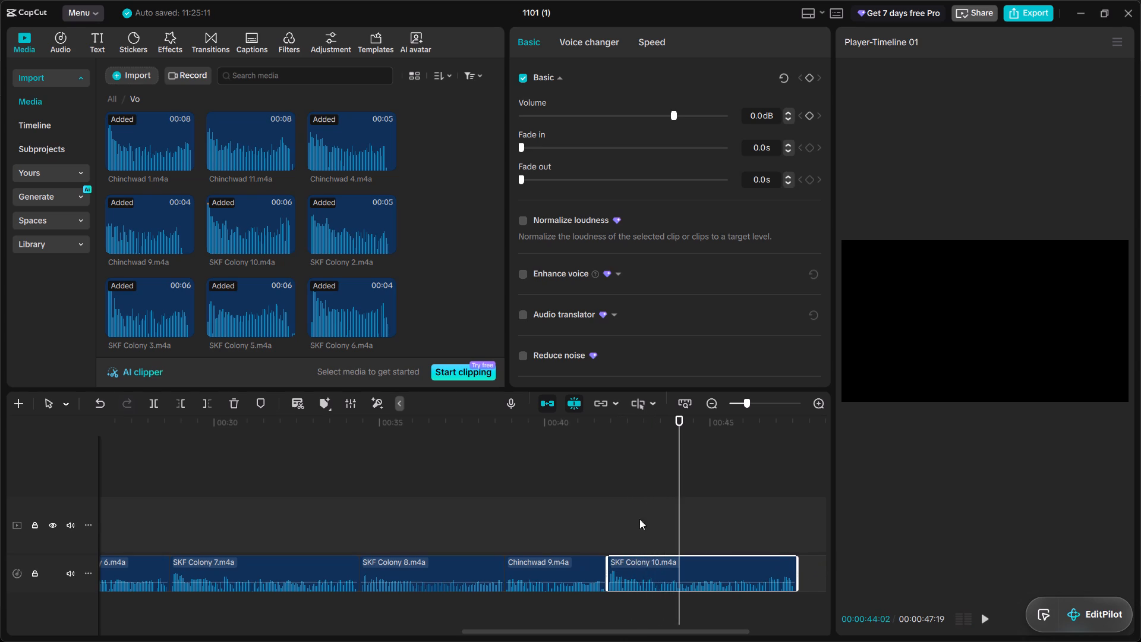
# Add Chinchwad 11.m4a directly after SKF Colony 10, play it and trim its end to a length of about 7.2 s.
pyautogui.hscroll(-4, 700, 480)
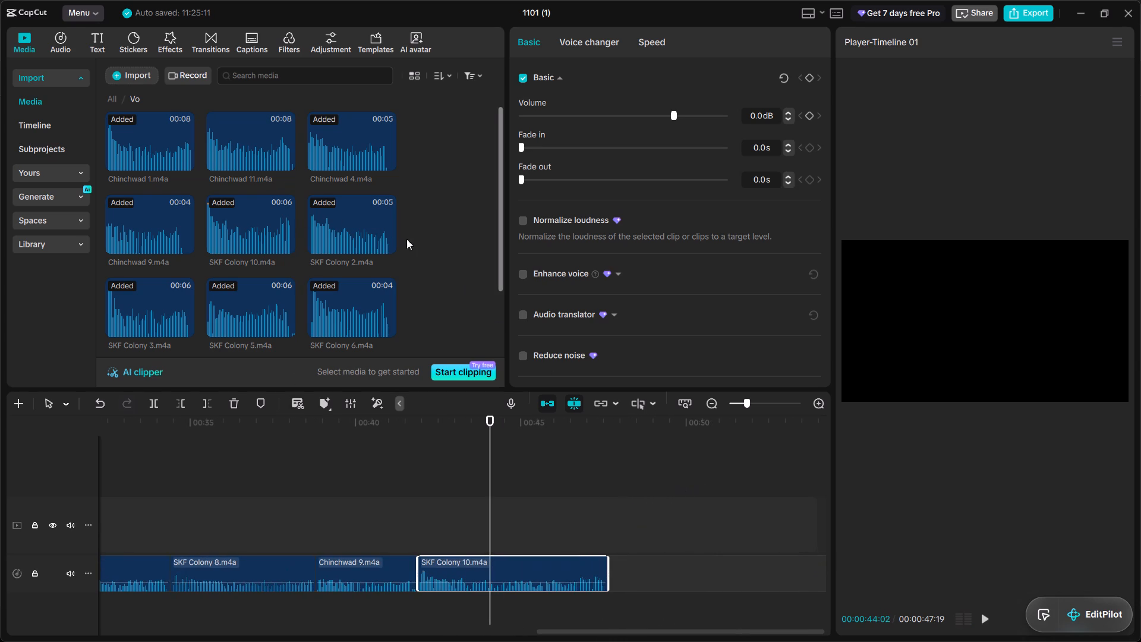
pyautogui.click(610, 520)
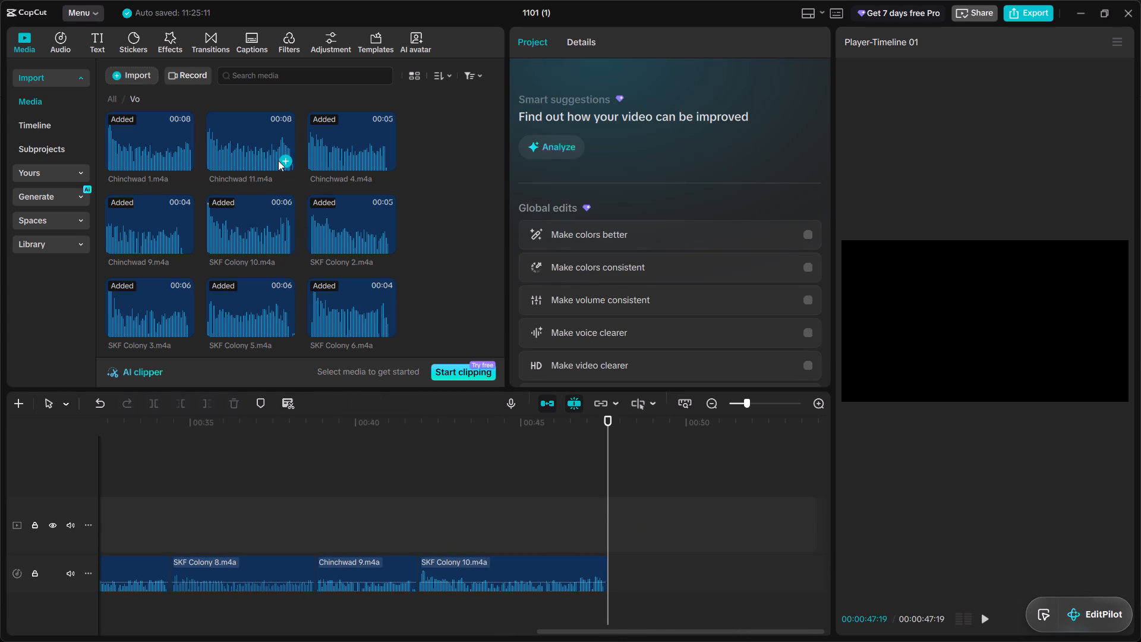
pyautogui.click(286, 163)
pyautogui.press('space')
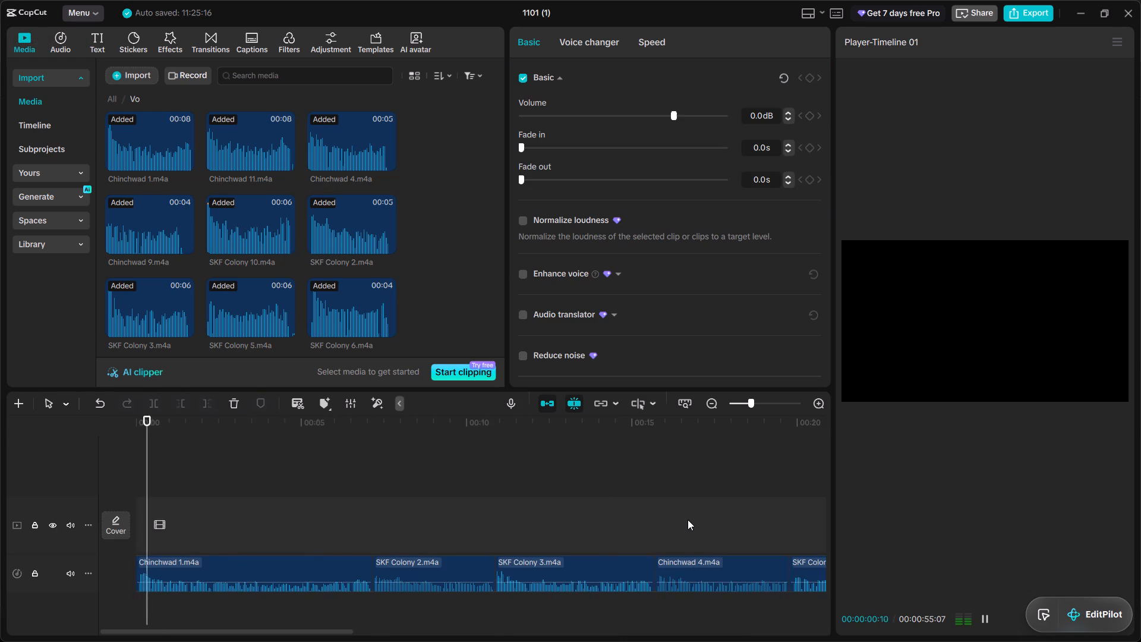
pyautogui.moveTo(680, 523); pyautogui.dragTo(673, 523)
pyautogui.hscroll(-14, 673, 523)
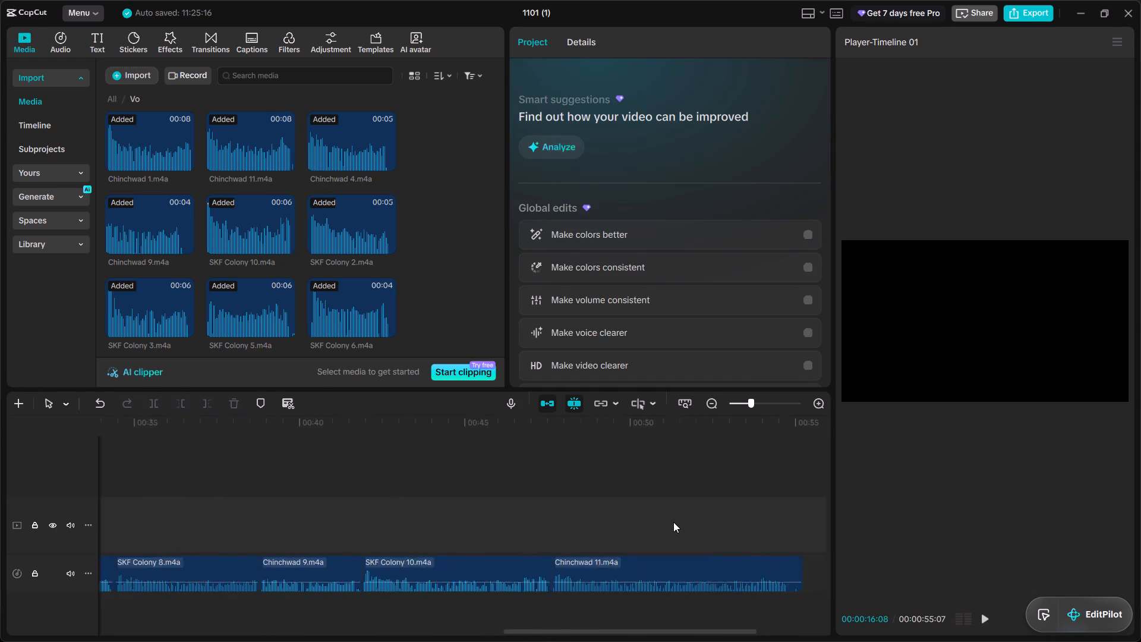
pyautogui.hscroll(-1, 673, 522)
pyautogui.click(454, 511)
pyautogui.press('space')
pyautogui.click(694, 572)
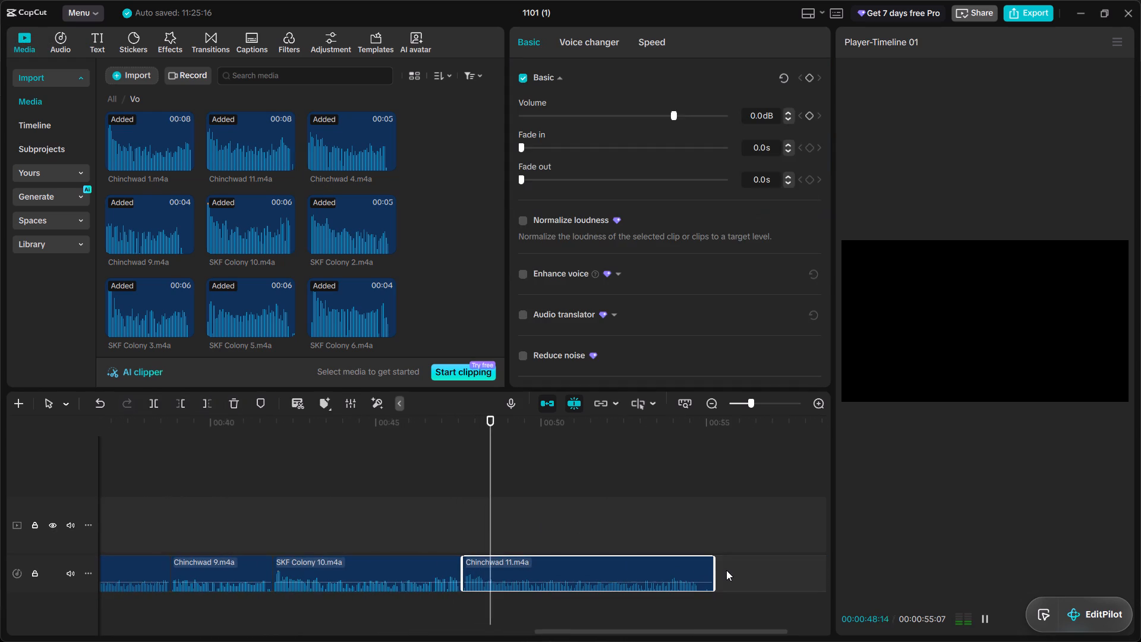
pyautogui.moveTo(716, 565); pyautogui.dragTo(699, 562)
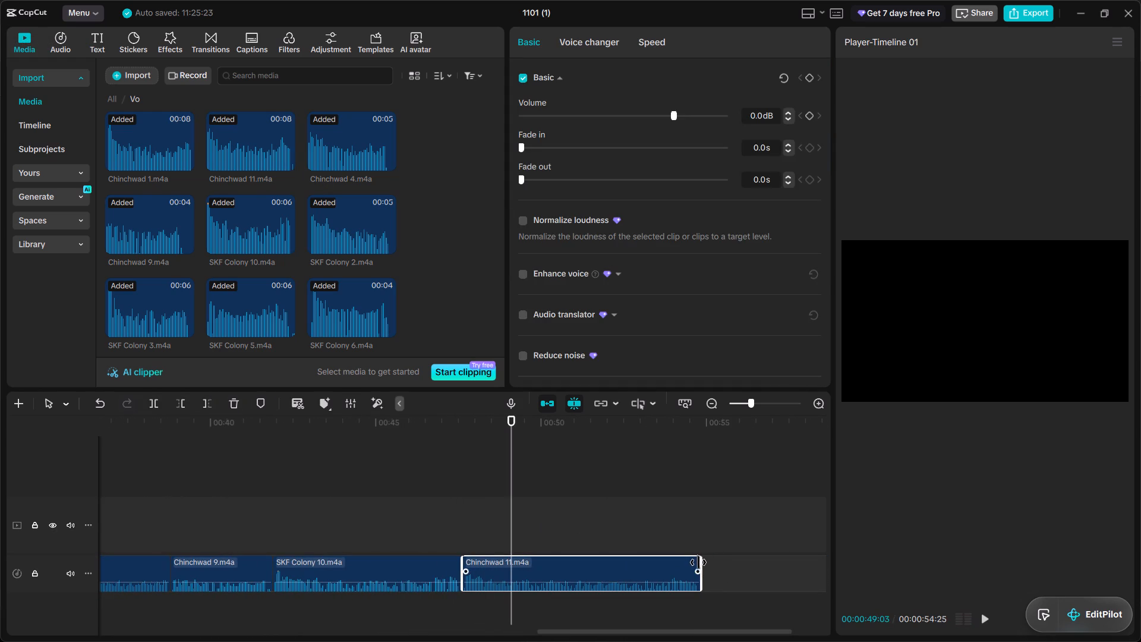
# Look over the Vo takes and the assembled voice-over clips from the end back to the start of the timeline.
pyautogui.scroll(-2, 268, 237)
pyautogui.scroll(2, 268, 237)
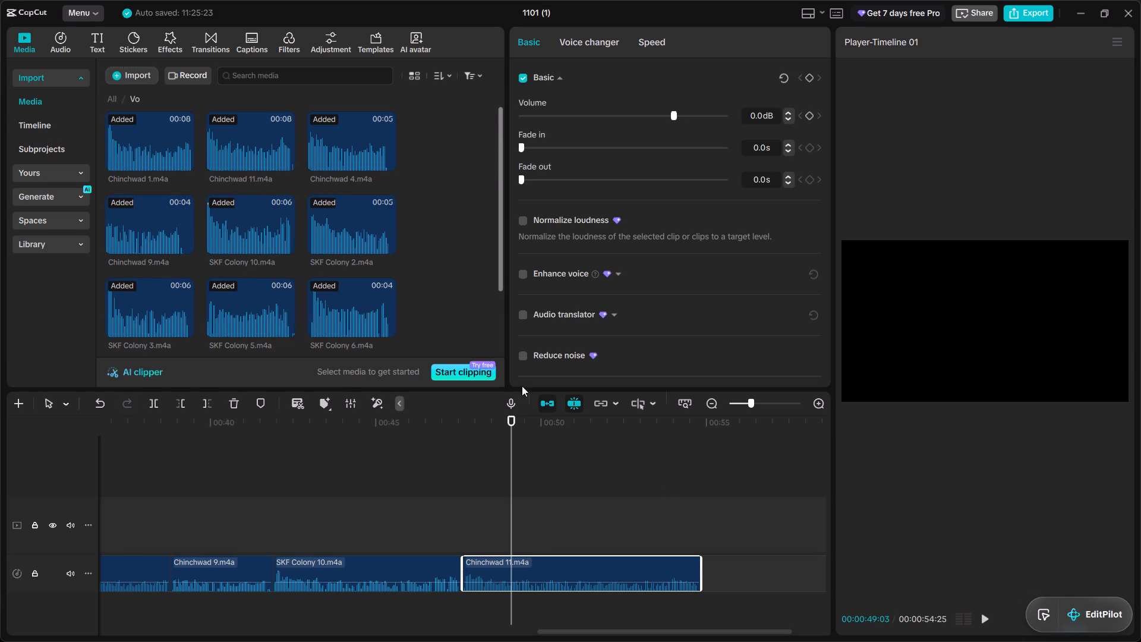
pyautogui.click(683, 503)
pyautogui.press('space')
pyautogui.hscroll(3, 598, 570)
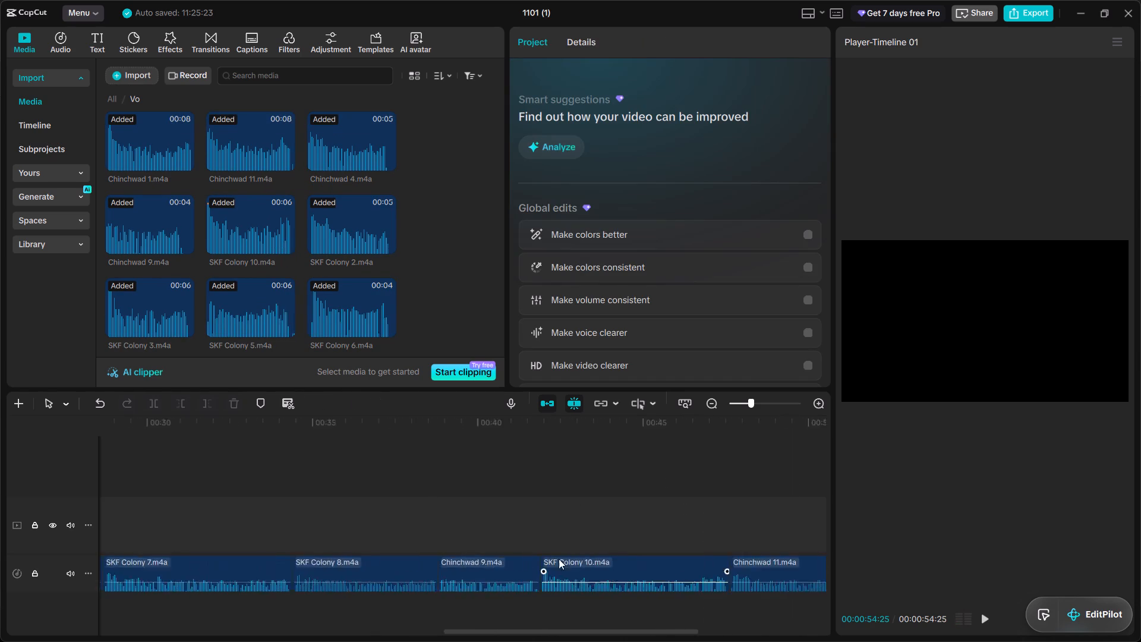
pyautogui.hscroll(17, 559, 559)
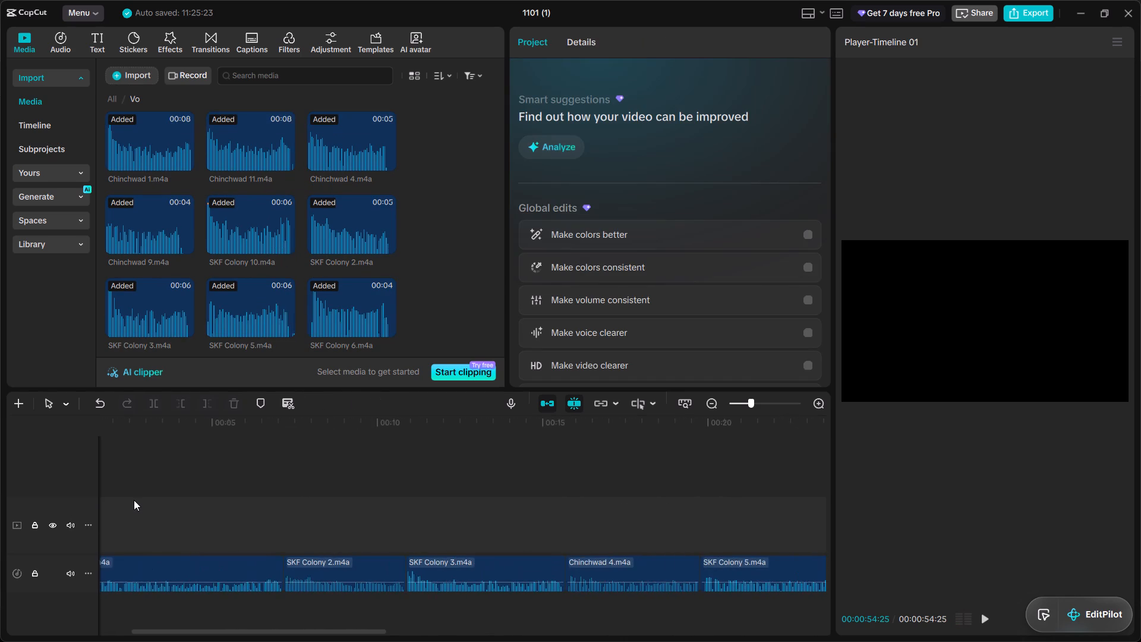
pyautogui.hscroll(3, 134, 500)
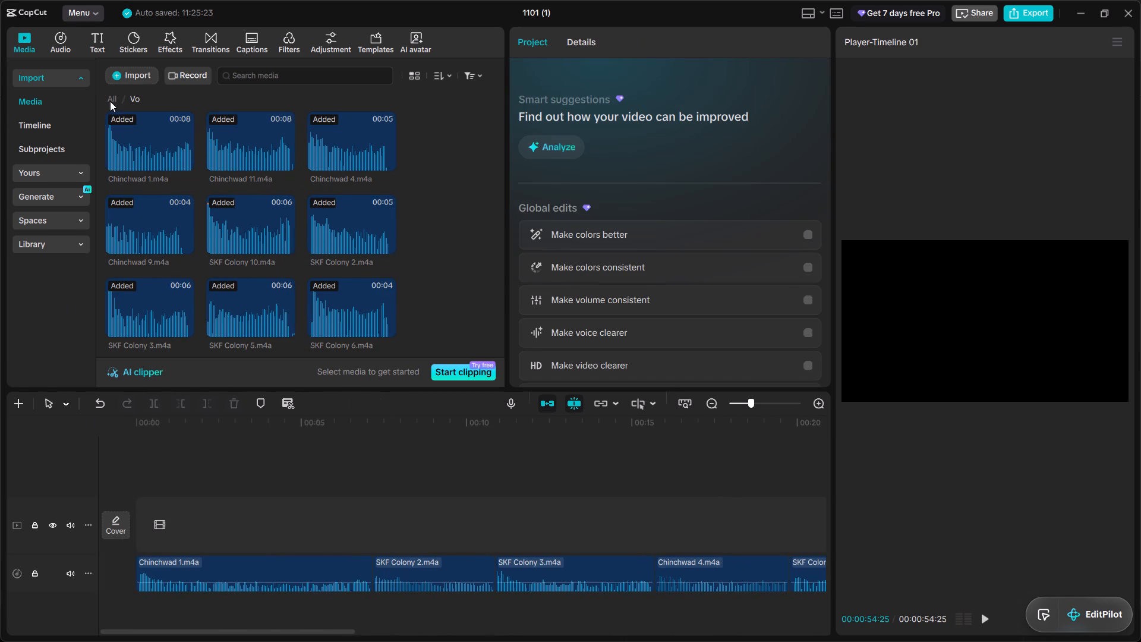
# Delete the old Chinchwad 2, Chinchwad 3, Chinchwad 4 and Chinchwad MP3 files from the top level of the project media.
pyautogui.click(110, 101)
pyautogui.scroll(7, 203, 191)
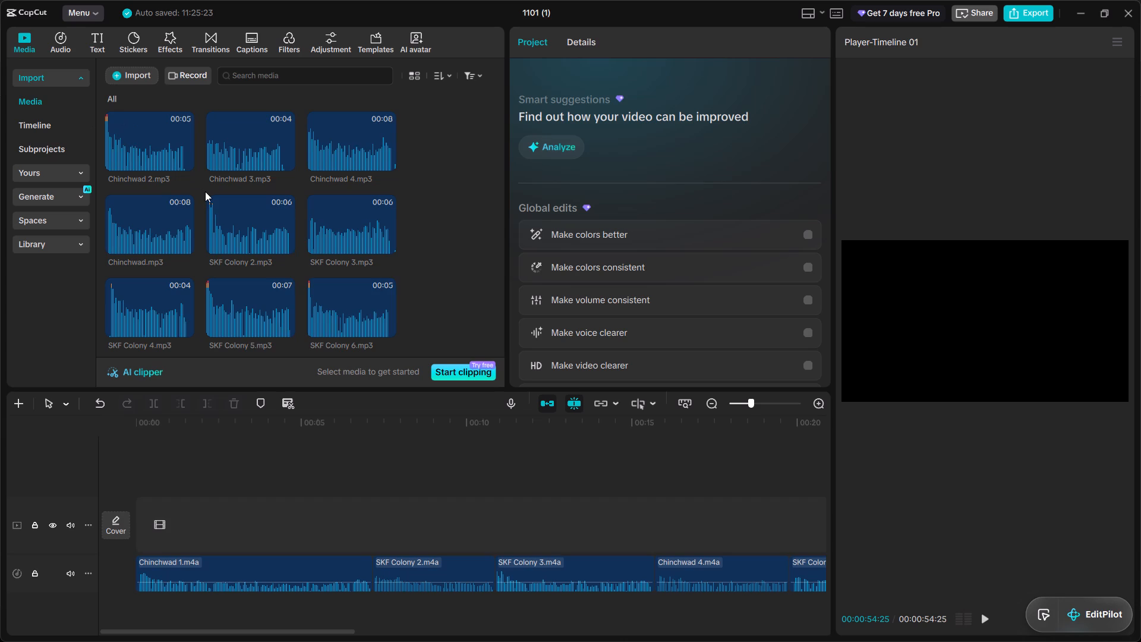
pyautogui.scroll(-5, 205, 191)
pyautogui.scroll(11, 205, 191)
pyautogui.scroll(-6, 201, 193)
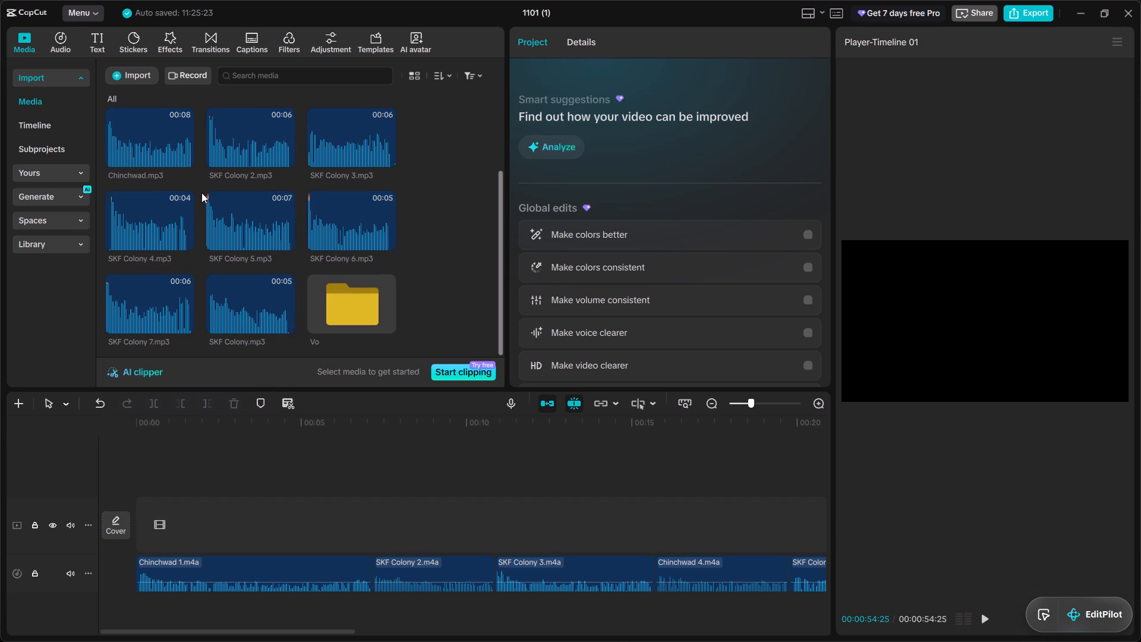
pyautogui.scroll(6, 201, 193)
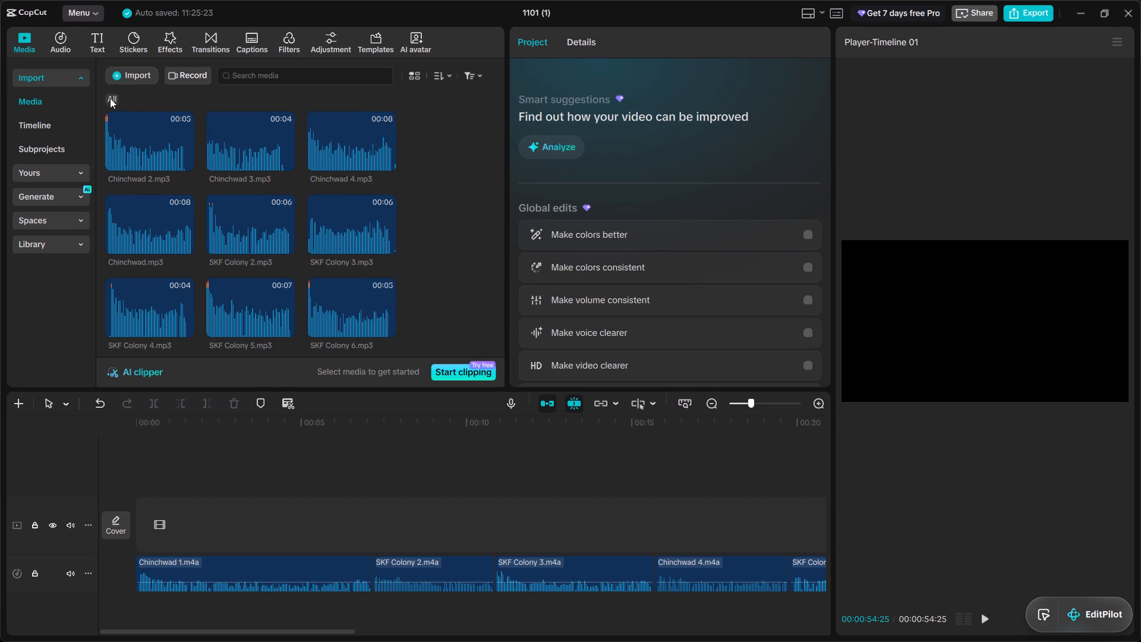
pyautogui.scroll(-5, 191, 169)
pyautogui.scroll(5, 193, 172)
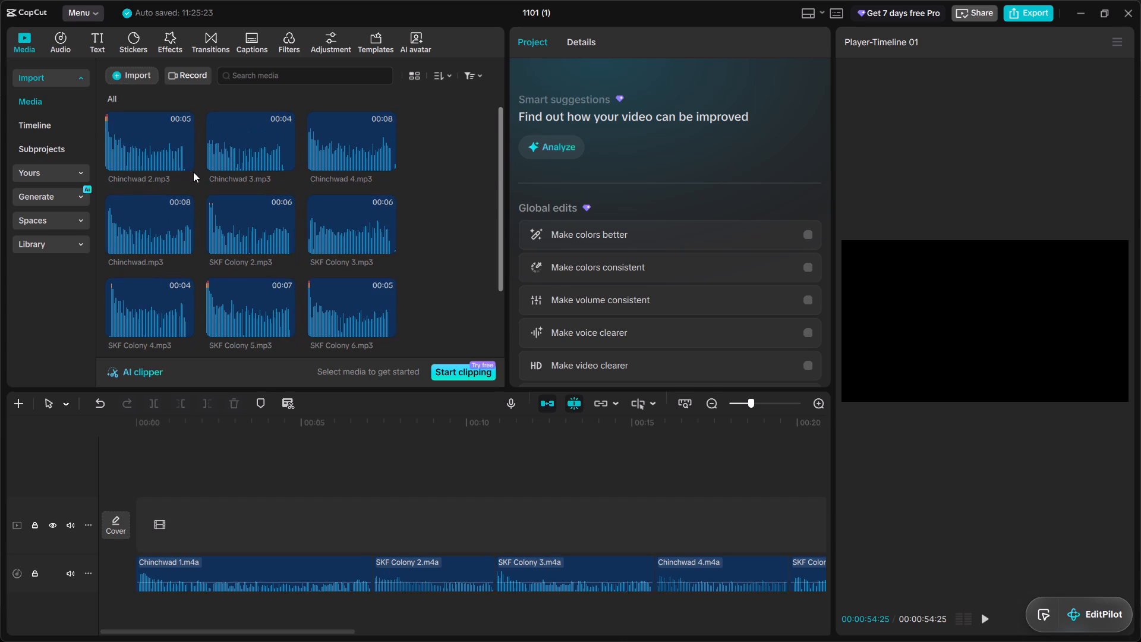
pyautogui.moveTo(130, 102); pyautogui.dragTo(368, 201)
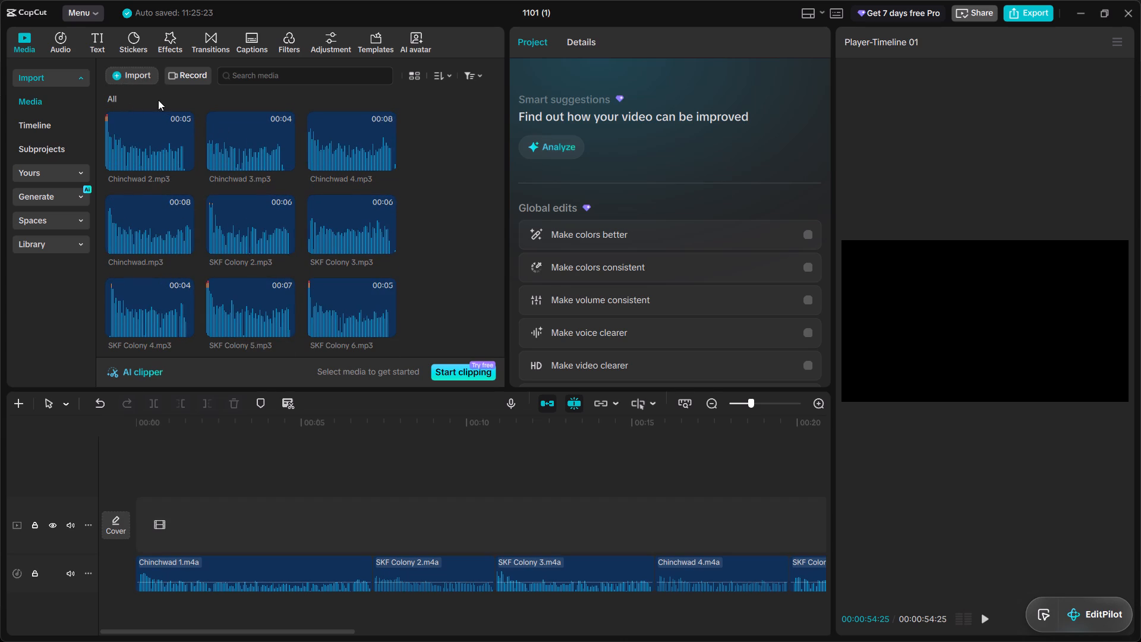
pyautogui.moveTo(157, 100); pyautogui.dragTo(249, 202)
pyautogui.rightClick(146, 137)
pyautogui.click(178, 171)
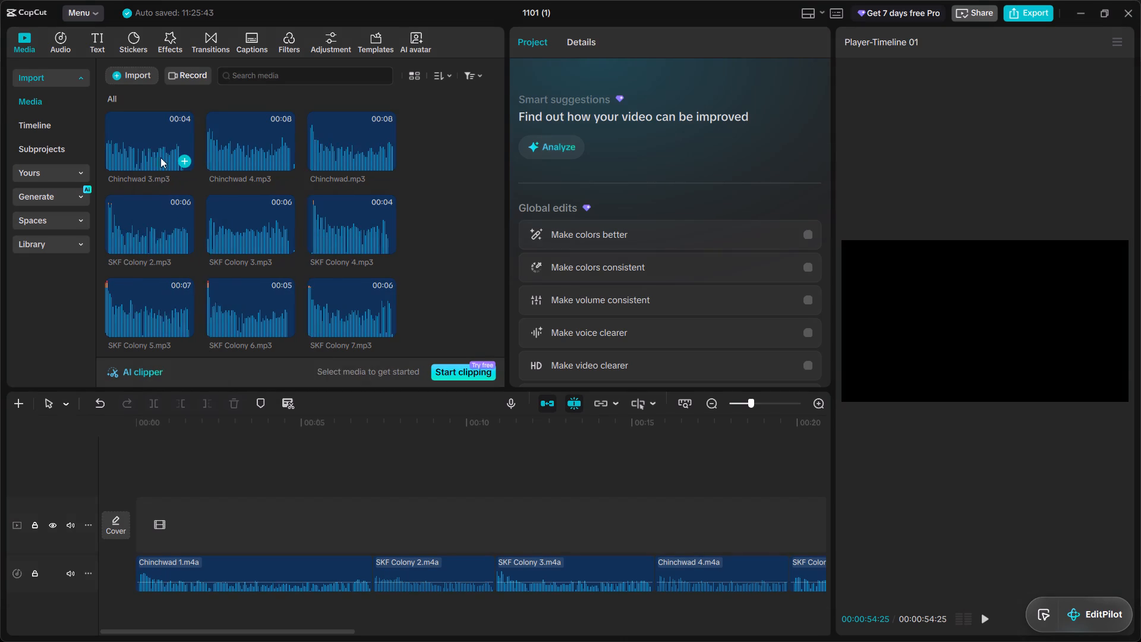
pyautogui.rightClick(148, 142)
pyautogui.click(175, 195)
pyautogui.rightClick(142, 142)
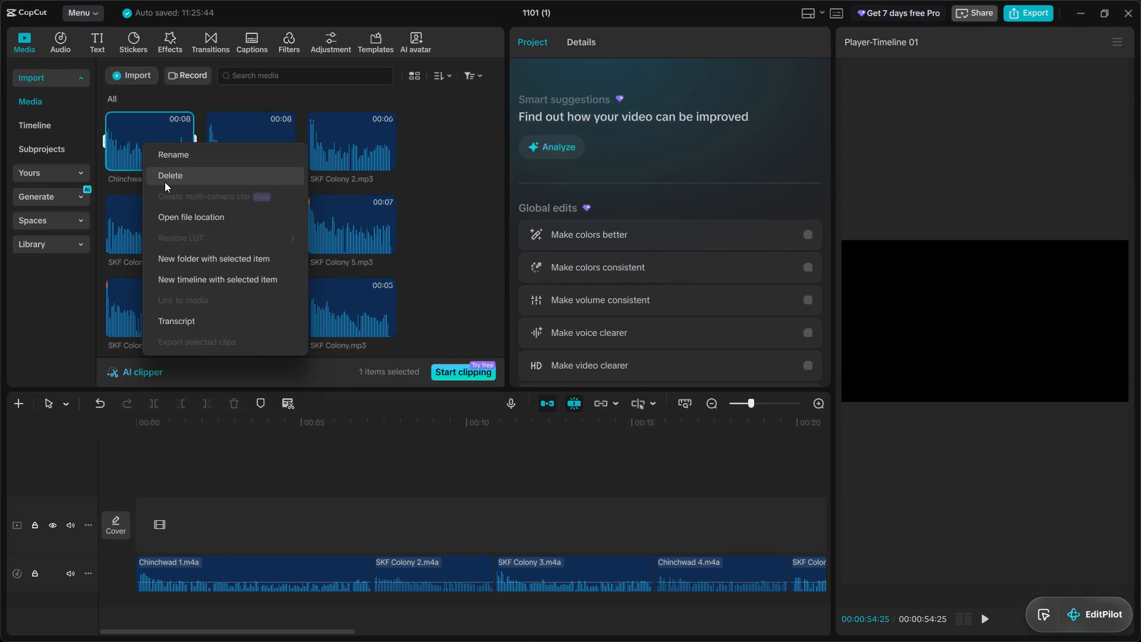
pyautogui.click(160, 180)
pyautogui.rightClick(147, 143)
pyautogui.click(166, 172)
# Delete the old SKF Colony MP3 files, SKF Colony 2 to 7 and SKF Colony, from the project media, keeping the Vo folder.
pyautogui.rightClick(149, 141)
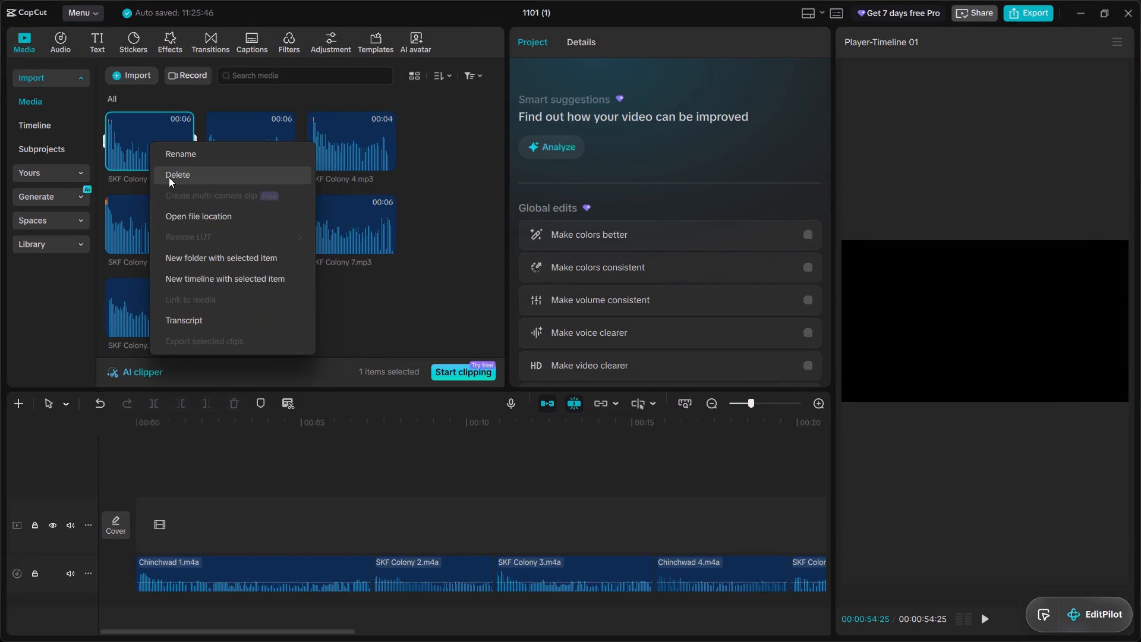
pyautogui.click(169, 177)
pyautogui.rightClick(148, 134)
pyautogui.click(165, 166)
pyautogui.rightClick(153, 154)
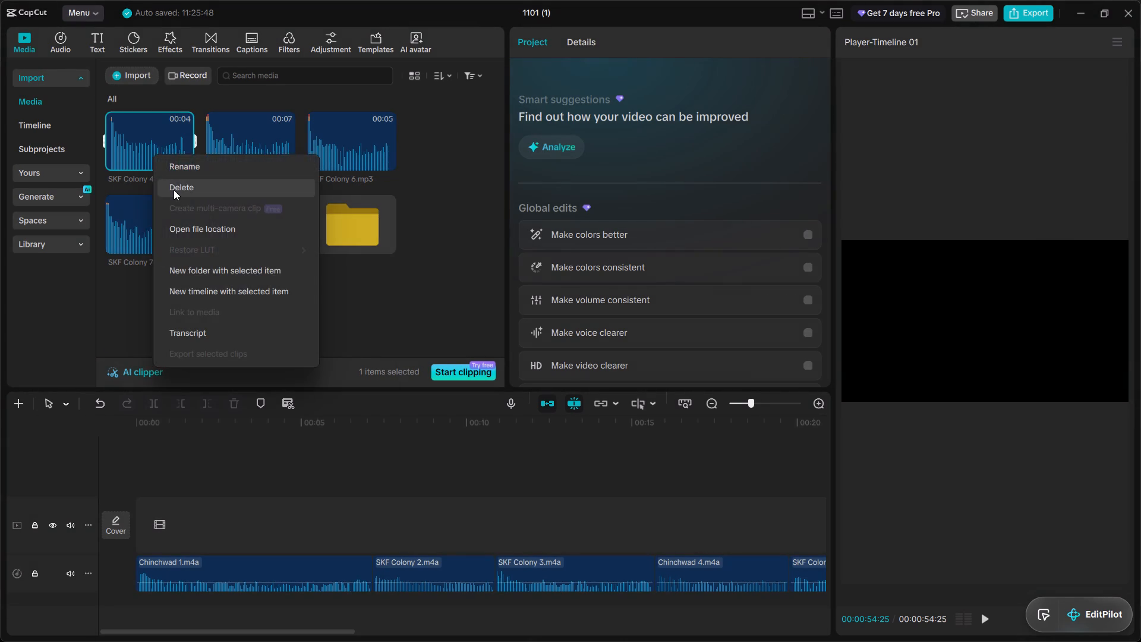
pyautogui.click(174, 190)
pyautogui.moveTo(404, 141); pyautogui.dragTo(142, 143)
pyautogui.press('Delete')
pyautogui.rightClick(142, 143)
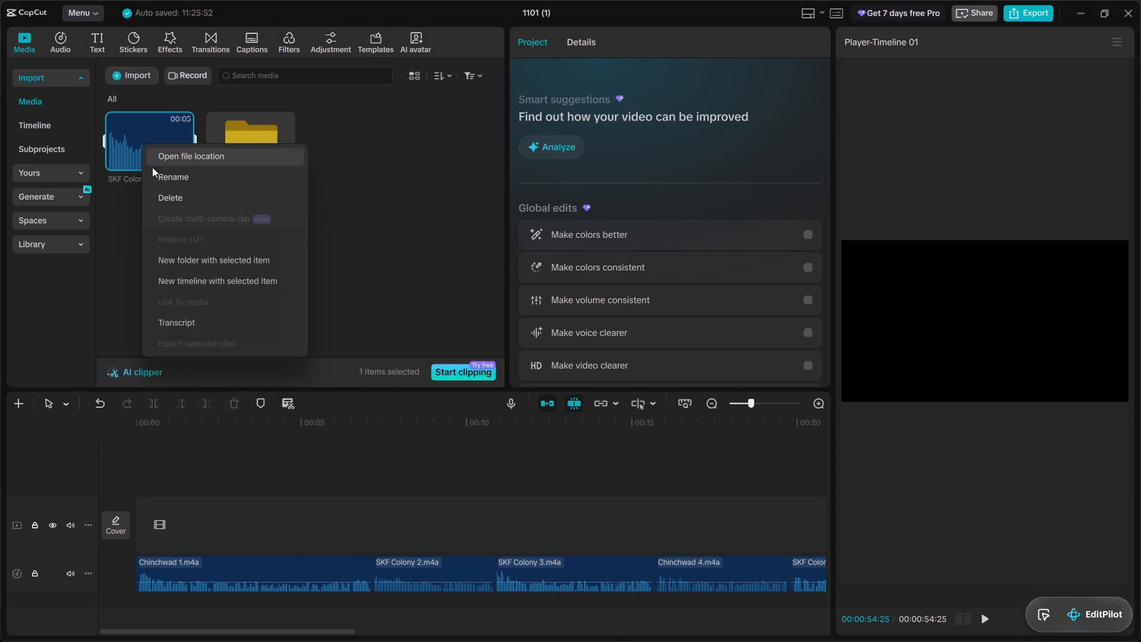
pyautogui.click(166, 198)
# Check the M4A takes inside the Vo folder and return to the top level of the project media.
pyautogui.doubleClick(143, 158)
pyautogui.scroll(-2, 231, 206)
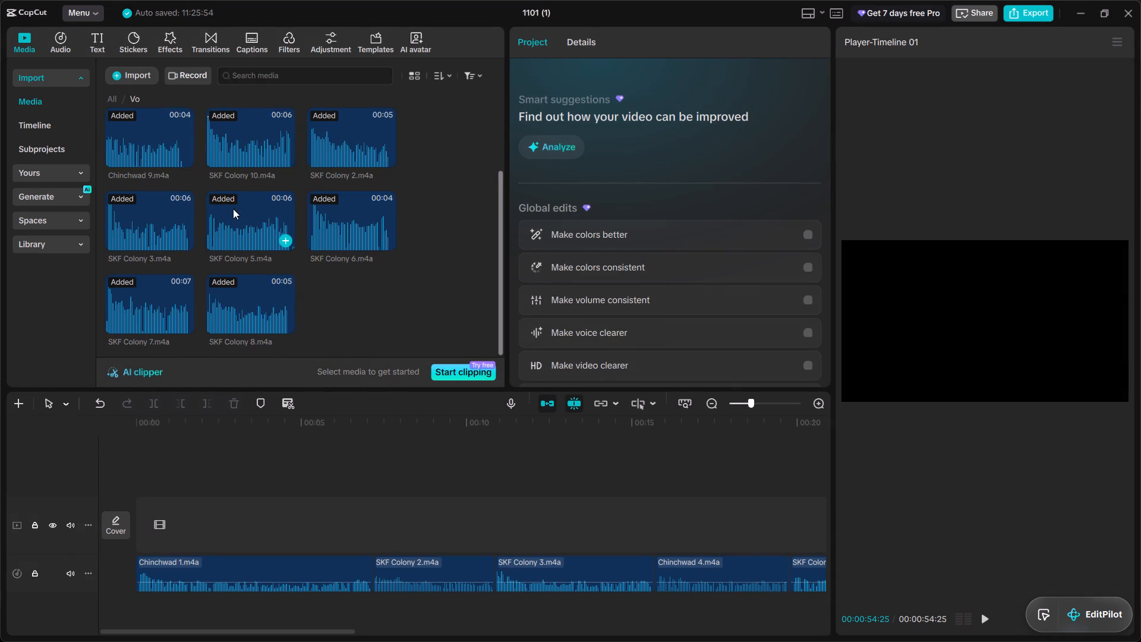
pyautogui.scroll(-3, 233, 209)
pyautogui.scroll(5, 234, 209)
pyautogui.click(111, 97)
# Import all the footage clips from the Krushna Varieties Diwali folder in Videos into the top level of the project media.
pyautogui.click(121, 75)
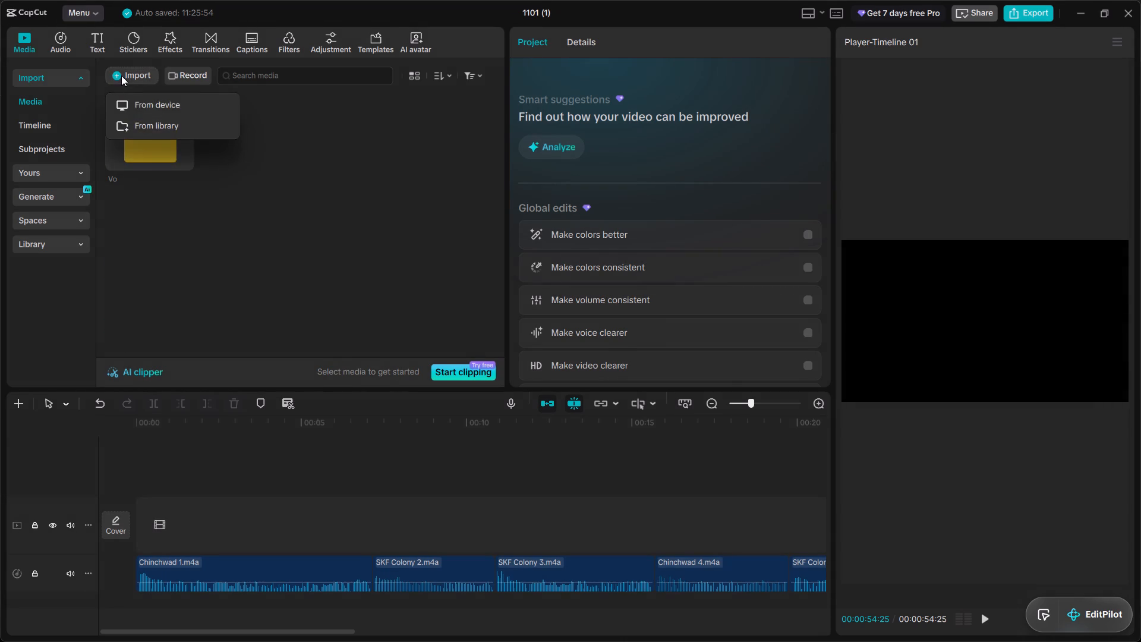
pyautogui.click(131, 108)
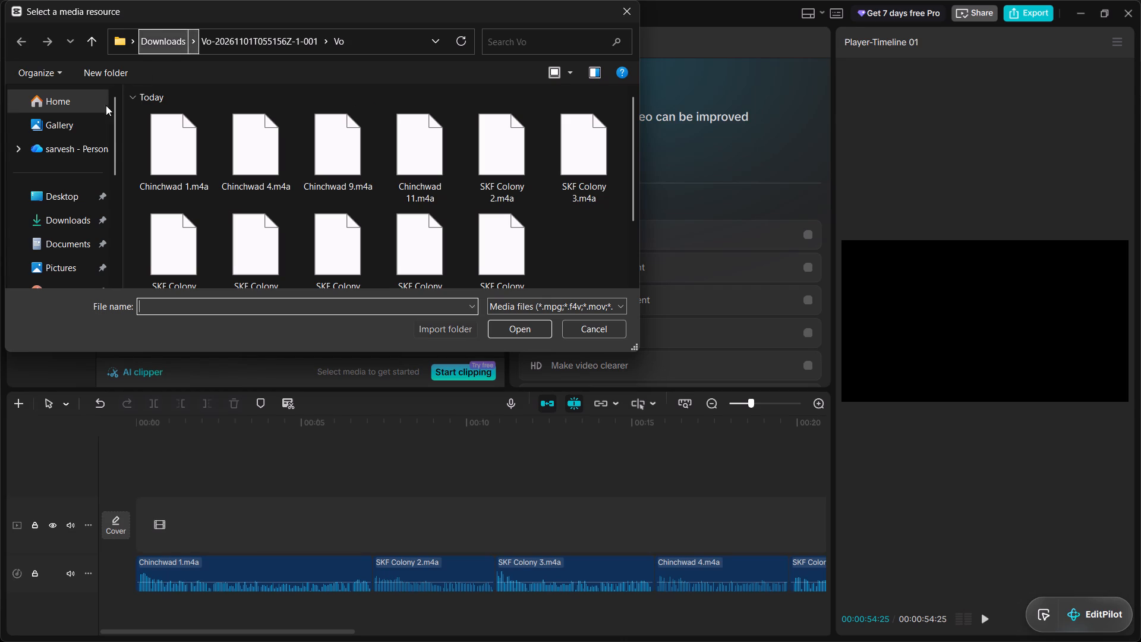
pyautogui.scroll(-1, 72, 226)
pyautogui.click(70, 197)
pyautogui.click(415, 163)
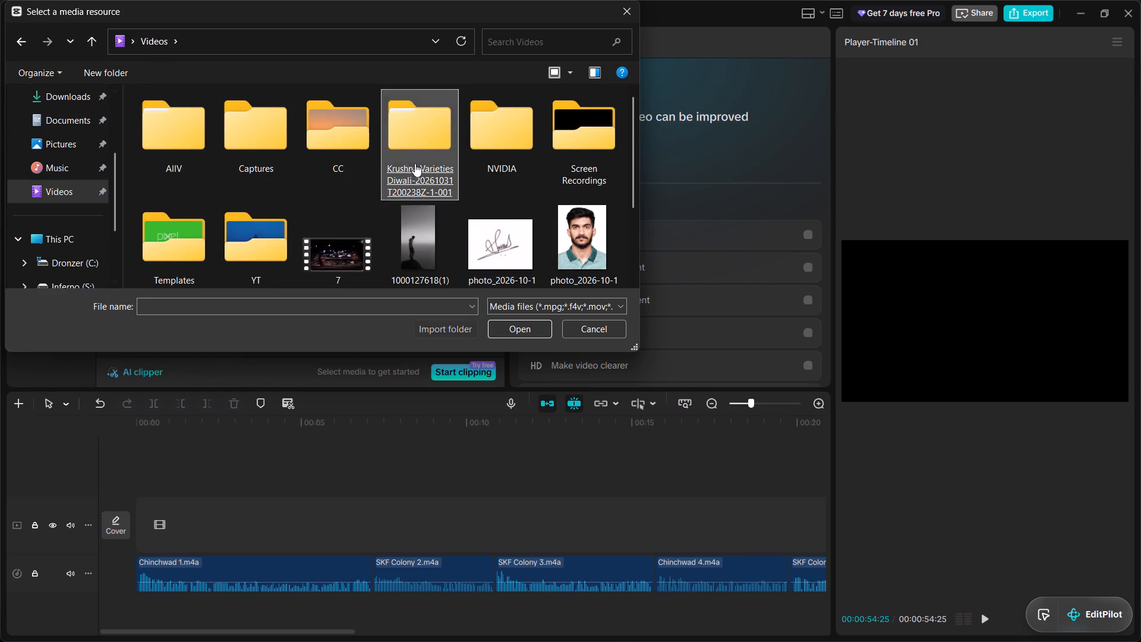
pyautogui.click(171, 149)
pyautogui.scroll(-6, 247, 181)
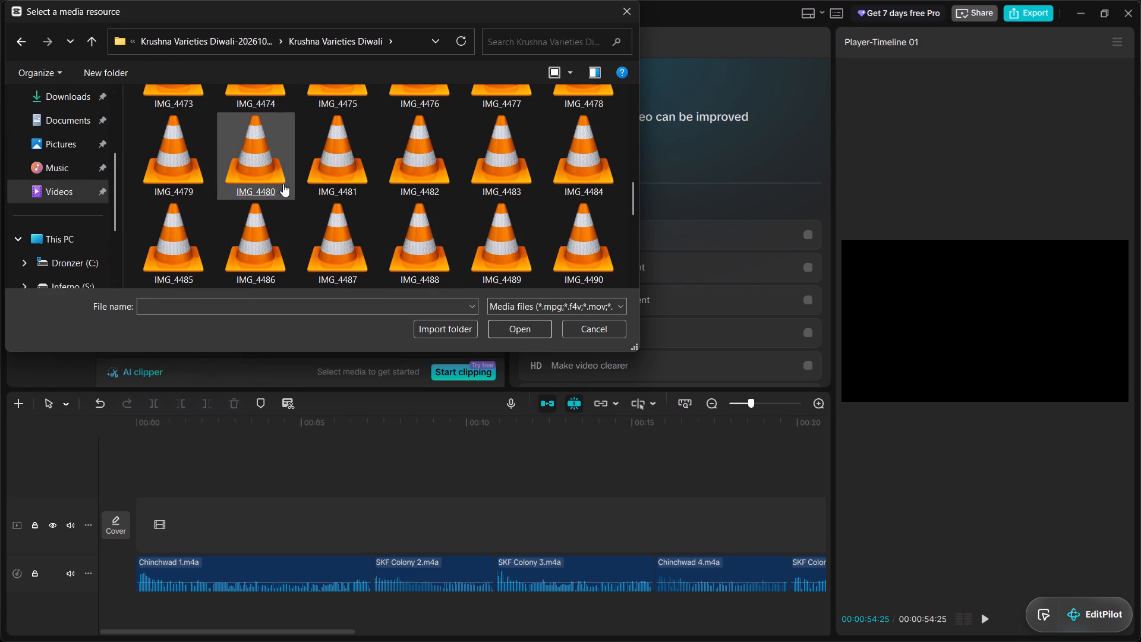
pyautogui.scroll(-12, 283, 184)
pyautogui.moveTo(129, 243); pyautogui.dragTo(453, 154)
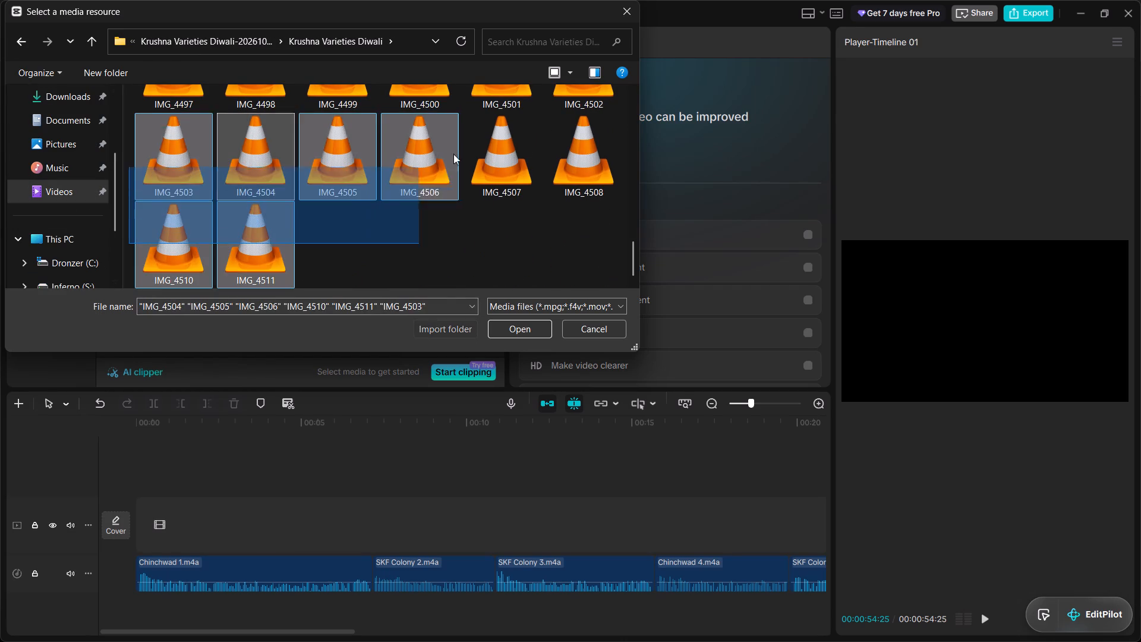
pyautogui.moveTo(453, 154); pyautogui.dragTo(587, 21)
pyautogui.click(513, 331)
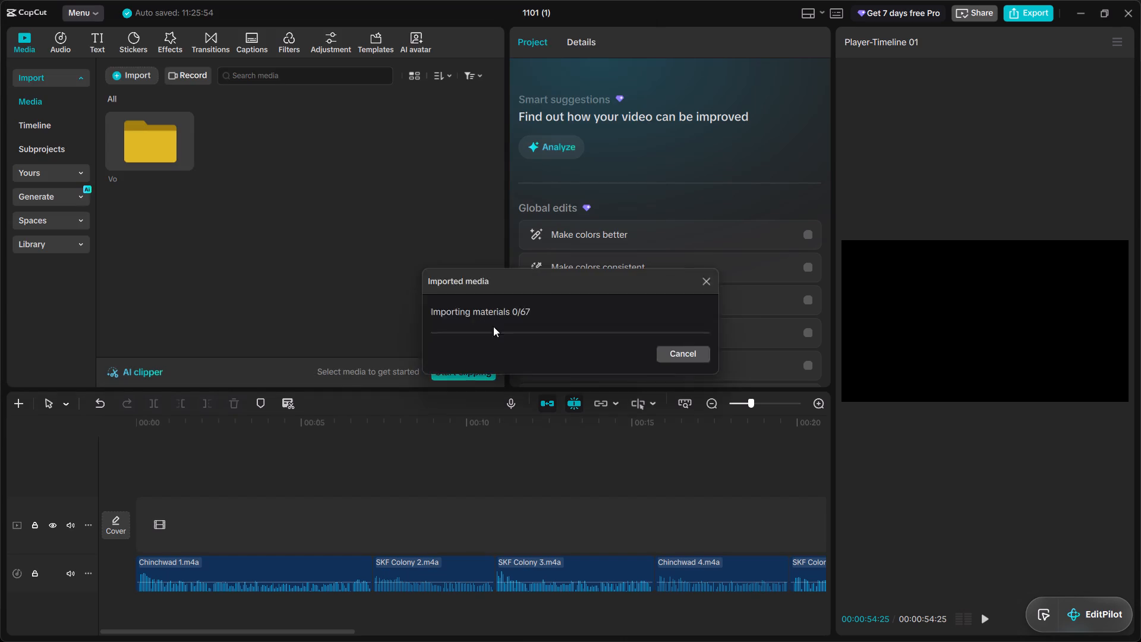
# Look through the imported footage clips, check the Vo folder's takes, and return to the top level of the project media.
pyautogui.click(456, 191)
pyautogui.scroll(-13, 464, 193)
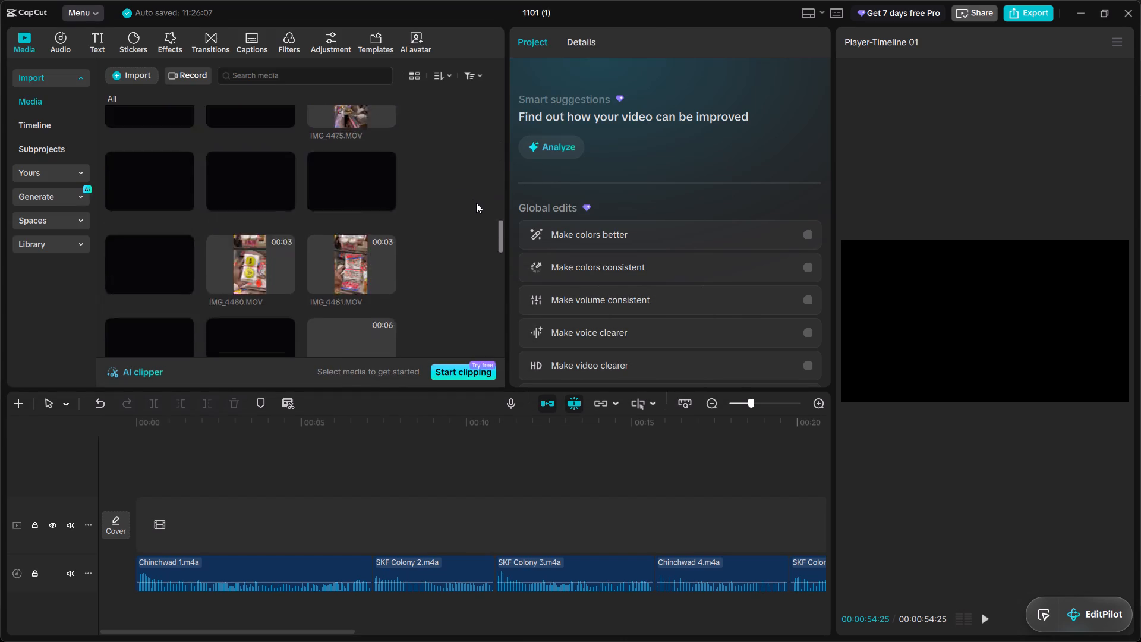
pyautogui.scroll(-20, 476, 203)
pyautogui.scroll(12, 477, 203)
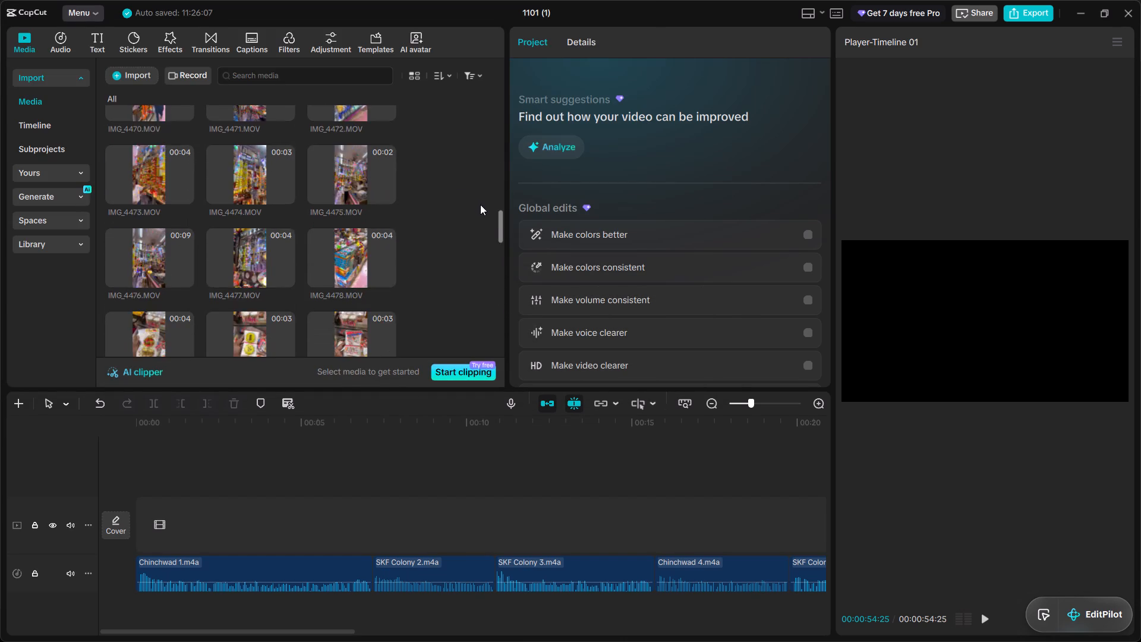
pyautogui.scroll(20, 480, 204)
pyautogui.doubleClick(155, 120)
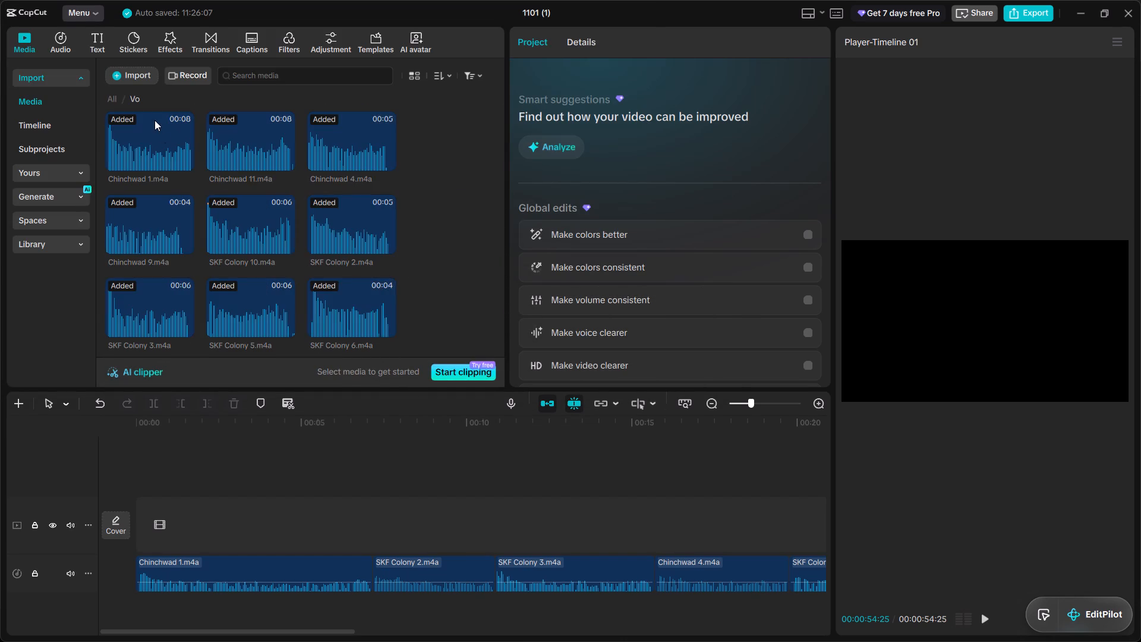
pyautogui.scroll(-5, 259, 215)
pyautogui.scroll(4, 259, 216)
pyautogui.click(106, 100)
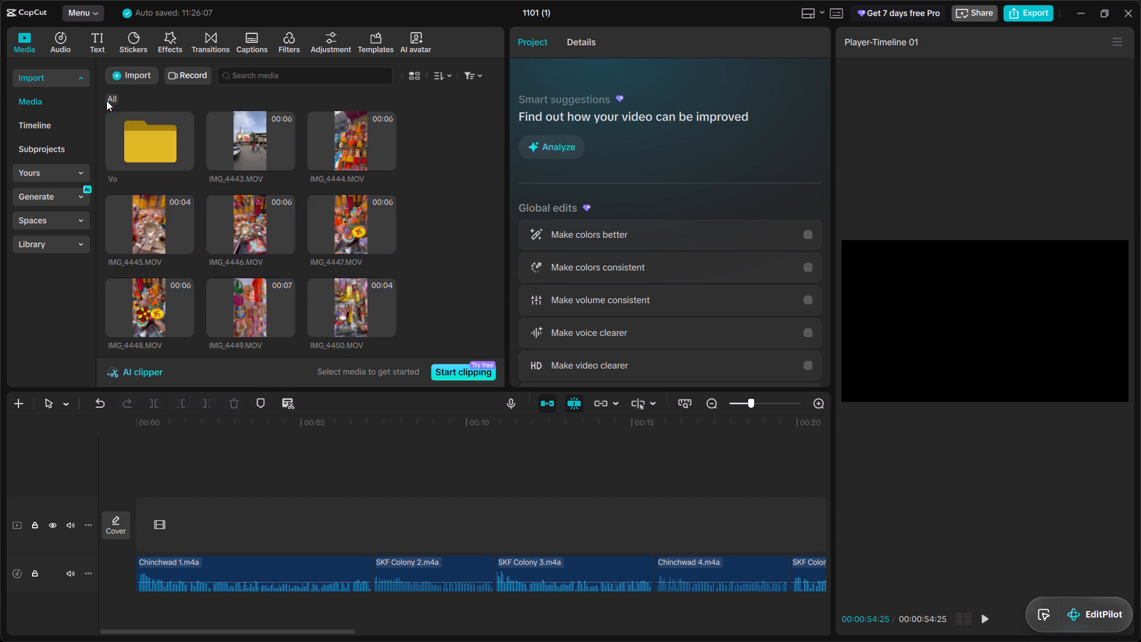
# Preview the footage clips IMG_4443 to IMG_4453 one after another to see what each shows.
pyautogui.click(261, 129)
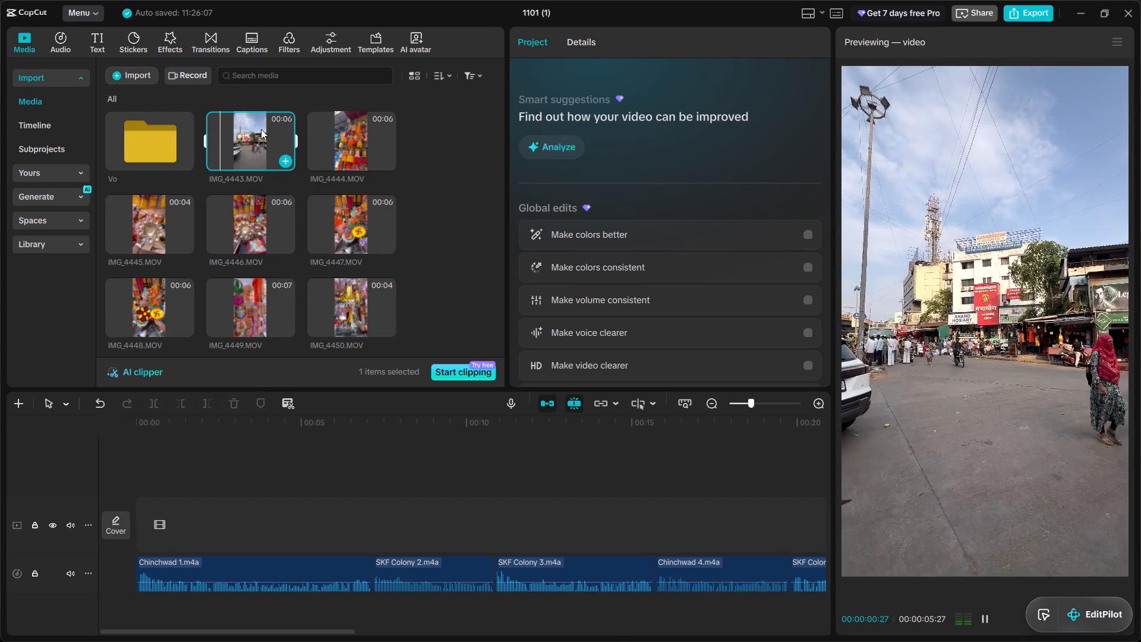
pyautogui.click(351, 149)
pyautogui.scroll(-1, 352, 149)
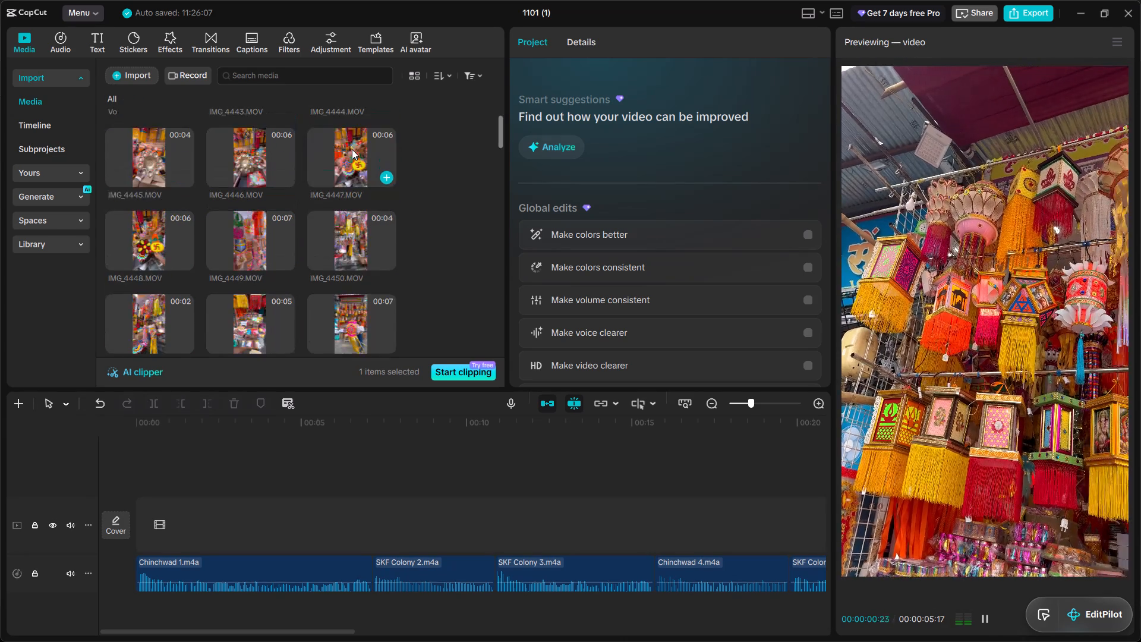
pyautogui.click(169, 136)
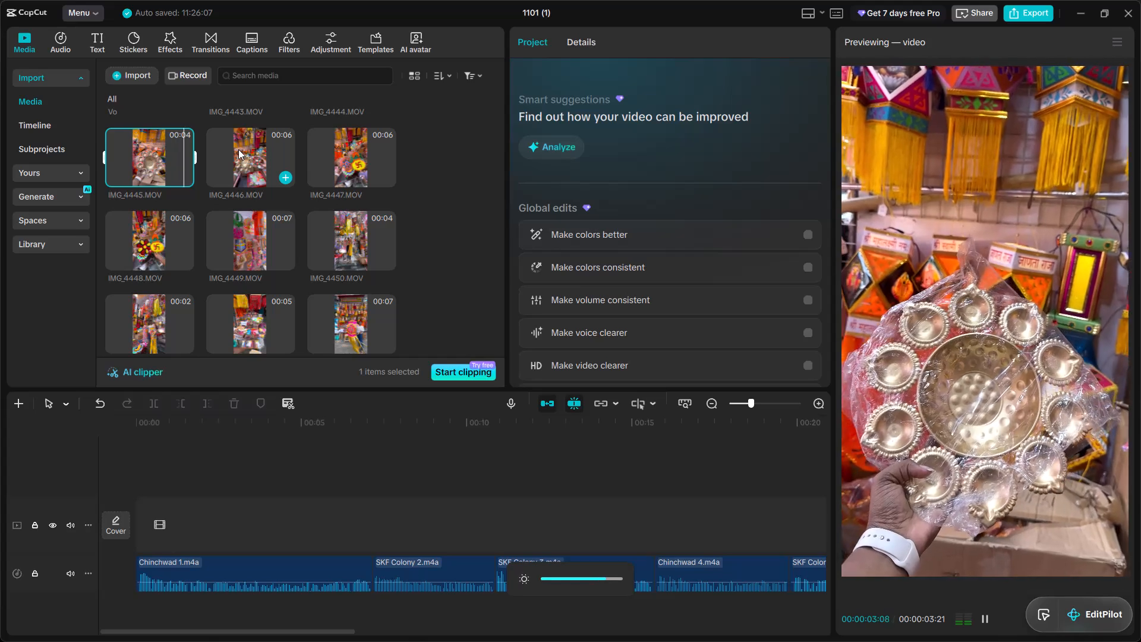
pyautogui.click(239, 149)
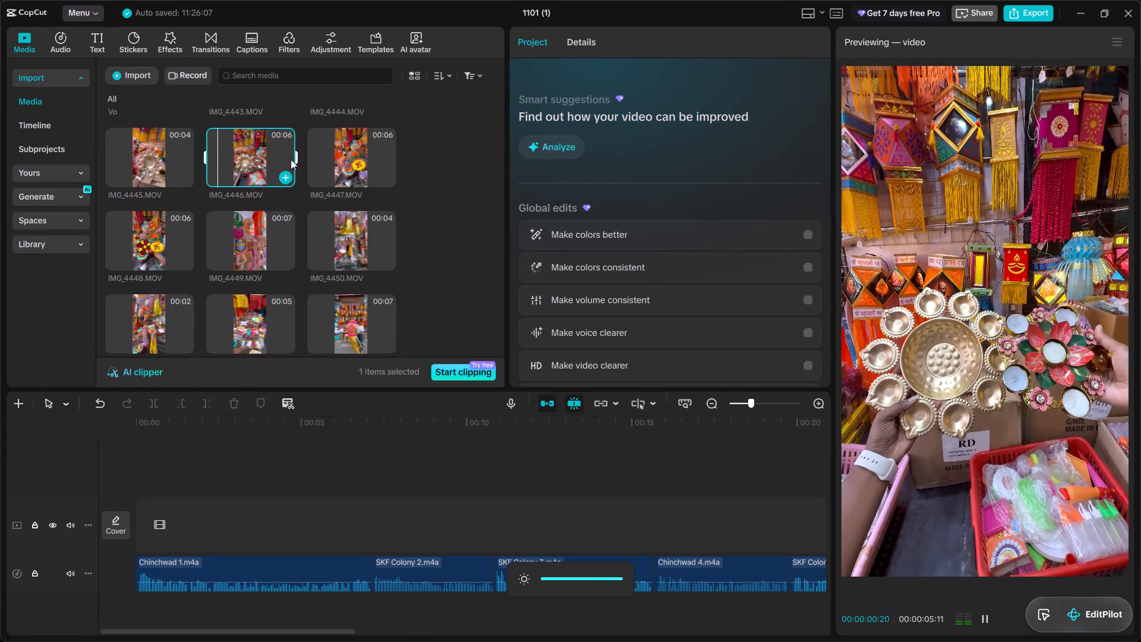
pyautogui.click(374, 146)
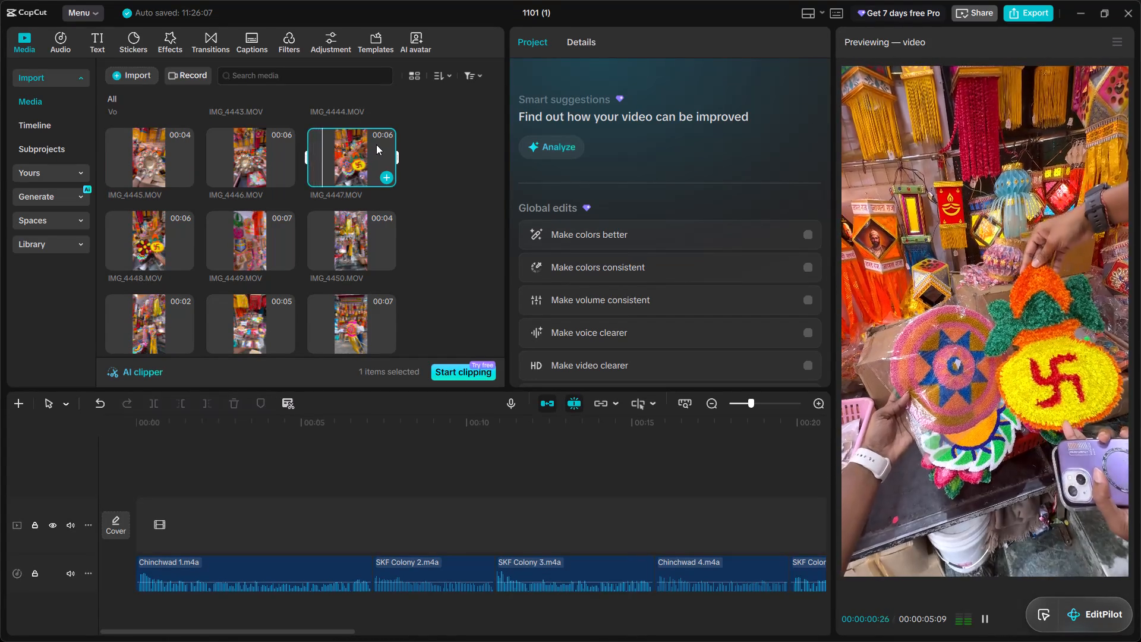
pyautogui.scroll(-1, 376, 144)
pyautogui.click(147, 178)
pyautogui.click(245, 175)
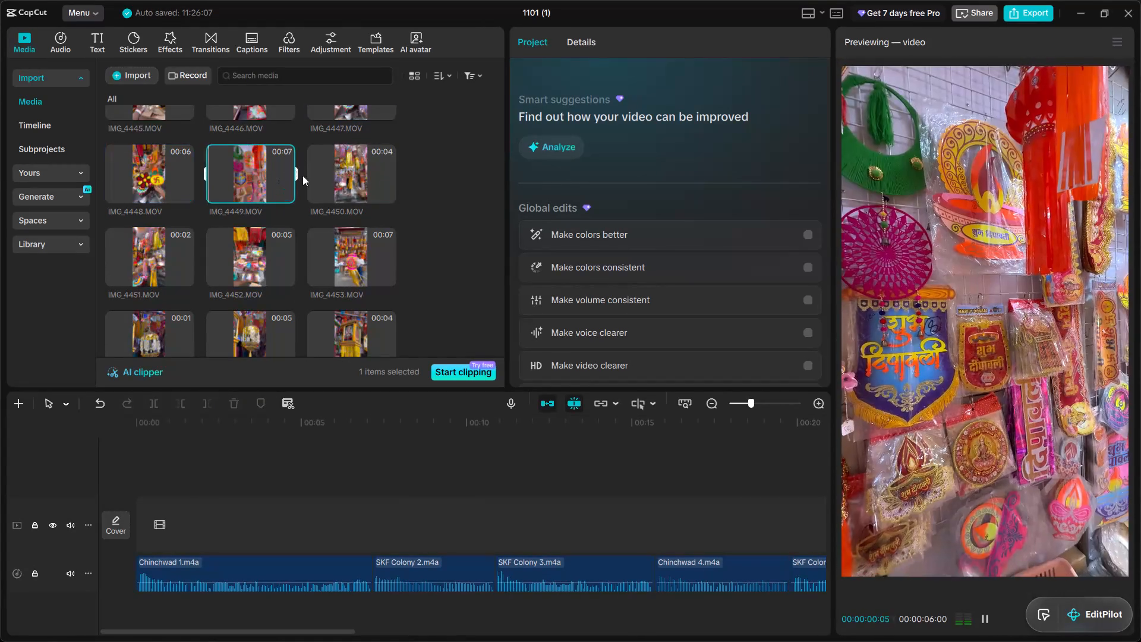
pyautogui.click(351, 169)
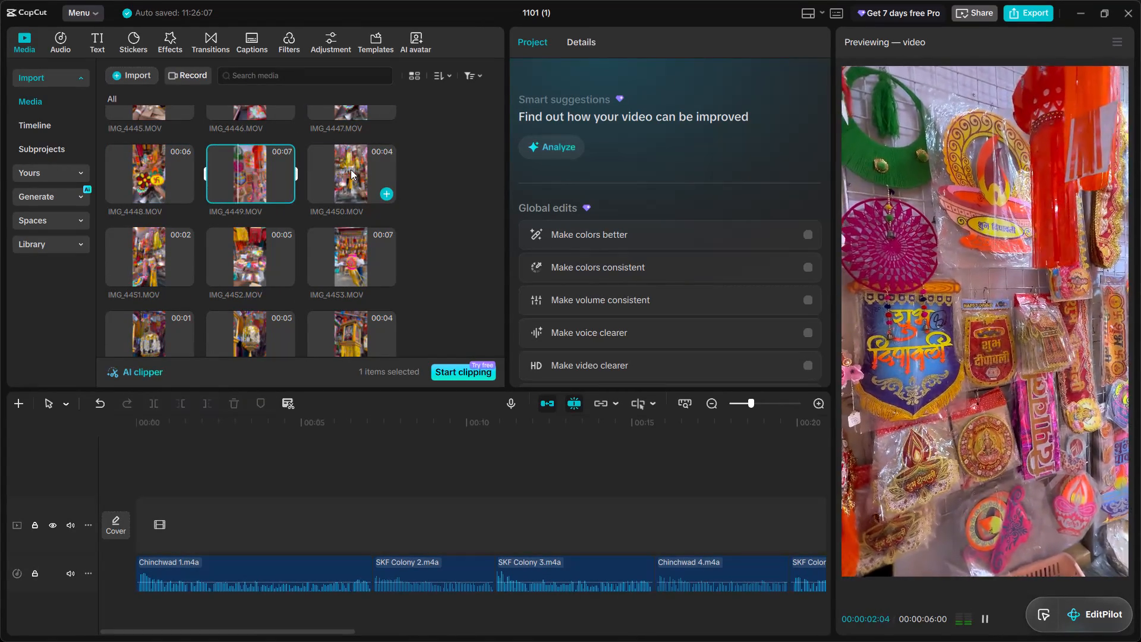
pyautogui.click(154, 253)
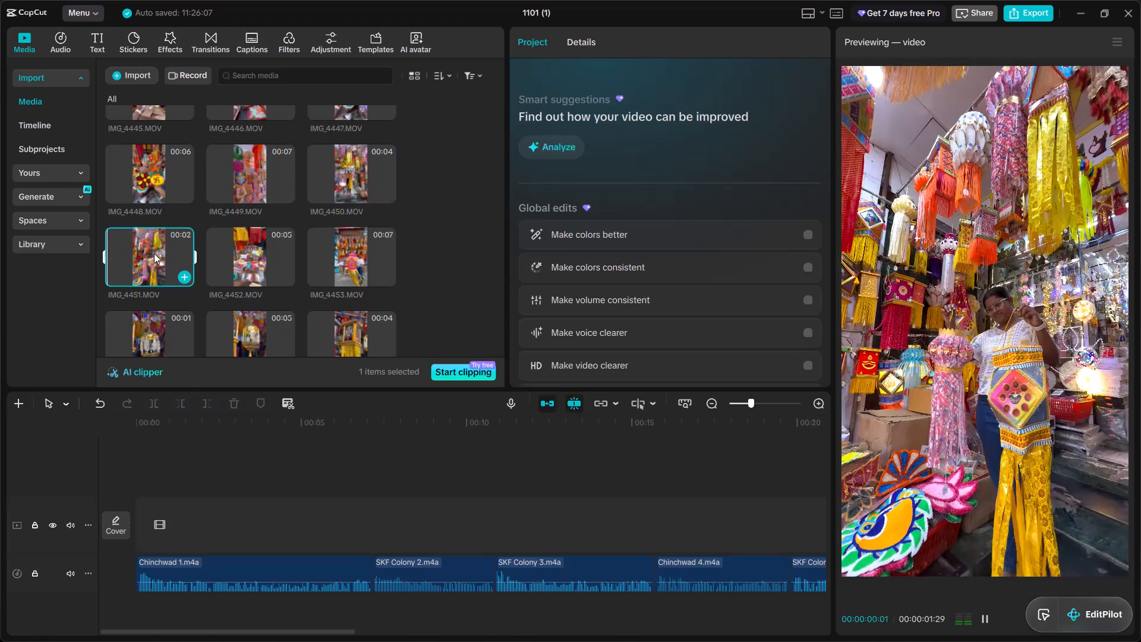
pyautogui.click(250, 239)
pyautogui.click(373, 243)
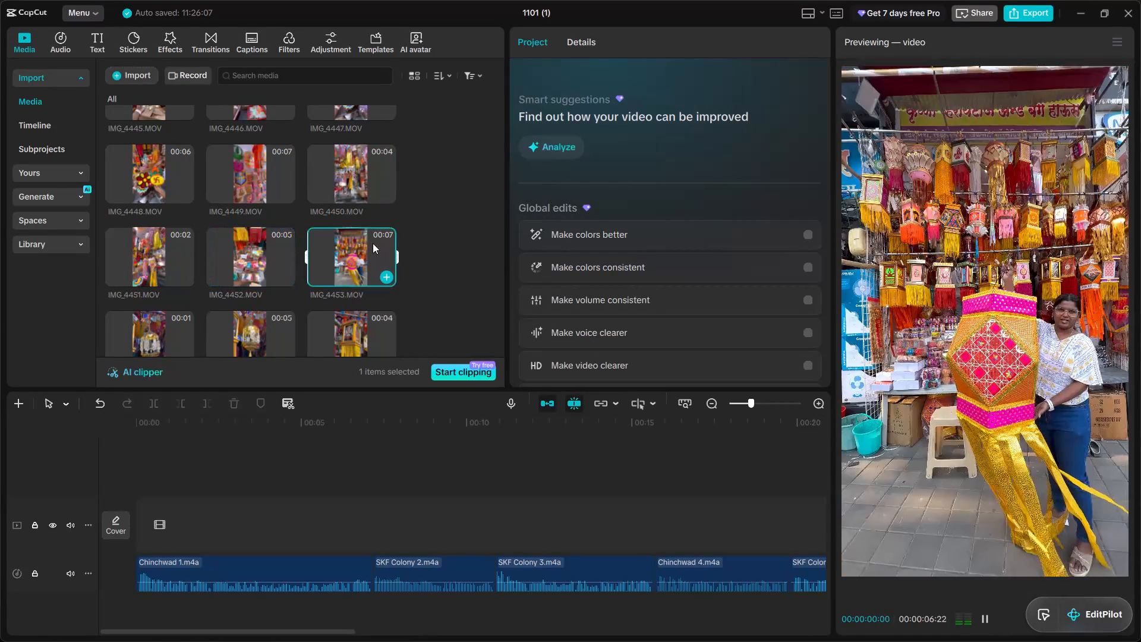
# Preview the footage clips IMG_4454 to IMG_4462 in the project media.
pyautogui.scroll(-1, 373, 243)
pyautogui.click(159, 253)
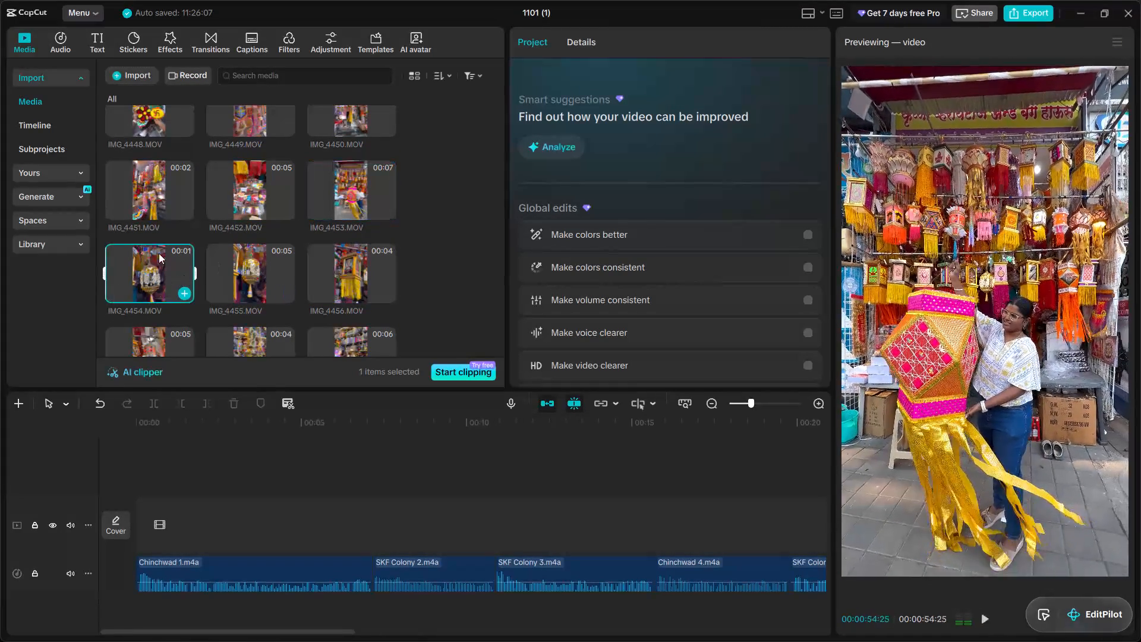
pyautogui.click(275, 265)
pyautogui.click(395, 267)
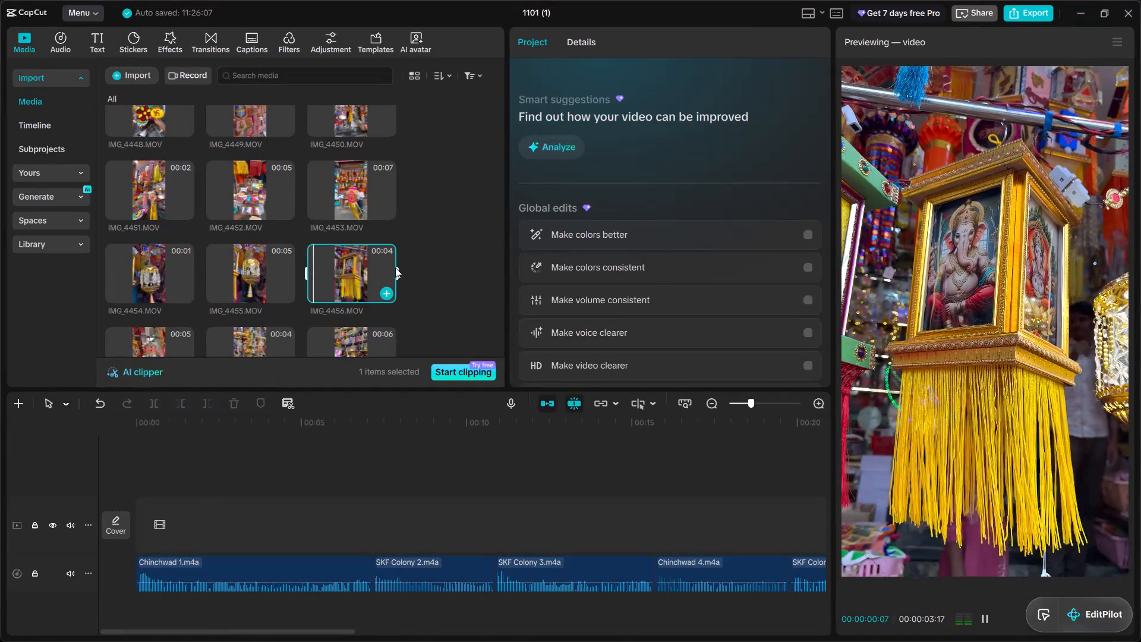
pyautogui.scroll(-2, 395, 267)
pyautogui.click(166, 229)
pyautogui.click(253, 215)
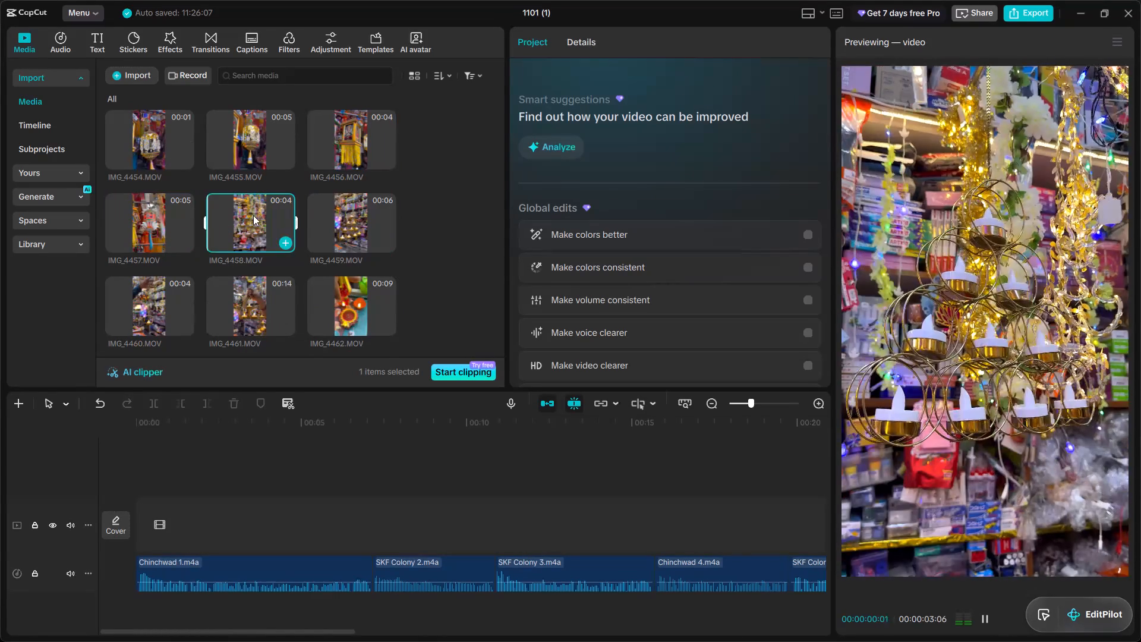
pyautogui.click(353, 211)
pyautogui.scroll(-1, 353, 211)
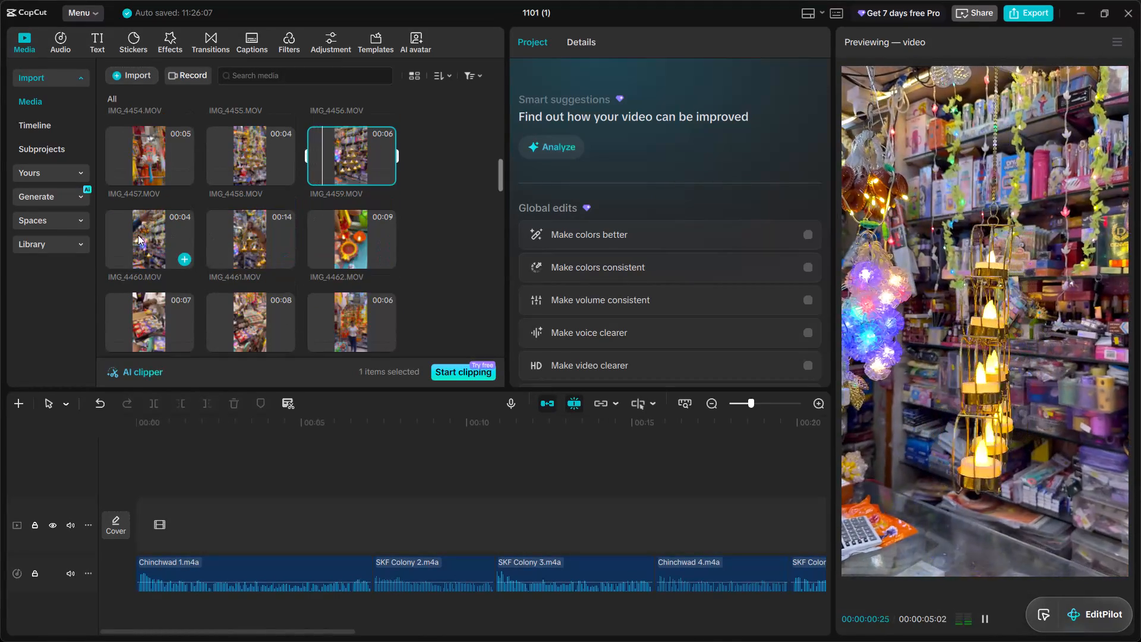
pyautogui.click(138, 235)
pyautogui.click(278, 236)
pyautogui.click(349, 237)
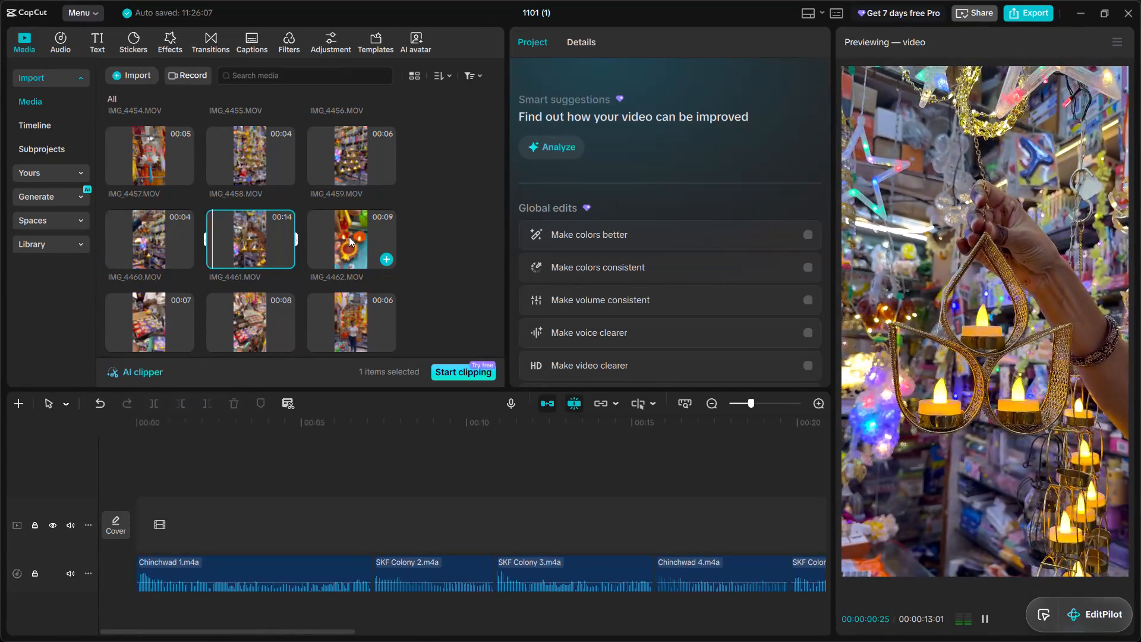
# Preview clips IMG_4463 to IMG_4472 in the project media, going back to IMG_4462 for a longer look.
pyautogui.scroll(-1, 349, 237)
pyautogui.click(155, 245)
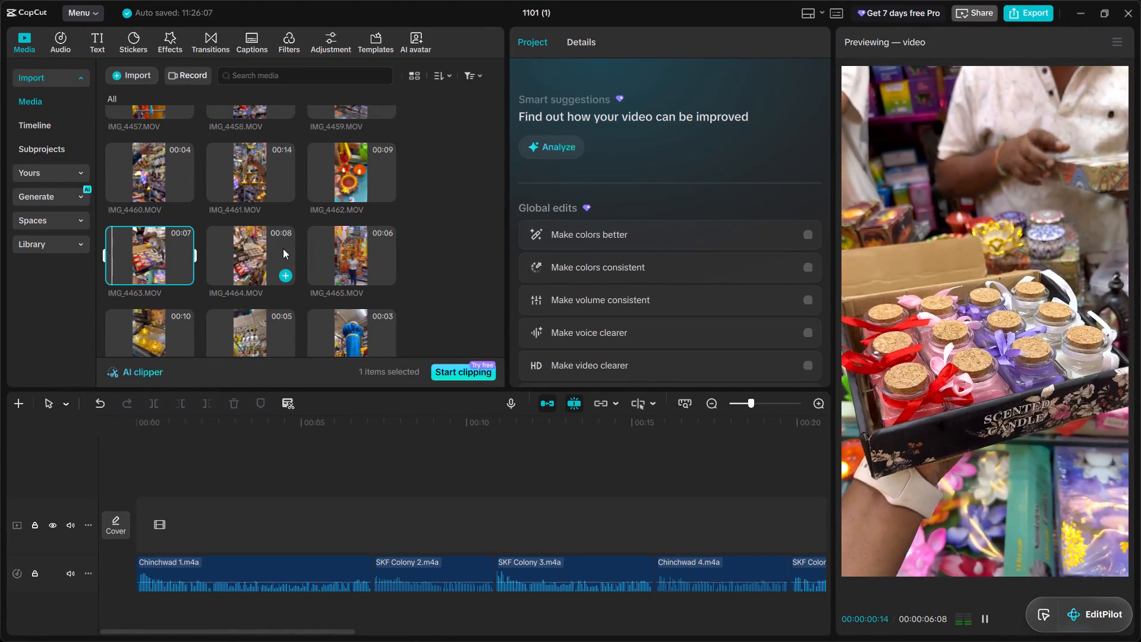
pyautogui.click(335, 176)
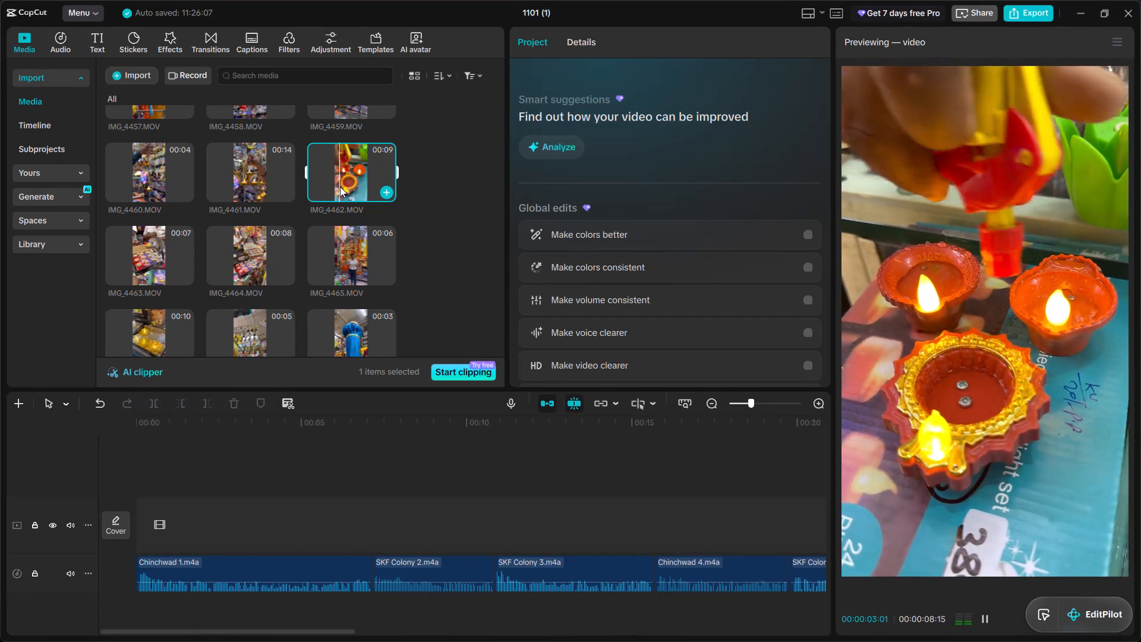
pyautogui.click(254, 258)
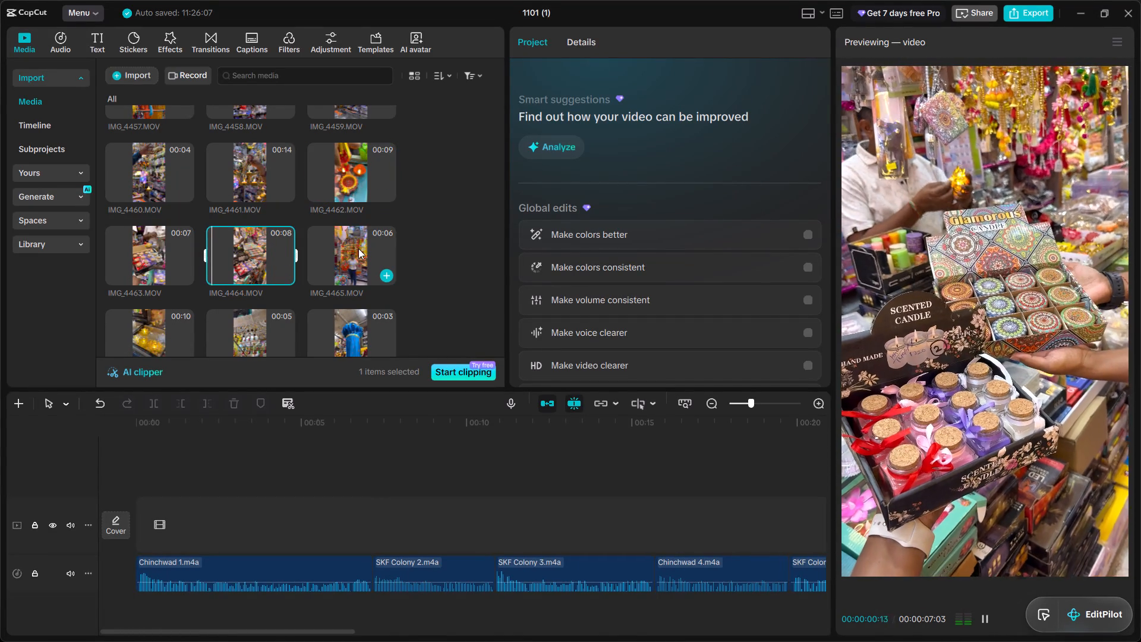
pyautogui.click(358, 248)
pyautogui.scroll(-1, 358, 248)
pyautogui.click(345, 268)
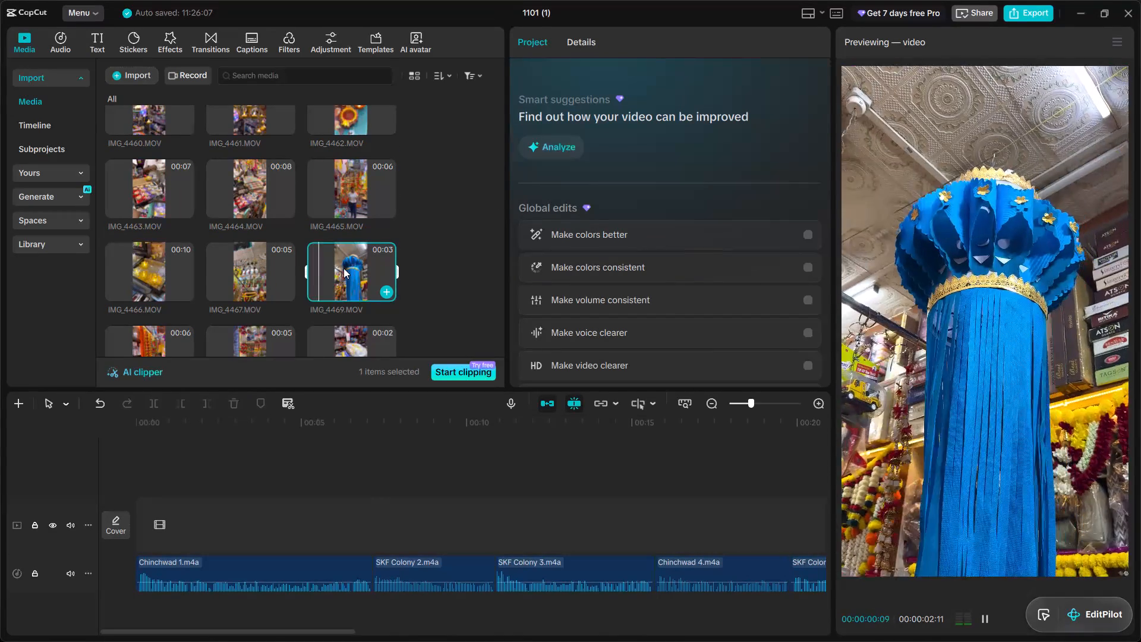
pyautogui.click(230, 270)
pyautogui.scroll(-1, 230, 270)
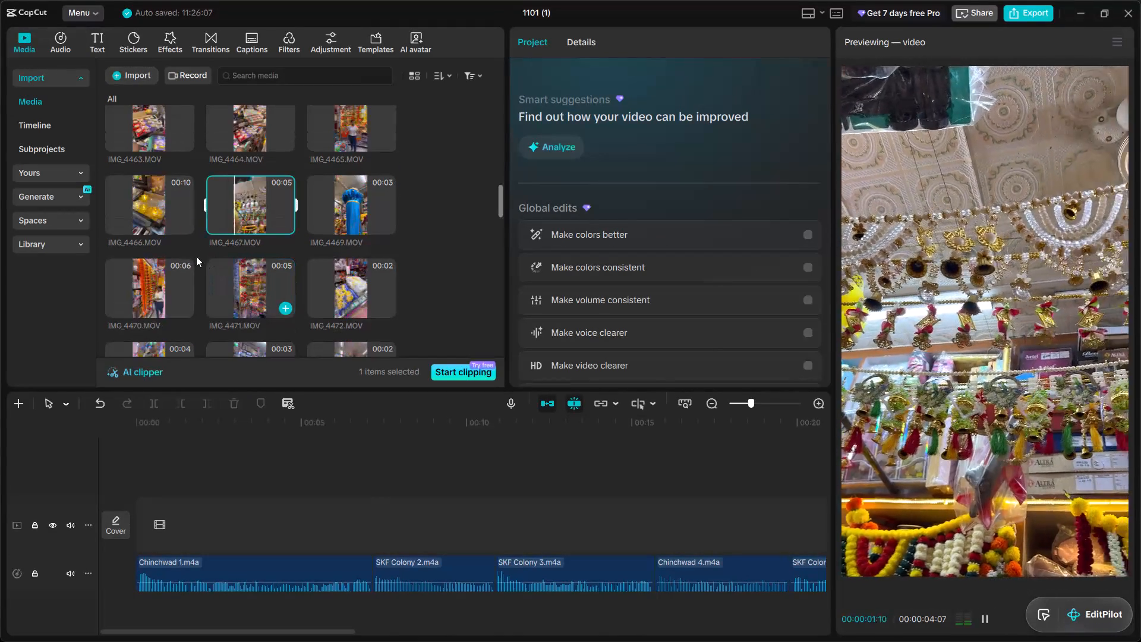
pyautogui.click(170, 206)
pyautogui.click(169, 292)
pyautogui.click(259, 276)
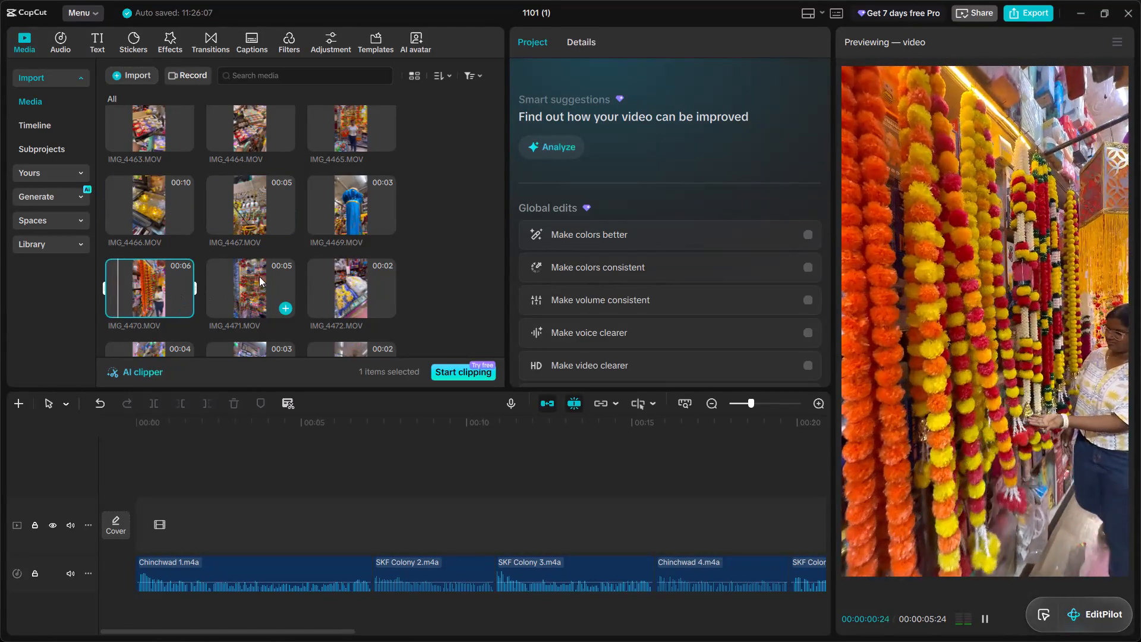
pyautogui.click(384, 272)
# Preview the footage clips IMG_4473 to IMG_4478 in the project media.
pyautogui.scroll(-2, 384, 272)
pyautogui.click(364, 226)
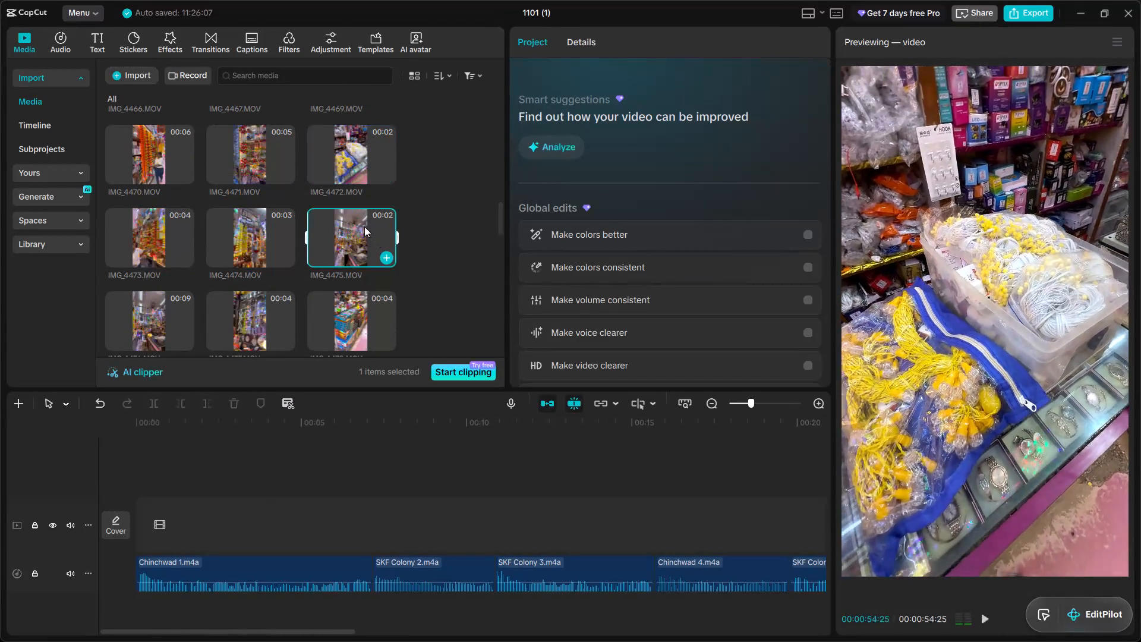
pyautogui.click(277, 231)
pyautogui.click(152, 228)
pyautogui.scroll(-1, 152, 228)
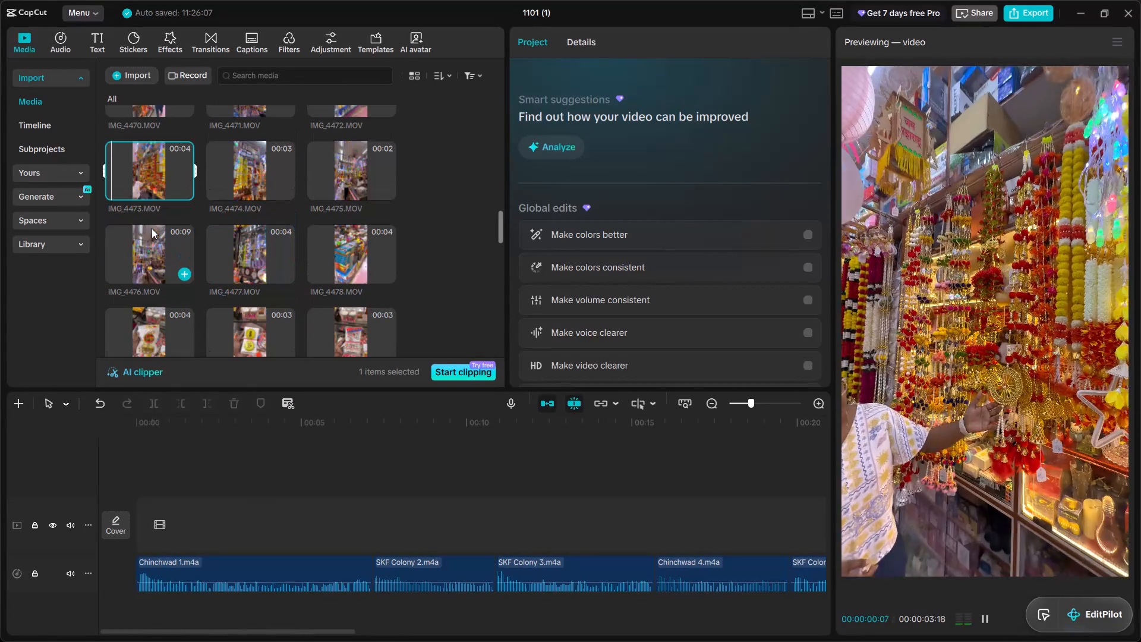
pyautogui.click(145, 255)
pyautogui.click(239, 250)
pyautogui.click(357, 250)
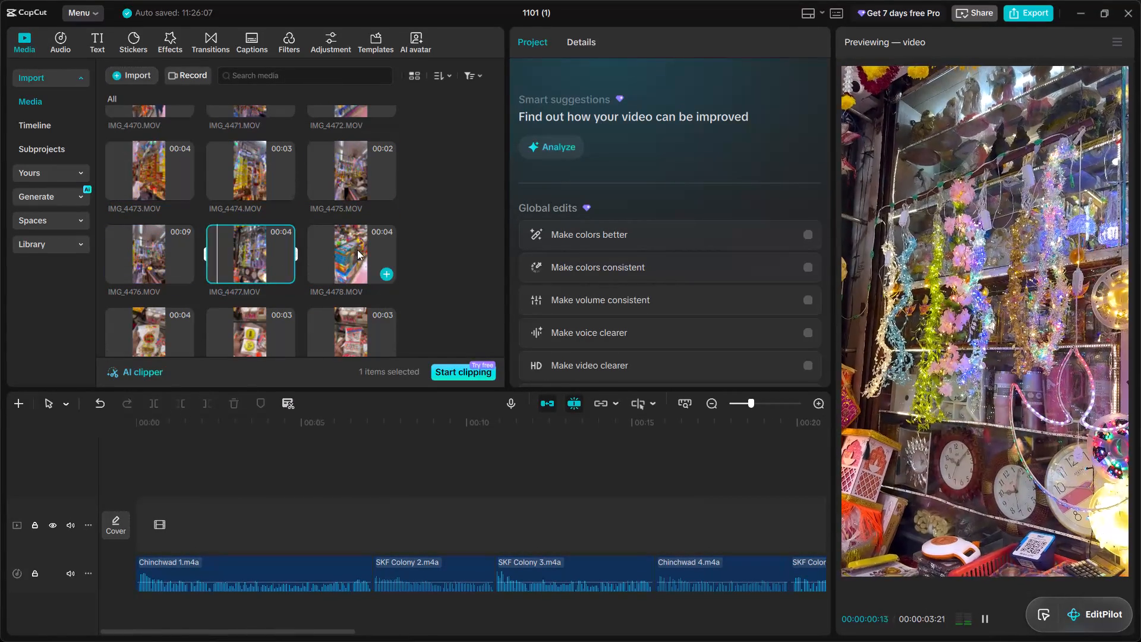
# Preview the footage clips IMG_4479 to IMG_4484, going back to IMG_4479 for another look.
pyautogui.scroll(-1, 357, 250)
pyautogui.click(361, 252)
pyautogui.click(248, 264)
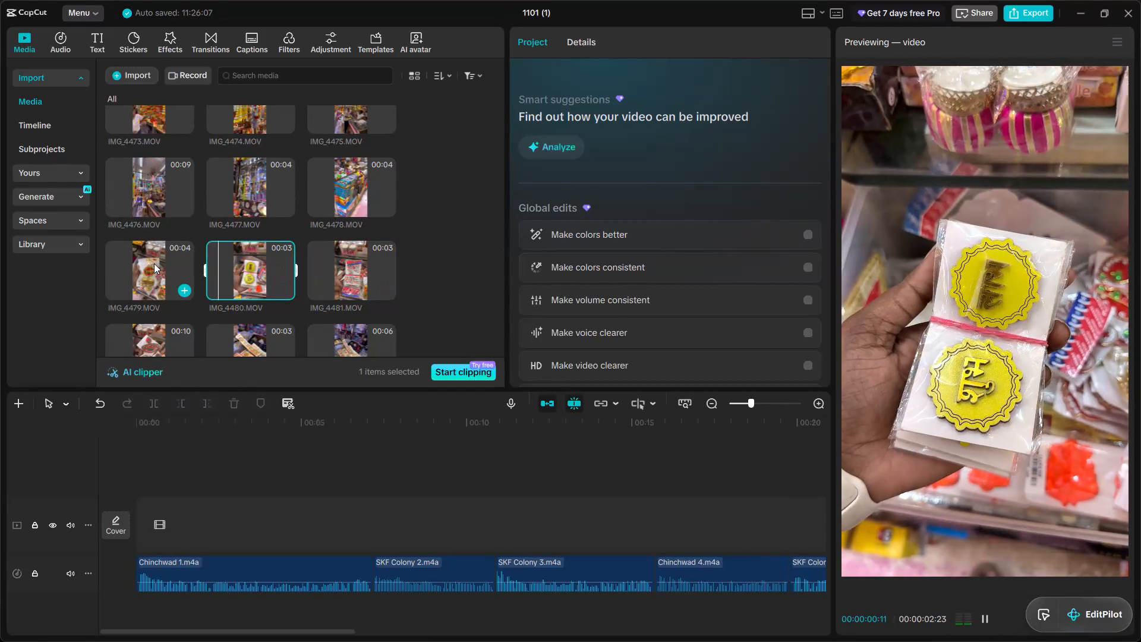
pyautogui.click(154, 263)
pyautogui.scroll(-1, 154, 263)
pyautogui.click(154, 263)
pyautogui.click(248, 277)
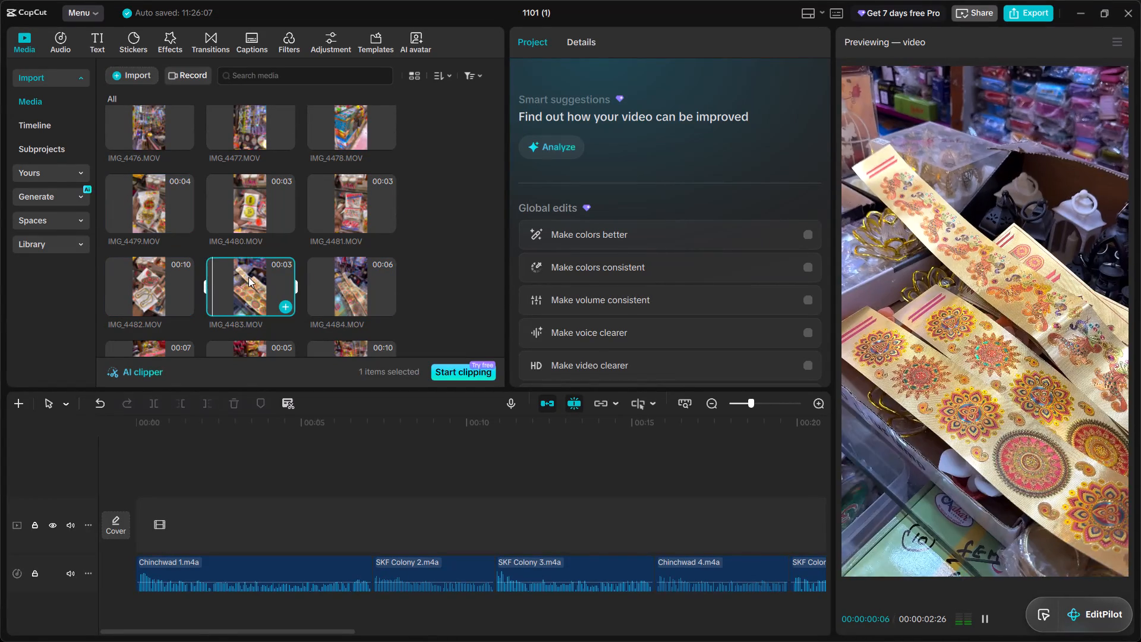
pyautogui.click(341, 282)
pyautogui.click(172, 203)
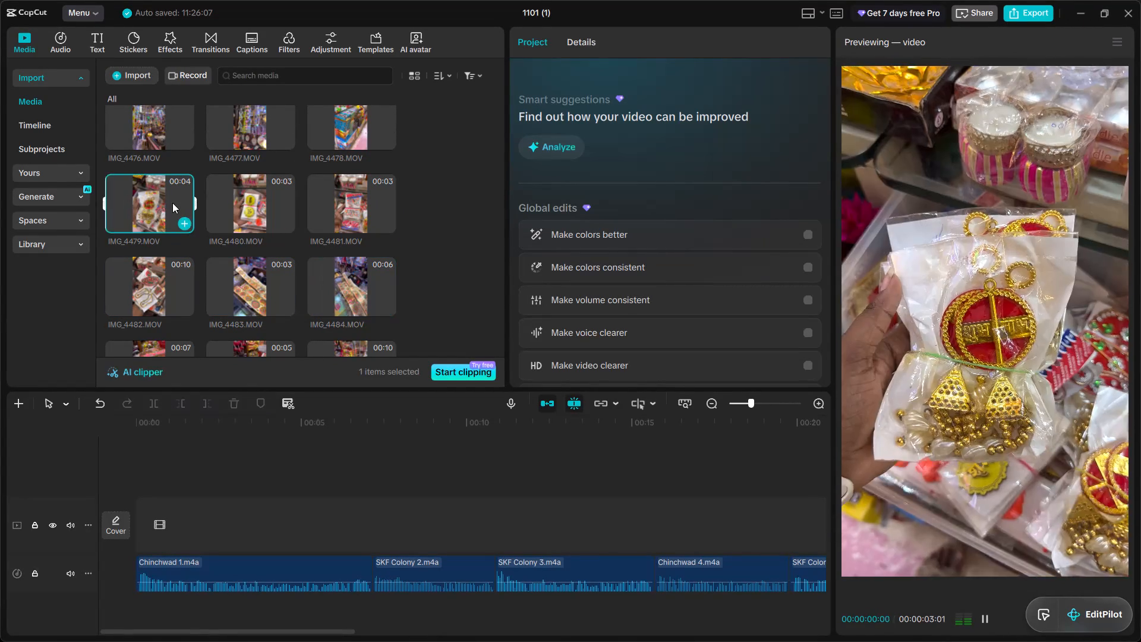
# Preview a selection of the footage clips between IMG_4485 and IMG_4499 in the project media.
pyautogui.scroll(-2, 276, 239)
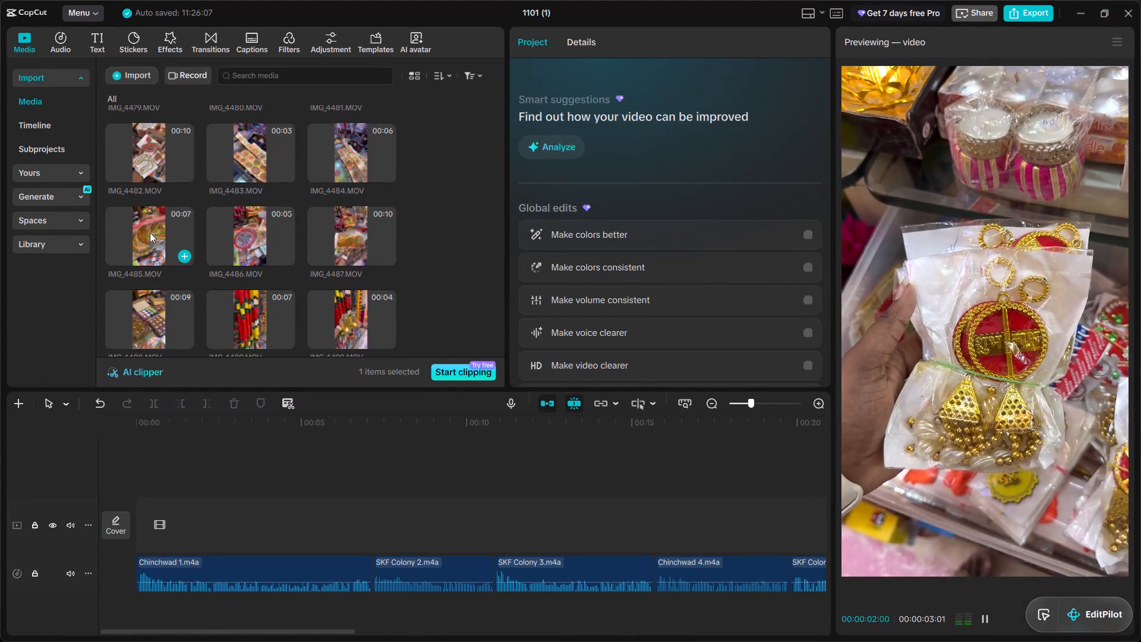
pyautogui.click(147, 229)
pyautogui.click(255, 232)
pyautogui.click(341, 231)
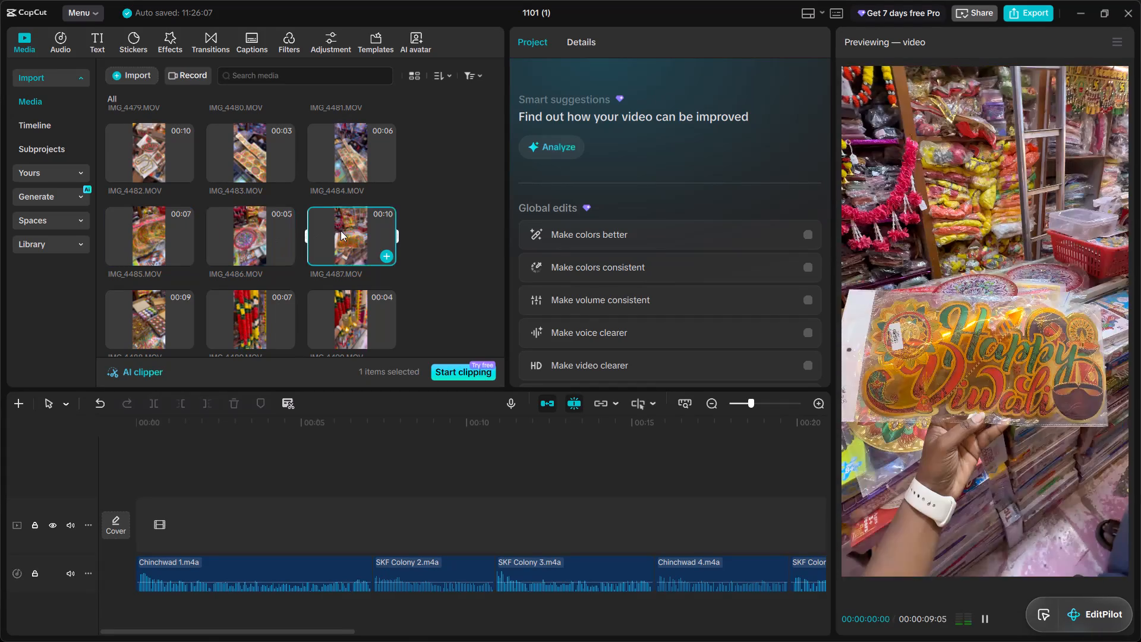
pyautogui.scroll(-2, 341, 231)
pyautogui.click(354, 258)
pyautogui.click(344, 191)
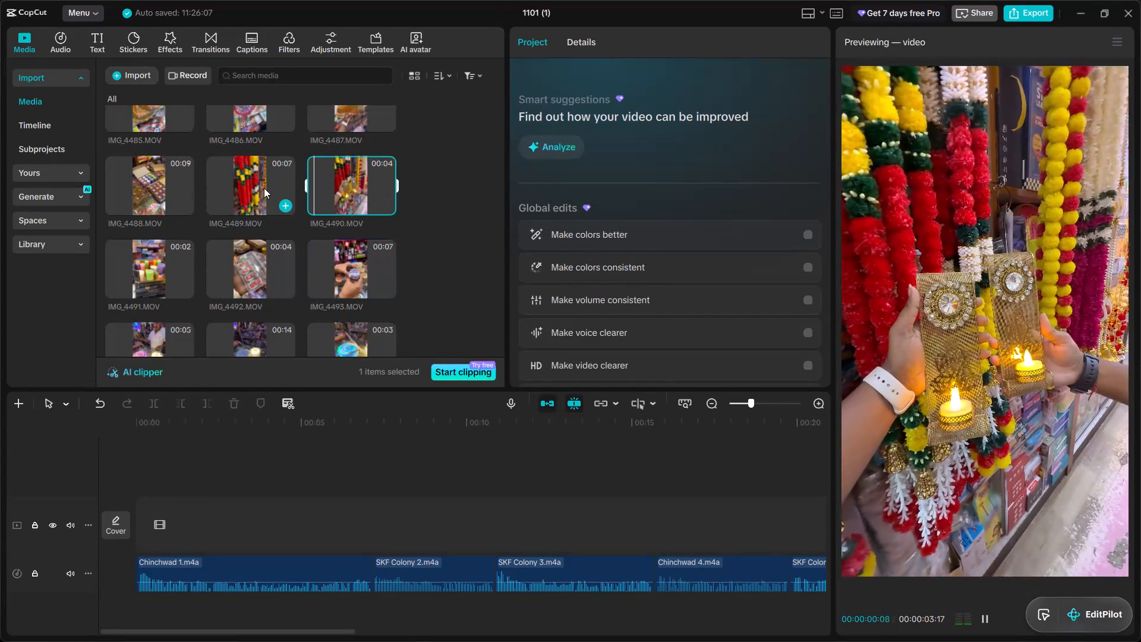
pyautogui.click(264, 188)
pyautogui.scroll(-3, 264, 190)
pyautogui.click(256, 226)
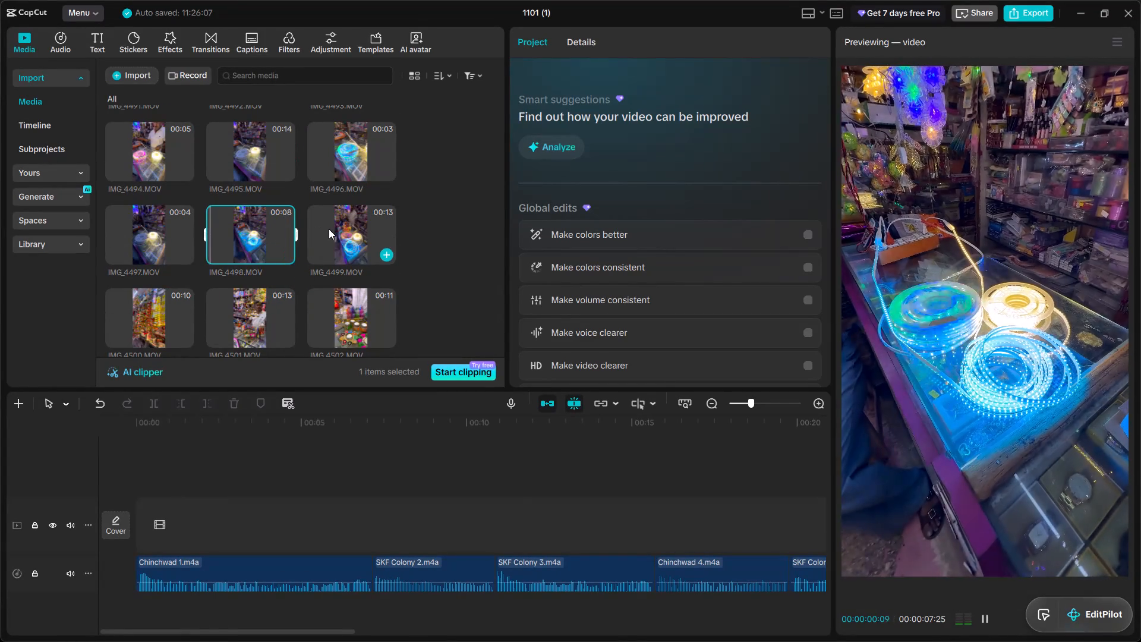
pyautogui.click(332, 229)
# Preview a selection of the clips from IMG_4501 to IMG_4510, returning to IMG_4508 for a longer look.
pyautogui.scroll(-2, 332, 229)
pyautogui.click(343, 260)
pyautogui.click(266, 251)
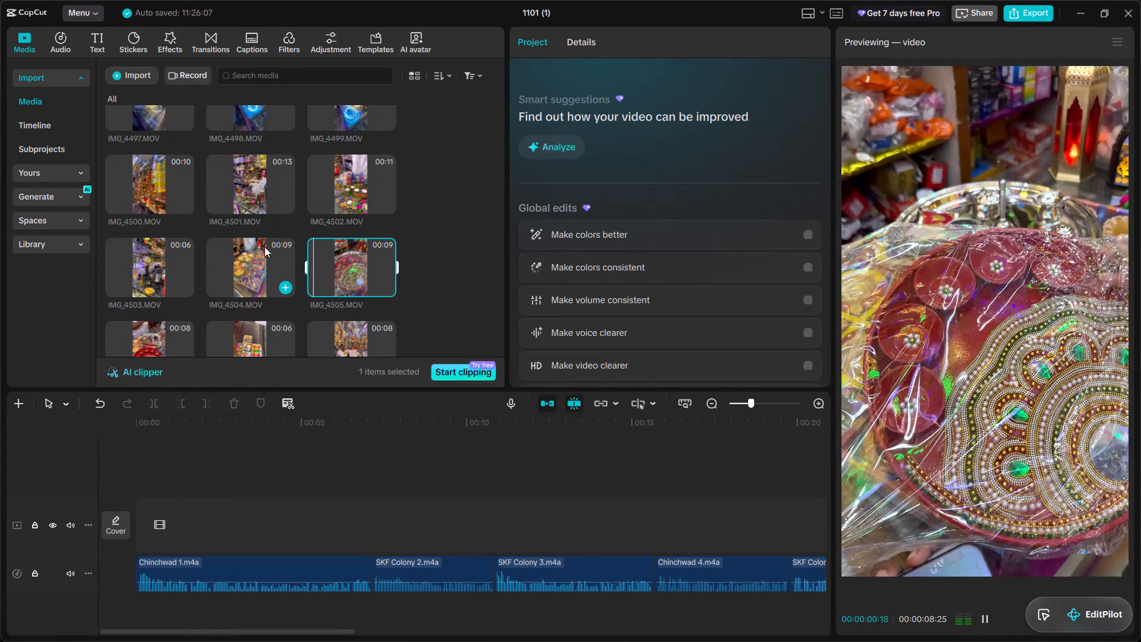
pyautogui.click(262, 173)
pyautogui.scroll(-2, 264, 178)
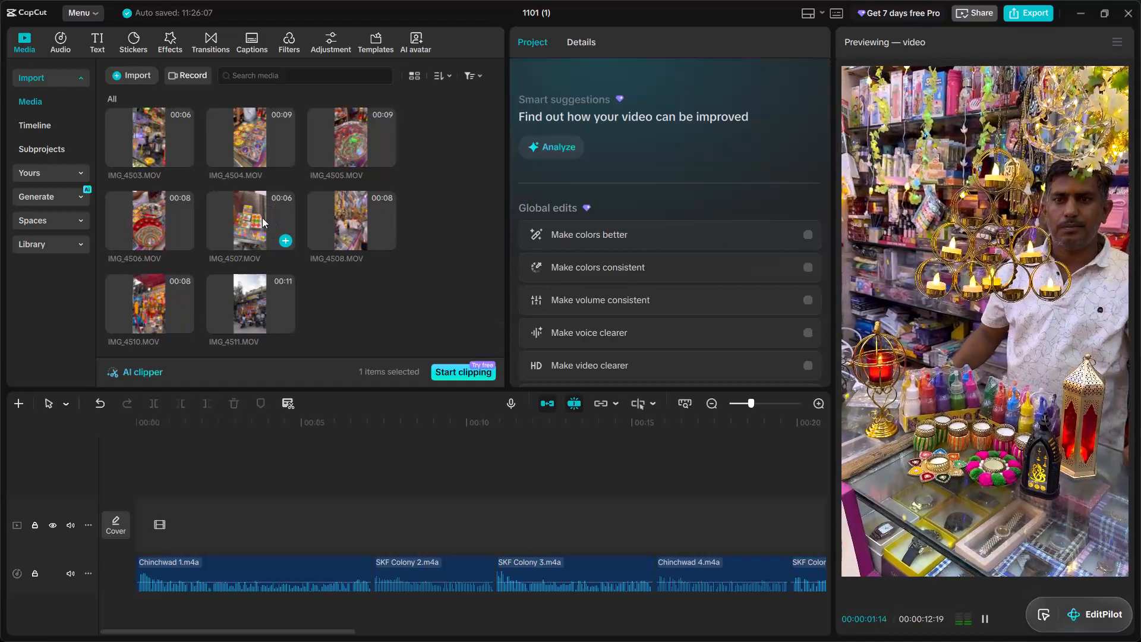
pyautogui.click(262, 218)
pyautogui.click(346, 219)
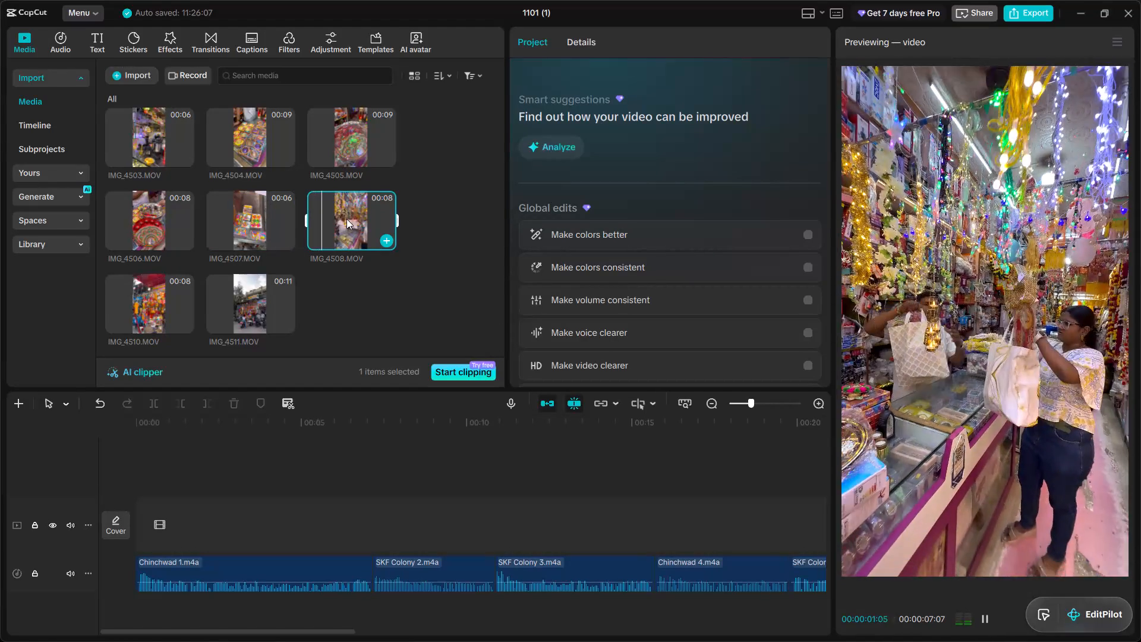
pyautogui.click(174, 296)
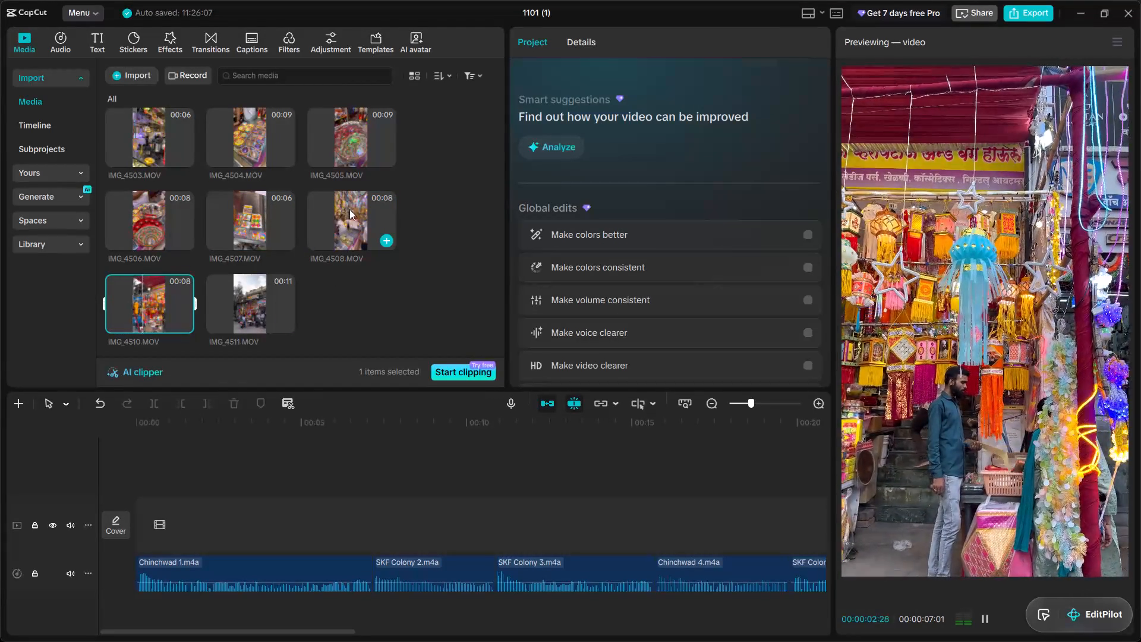
pyautogui.click(350, 212)
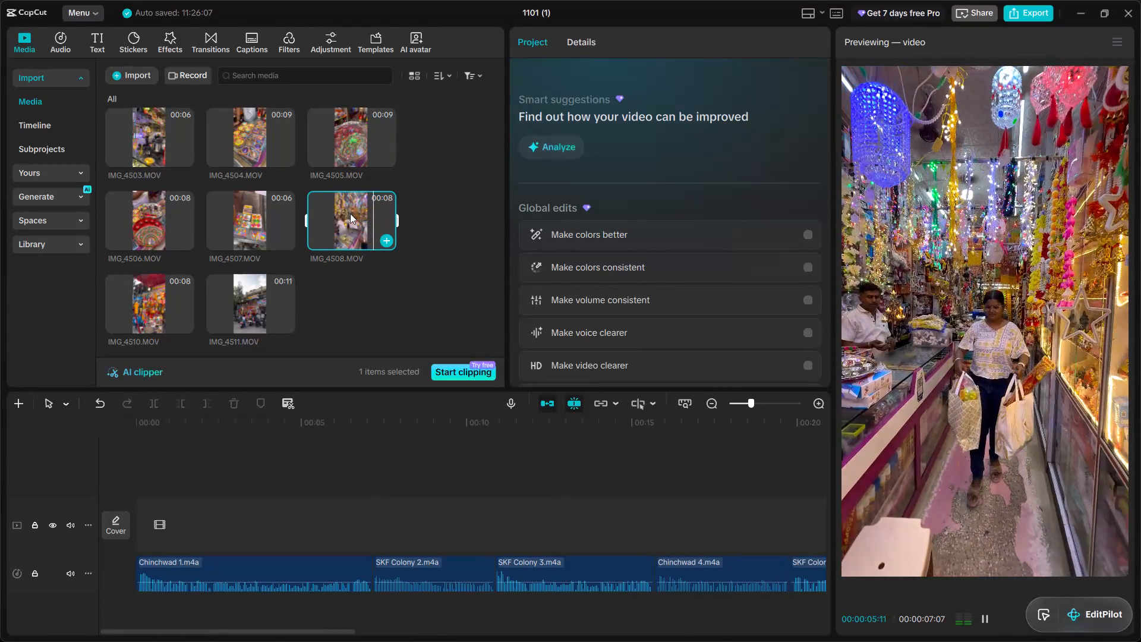
# Play the narration from the start of the timeline and mute the main video track.
pyautogui.click(155, 453)
pyautogui.moveTo(155, 453); pyautogui.dragTo(96, 476)
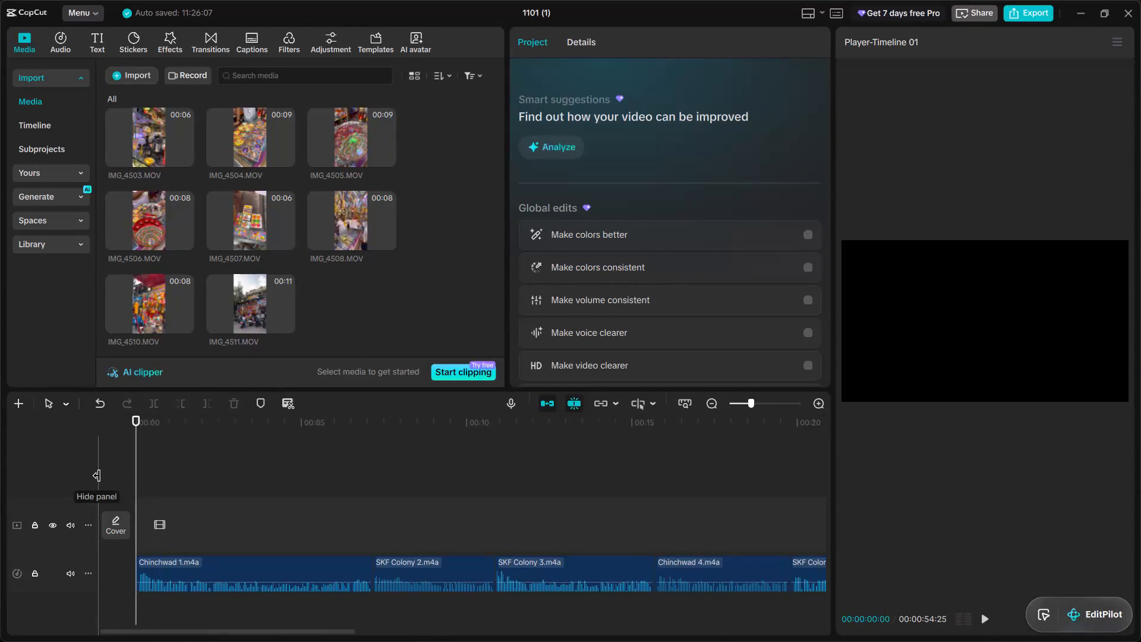
pyautogui.press('space')
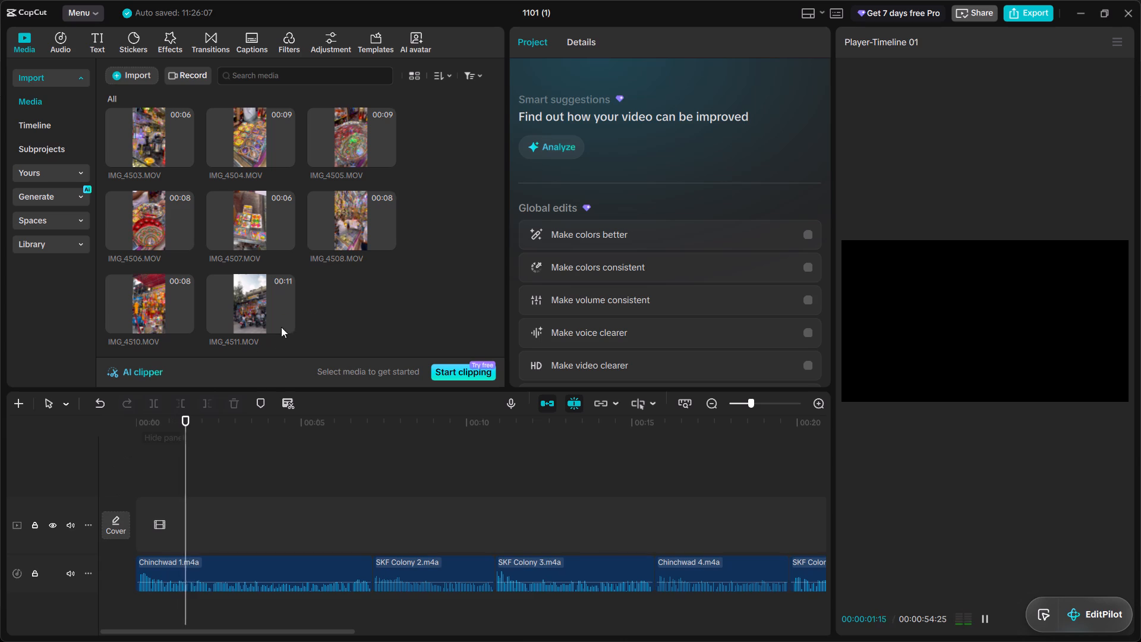
pyautogui.click(71, 527)
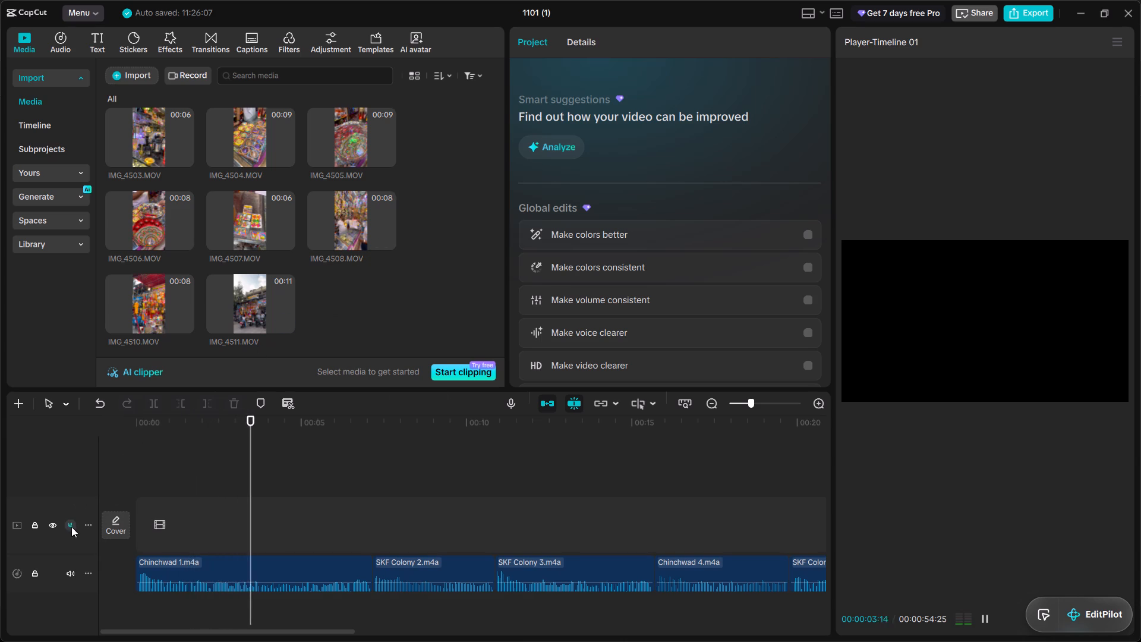
# Add IMG_4508 at the start of the main track and, after playing it against the narration, trim its end to 00:00:05:02.
pyautogui.click(386, 243)
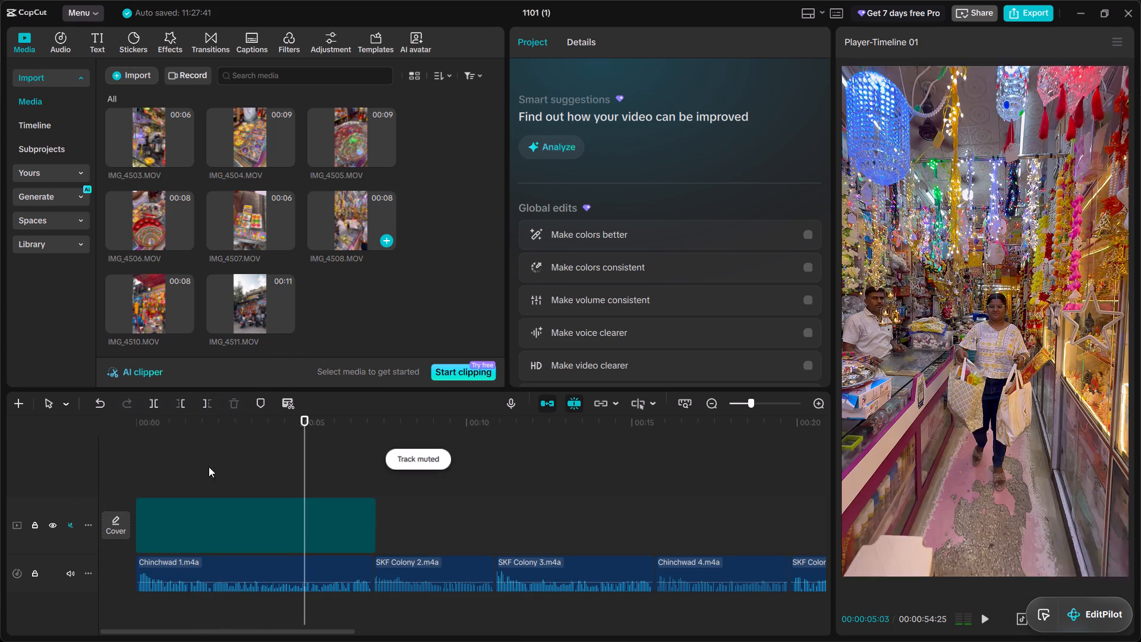
pyautogui.click(149, 470)
pyautogui.moveTo(149, 470); pyautogui.dragTo(125, 470)
pyautogui.press('space')
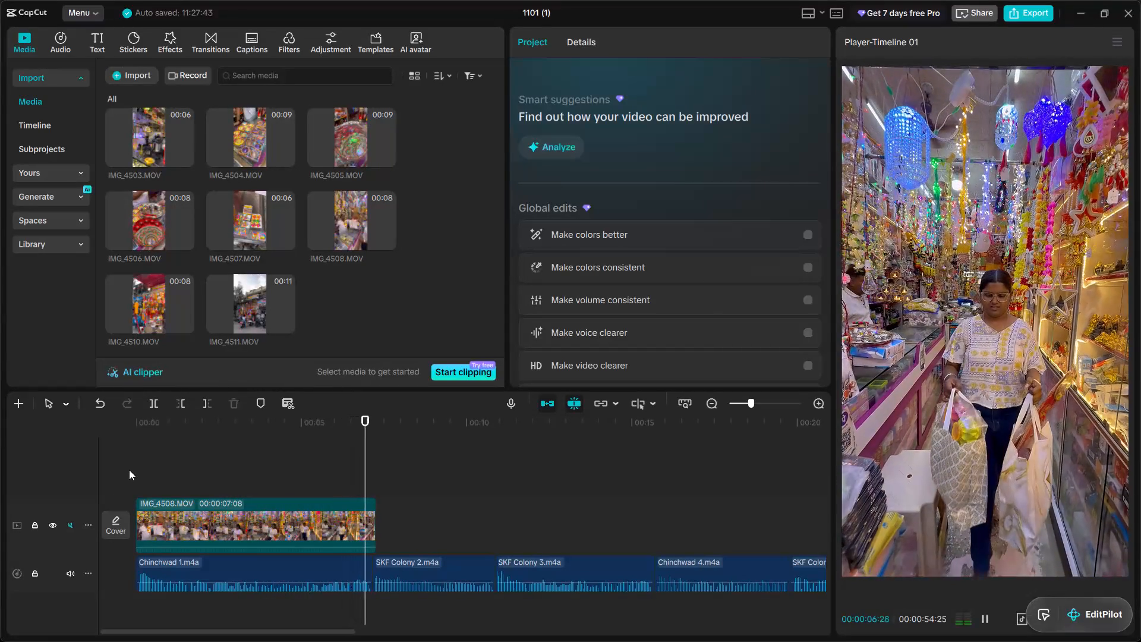
pyautogui.press('space')
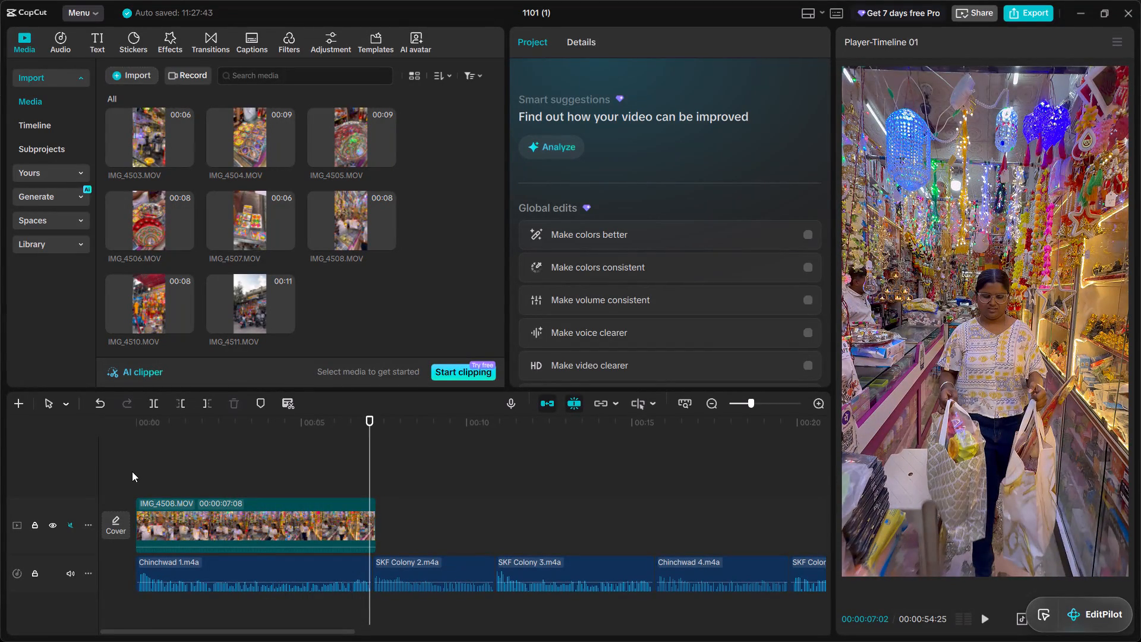
pyautogui.click(156, 470)
pyautogui.moveTo(156, 470); pyautogui.dragTo(136, 470)
pyautogui.press('space')
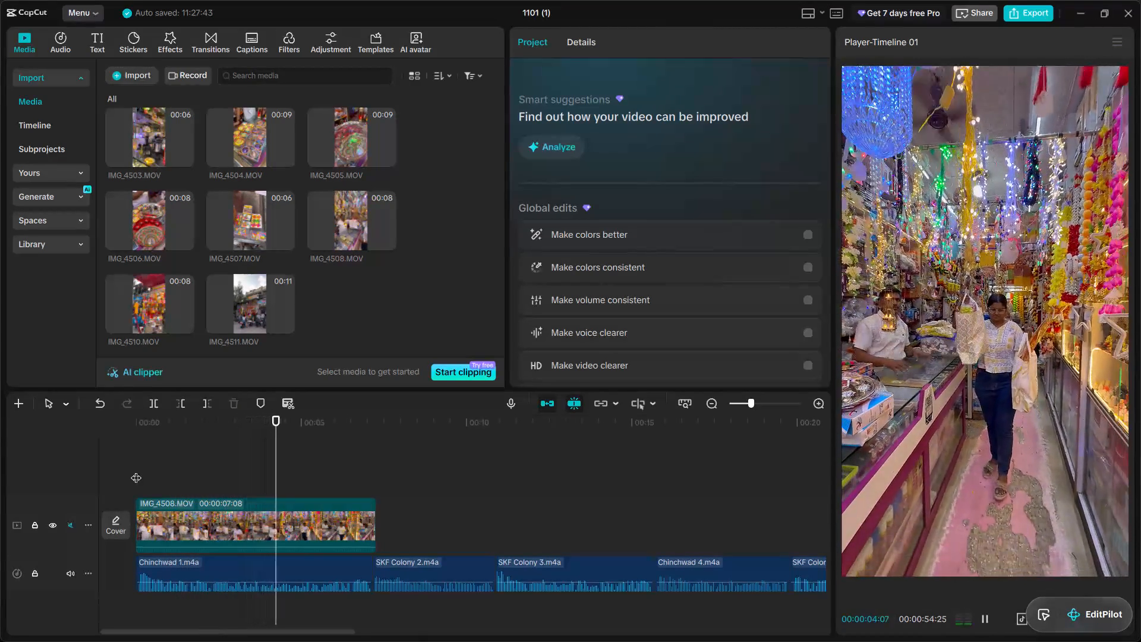
pyautogui.press('space')
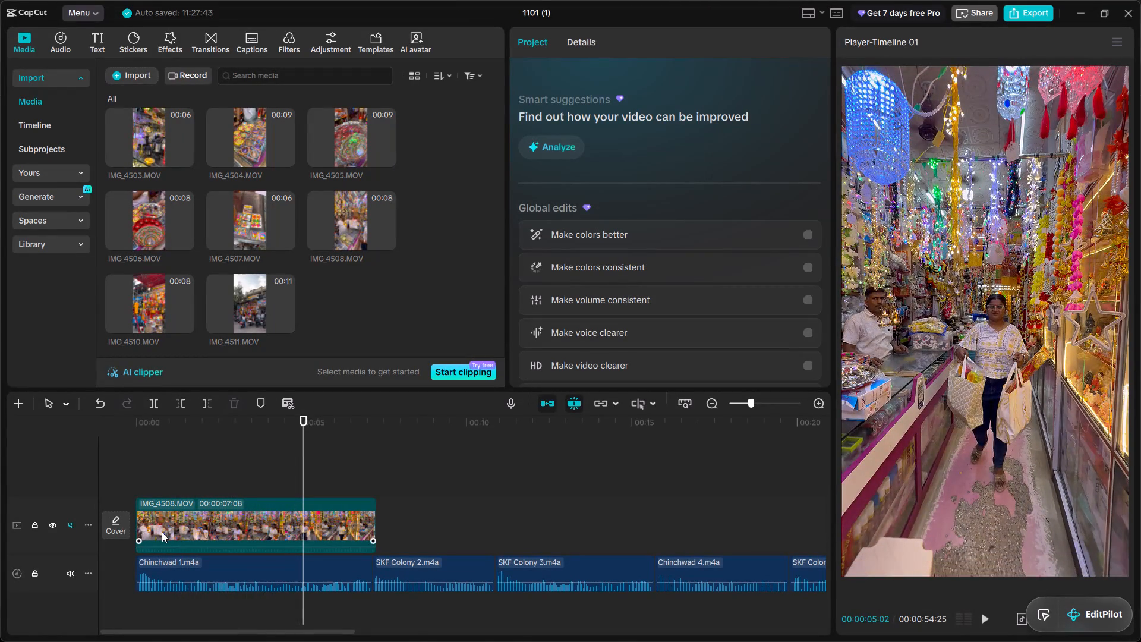
pyautogui.press('w')
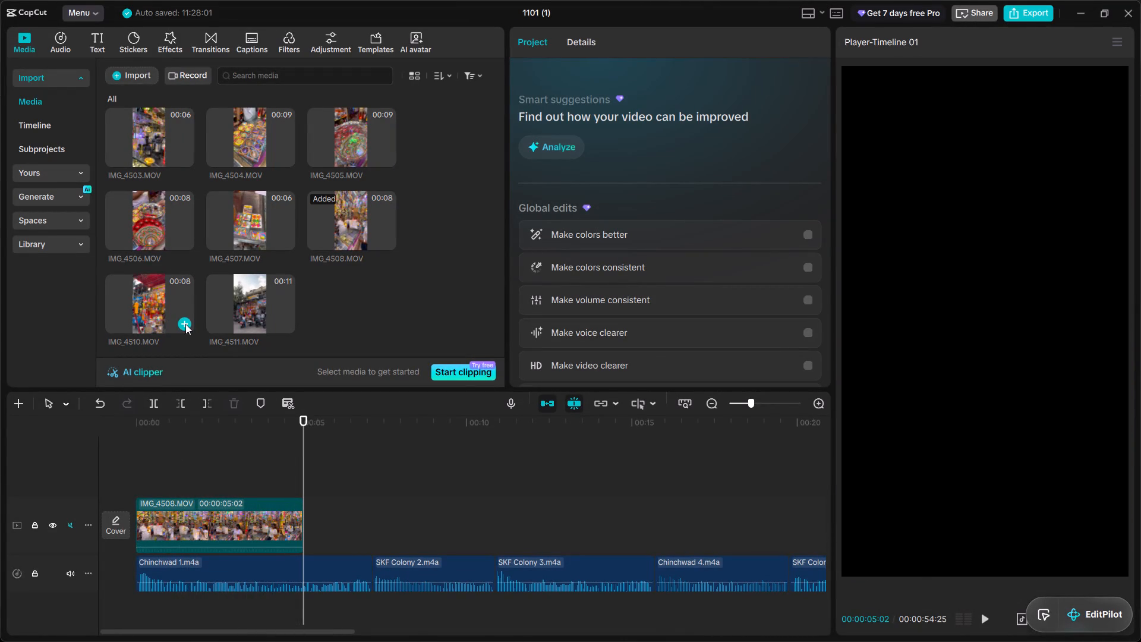
# Add IMG_4510 after IMG_4508 and trim its end at 00:00:07:06, where the Chinchwad 1 narration ends.
pyautogui.click(185, 324)
pyautogui.click(571, 380)
pyautogui.press('space')
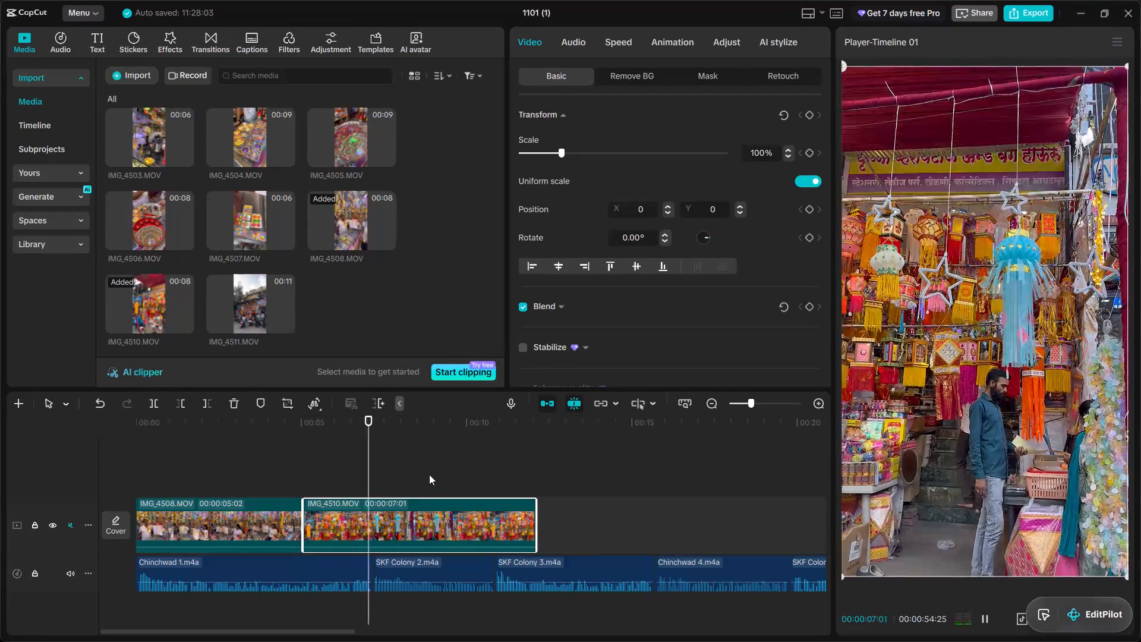
pyautogui.press('space')
pyautogui.write('w')
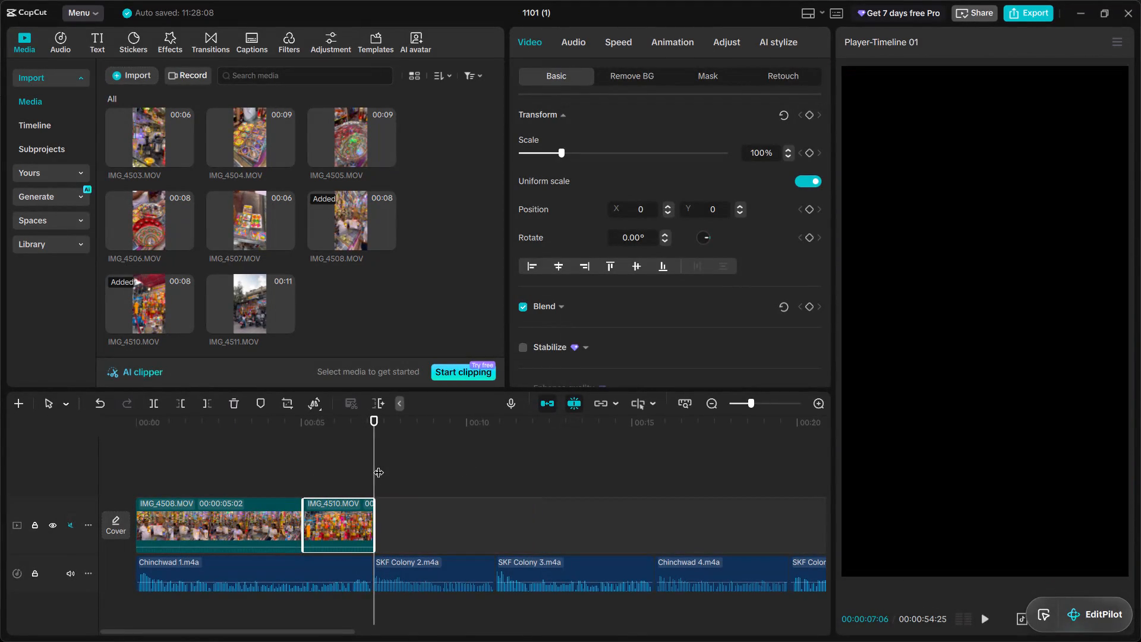
# Listen to the SKF Colony 2 narration and preview IMG_4510, IMG_4511 and IMG_4505 as possible footage for it.
pyautogui.press('space')
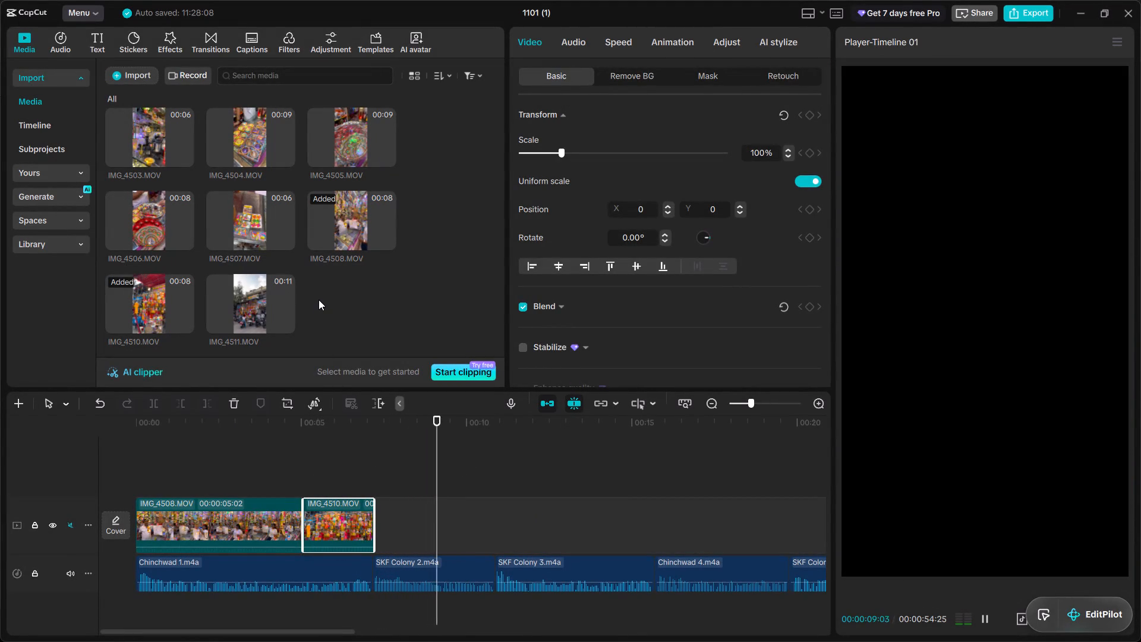
pyautogui.press('space')
pyautogui.click(160, 298)
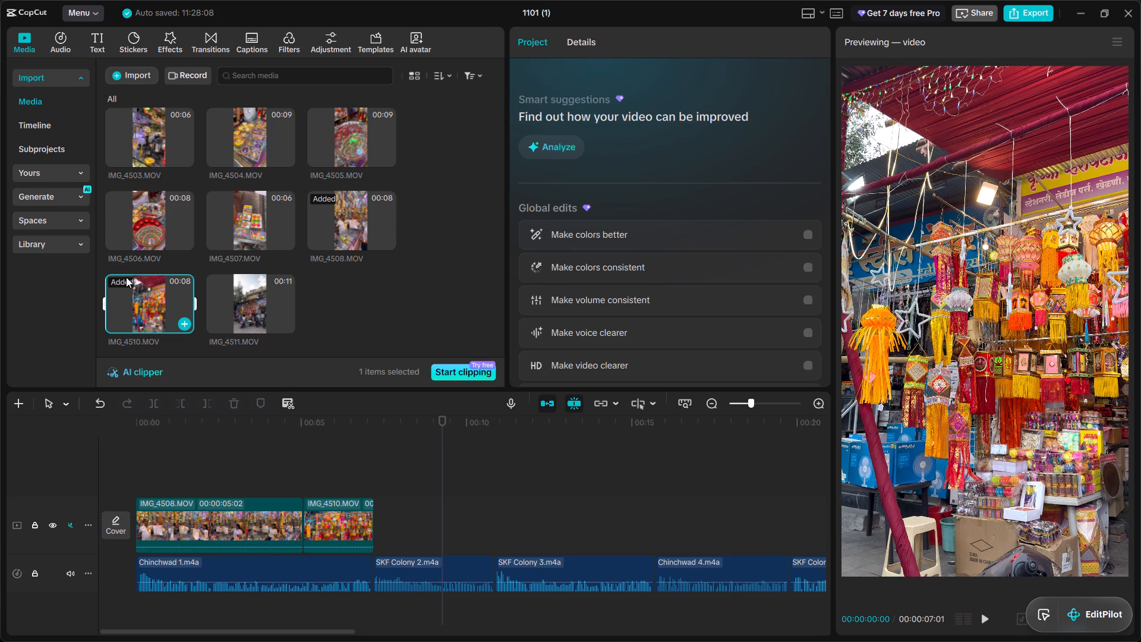
pyautogui.click(239, 301)
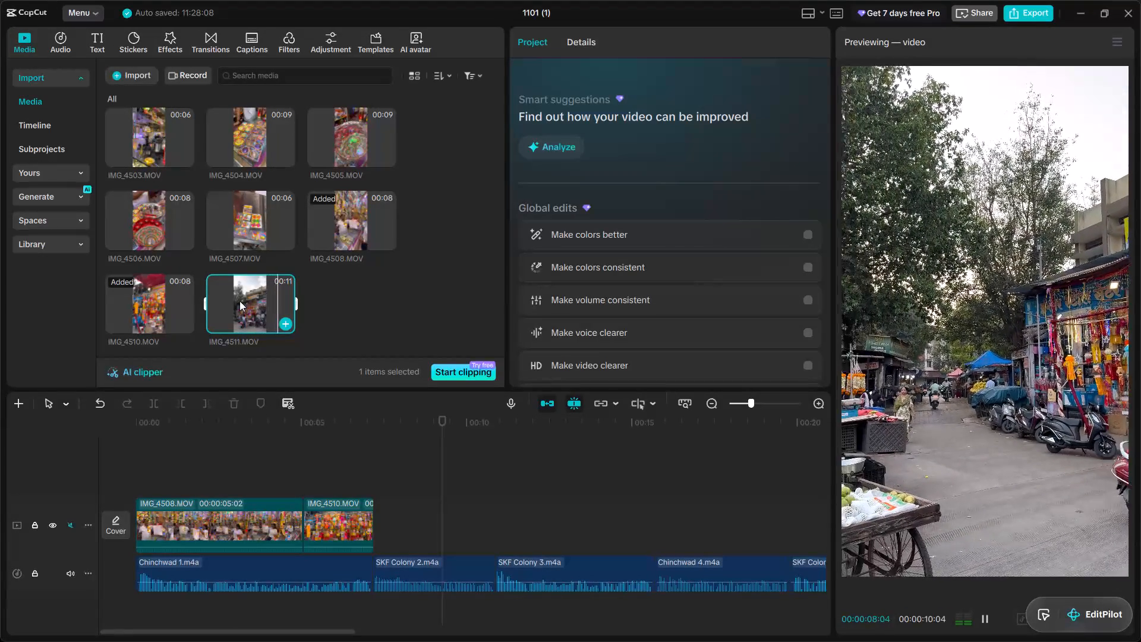
pyautogui.scroll(1, 239, 301)
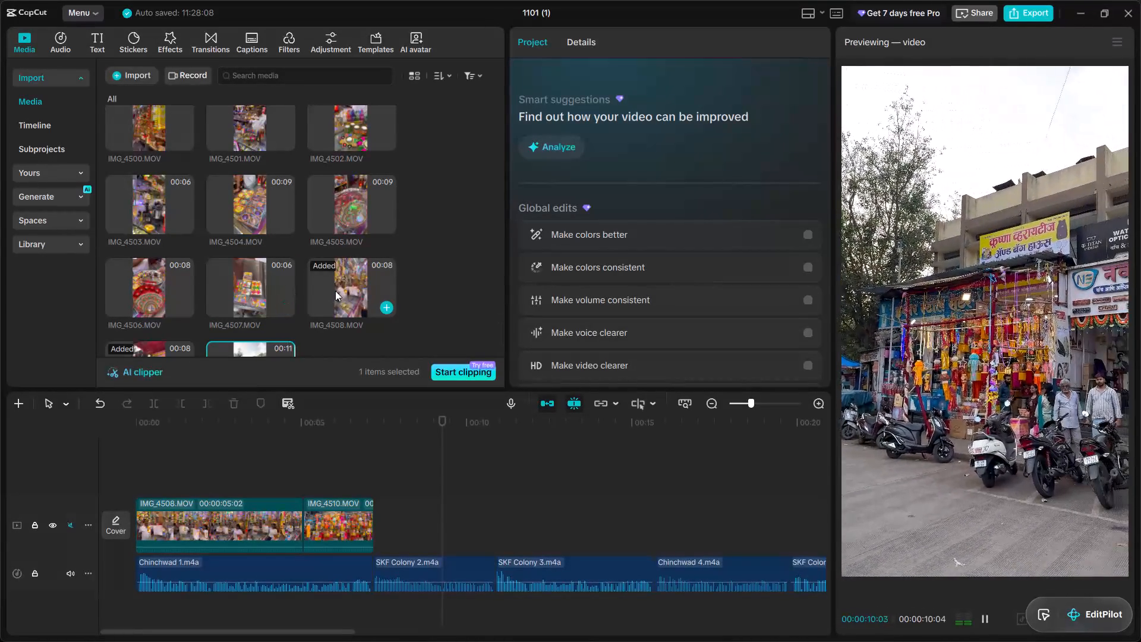
pyautogui.scroll(1, 335, 291)
pyautogui.click(352, 268)
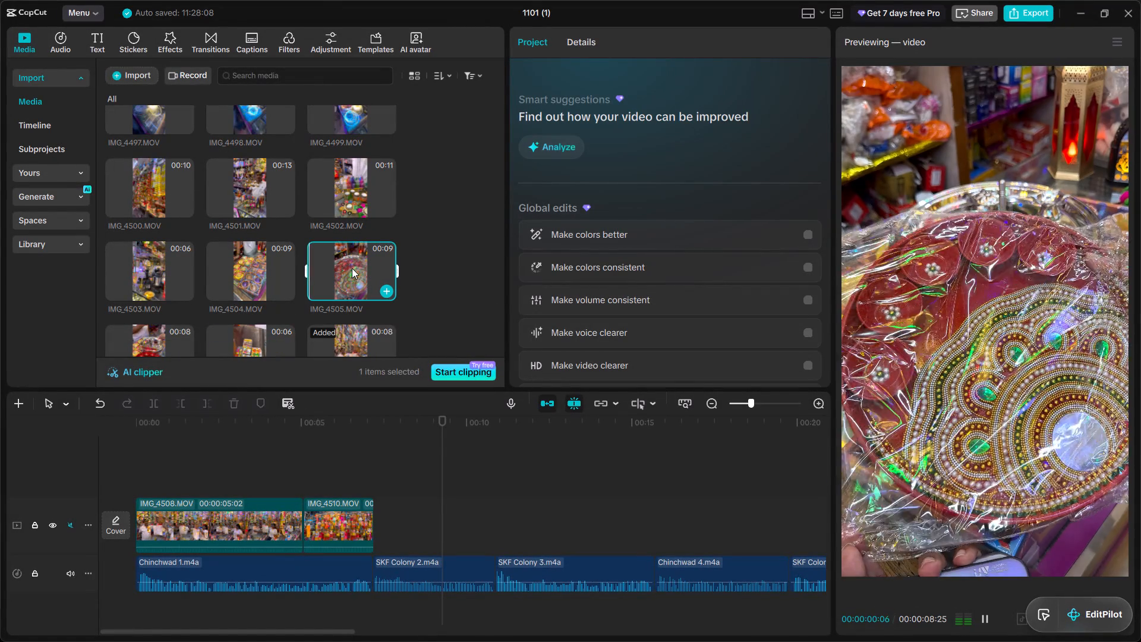
# Preview IMG_4443 and IMG_4444 in the project media, and add IMG_4444 to the main track after IMG_4510.
pyautogui.scroll(16, 352, 268)
pyautogui.scroll(5, 352, 268)
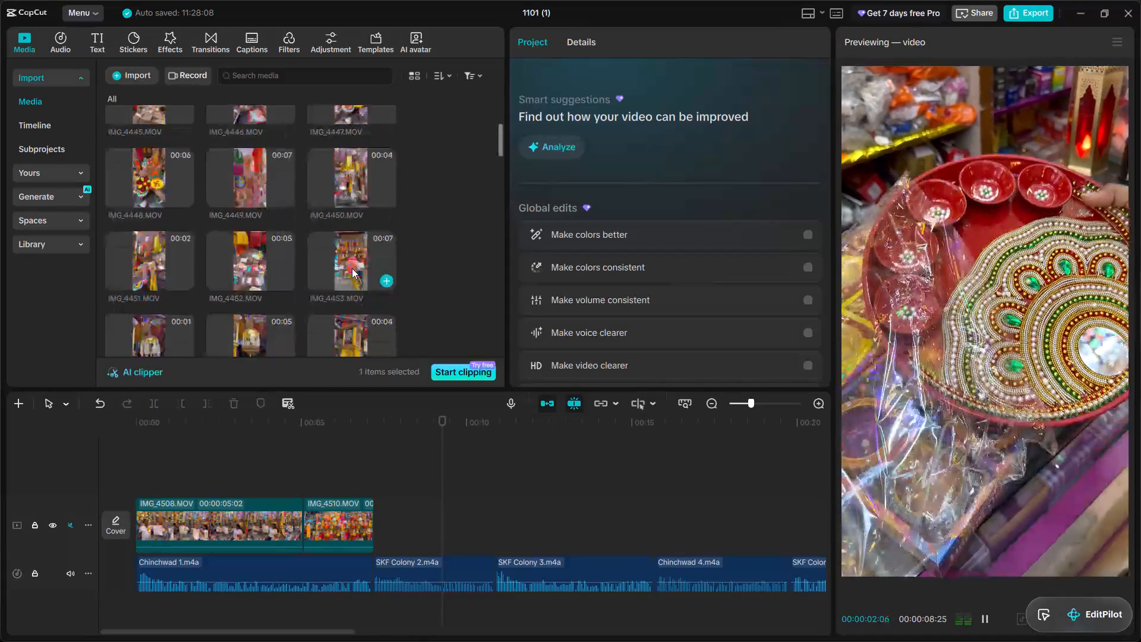
pyautogui.scroll(6, 352, 268)
pyautogui.click(263, 134)
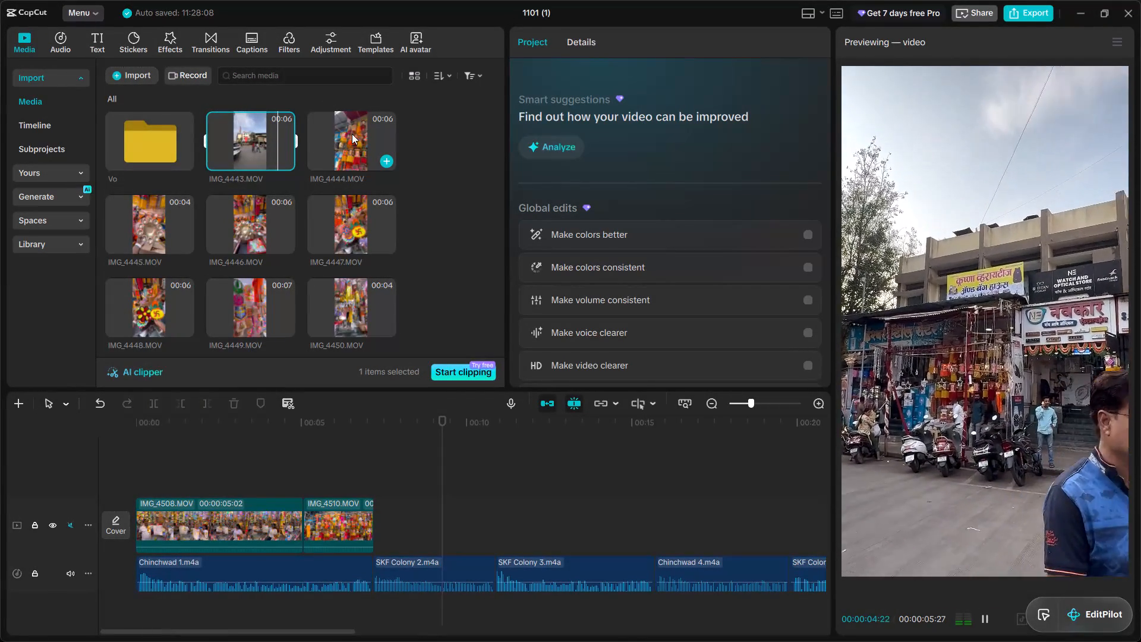
pyautogui.click(352, 134)
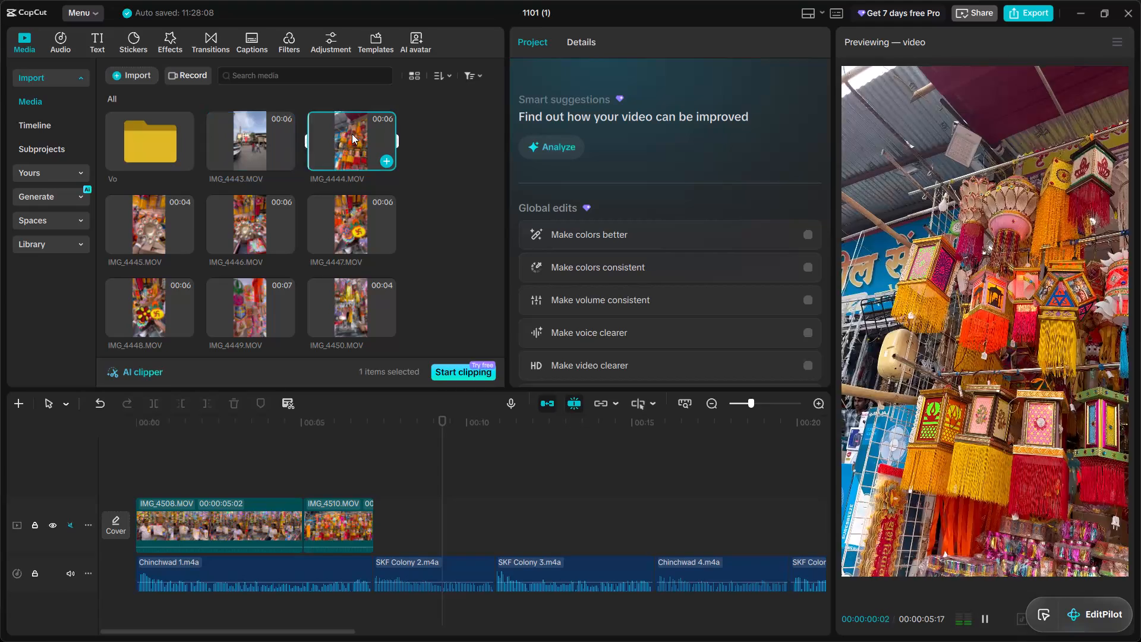
pyautogui.click(388, 162)
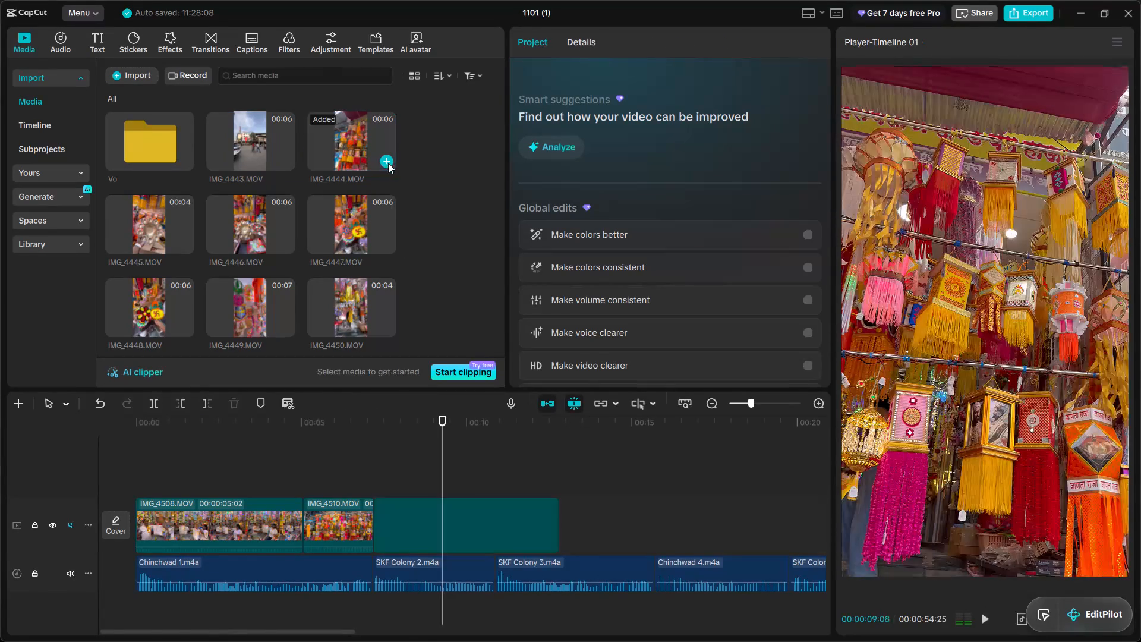
# Play IMG_4444 against the SKF Colony 2 narration, then delete the clip from the main track.
pyautogui.click(326, 461)
pyautogui.press('space')
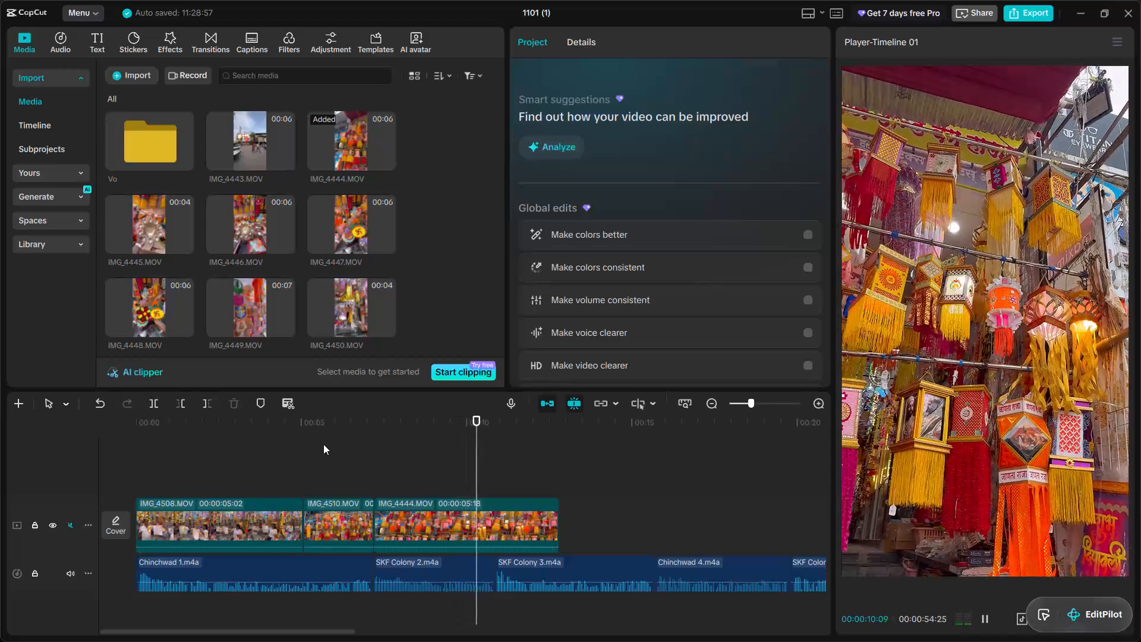
pyautogui.press('space')
pyautogui.click(461, 538)
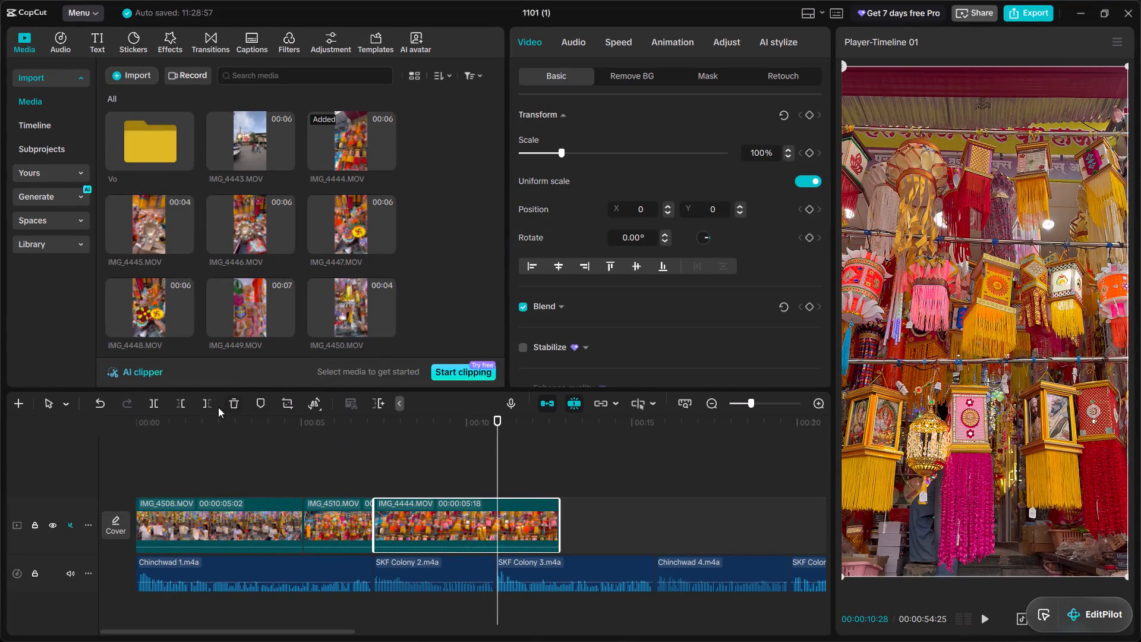
pyautogui.click(228, 404)
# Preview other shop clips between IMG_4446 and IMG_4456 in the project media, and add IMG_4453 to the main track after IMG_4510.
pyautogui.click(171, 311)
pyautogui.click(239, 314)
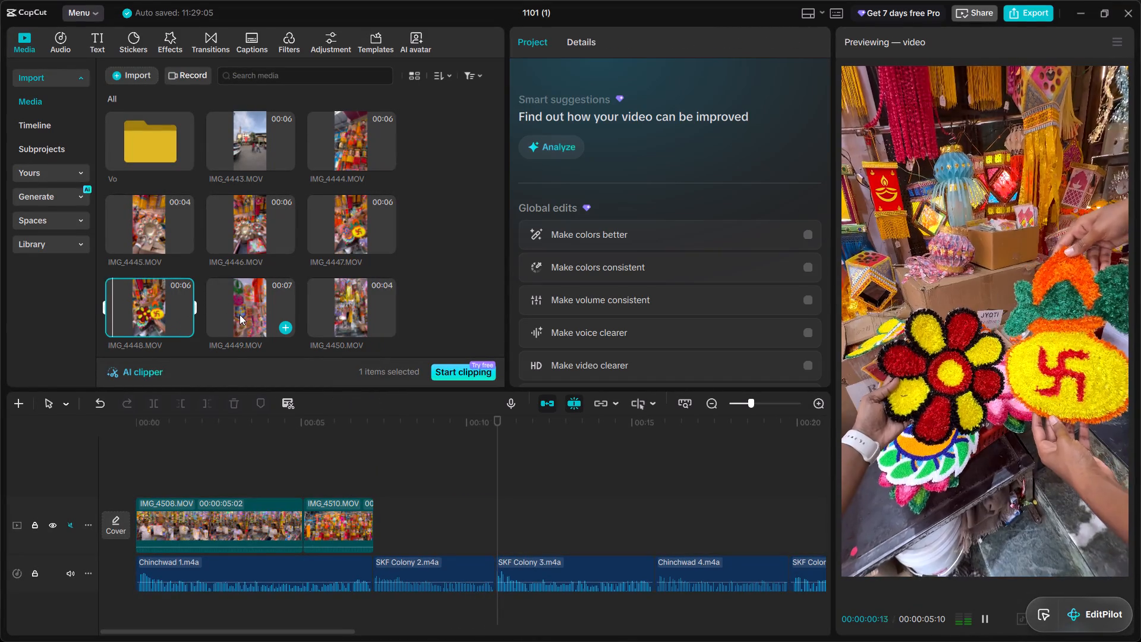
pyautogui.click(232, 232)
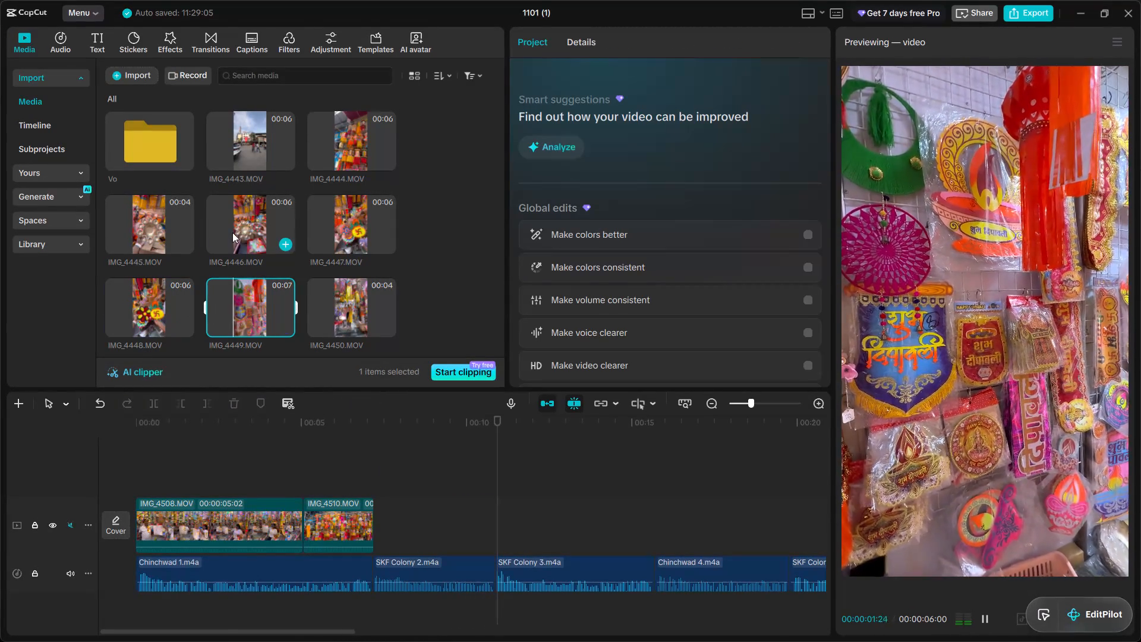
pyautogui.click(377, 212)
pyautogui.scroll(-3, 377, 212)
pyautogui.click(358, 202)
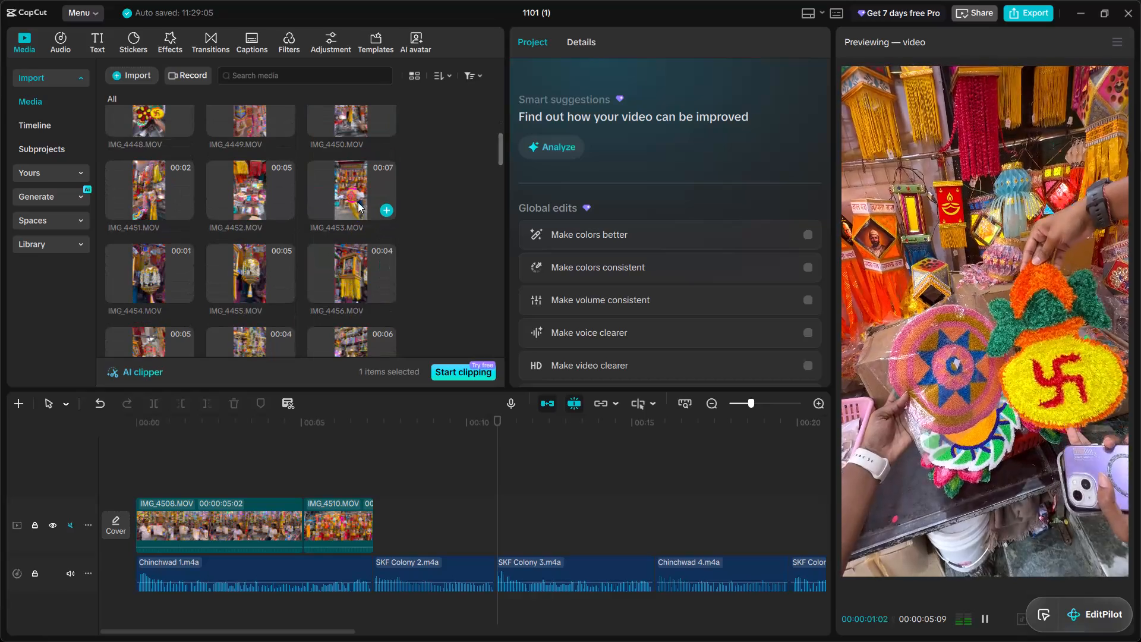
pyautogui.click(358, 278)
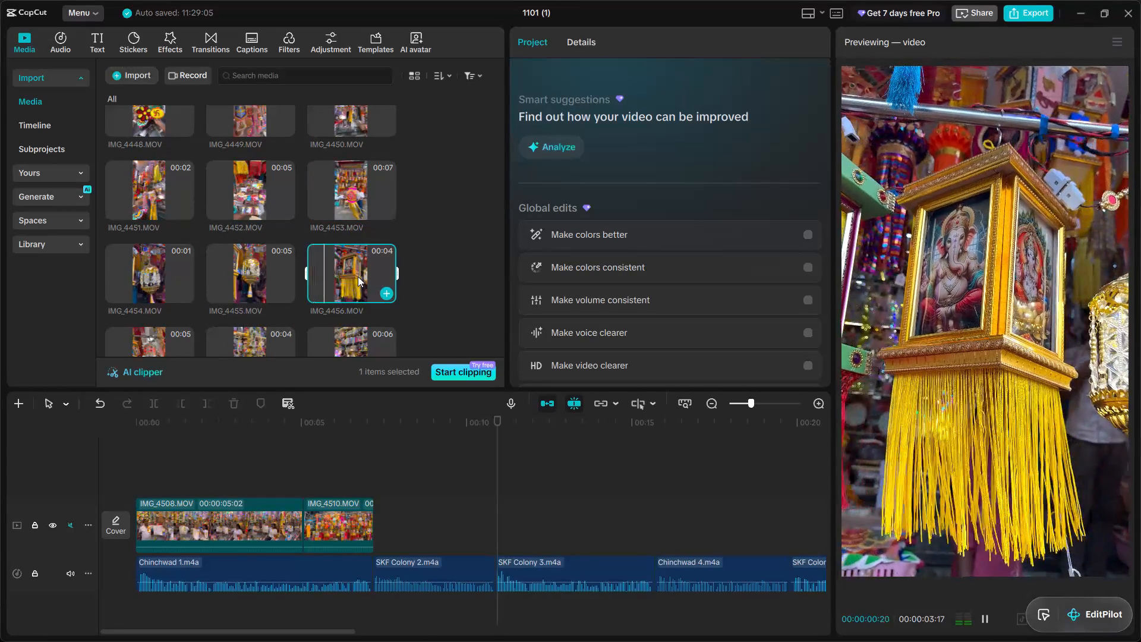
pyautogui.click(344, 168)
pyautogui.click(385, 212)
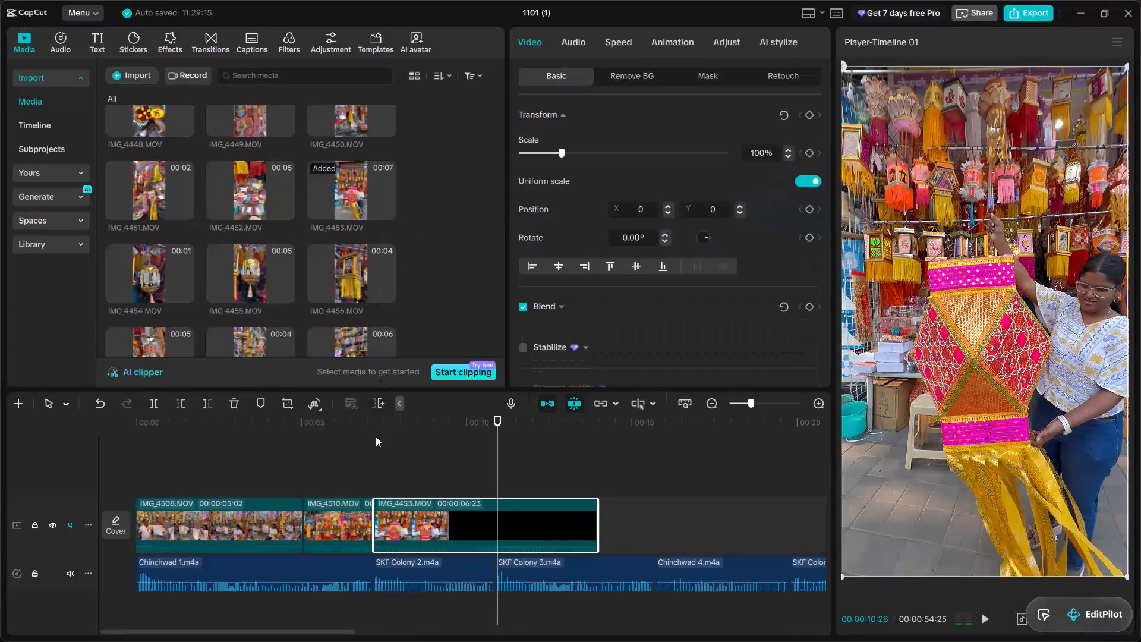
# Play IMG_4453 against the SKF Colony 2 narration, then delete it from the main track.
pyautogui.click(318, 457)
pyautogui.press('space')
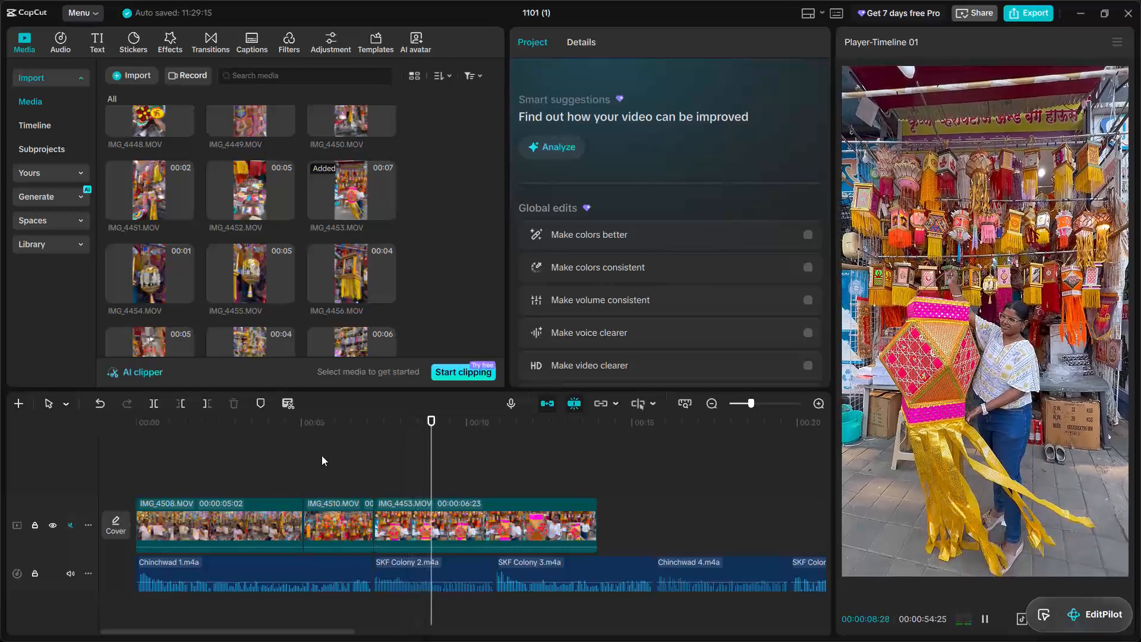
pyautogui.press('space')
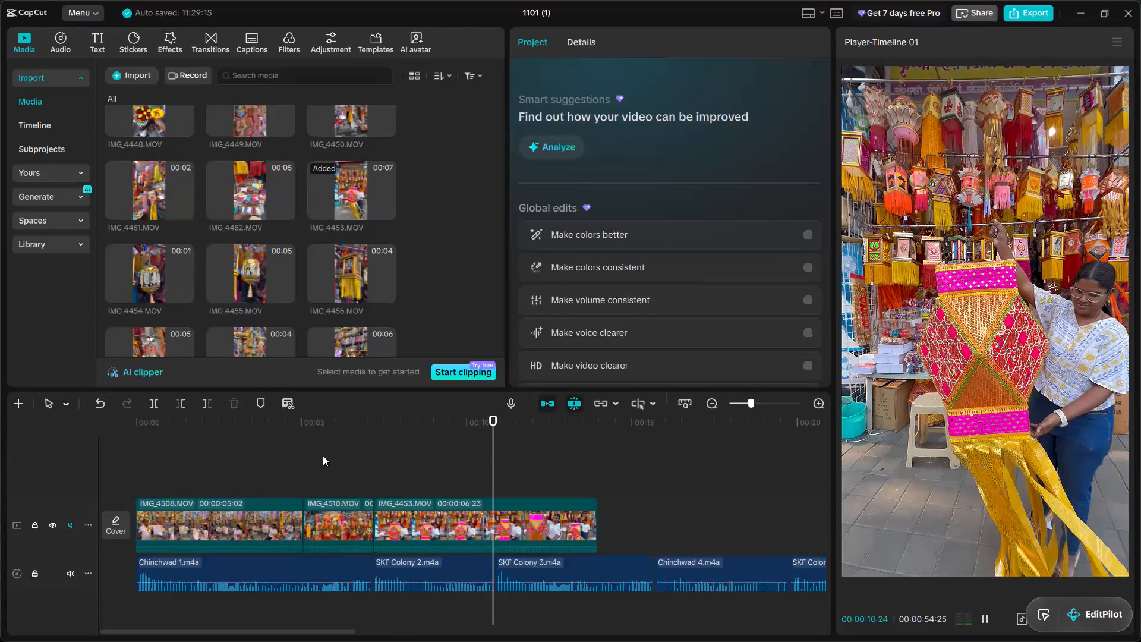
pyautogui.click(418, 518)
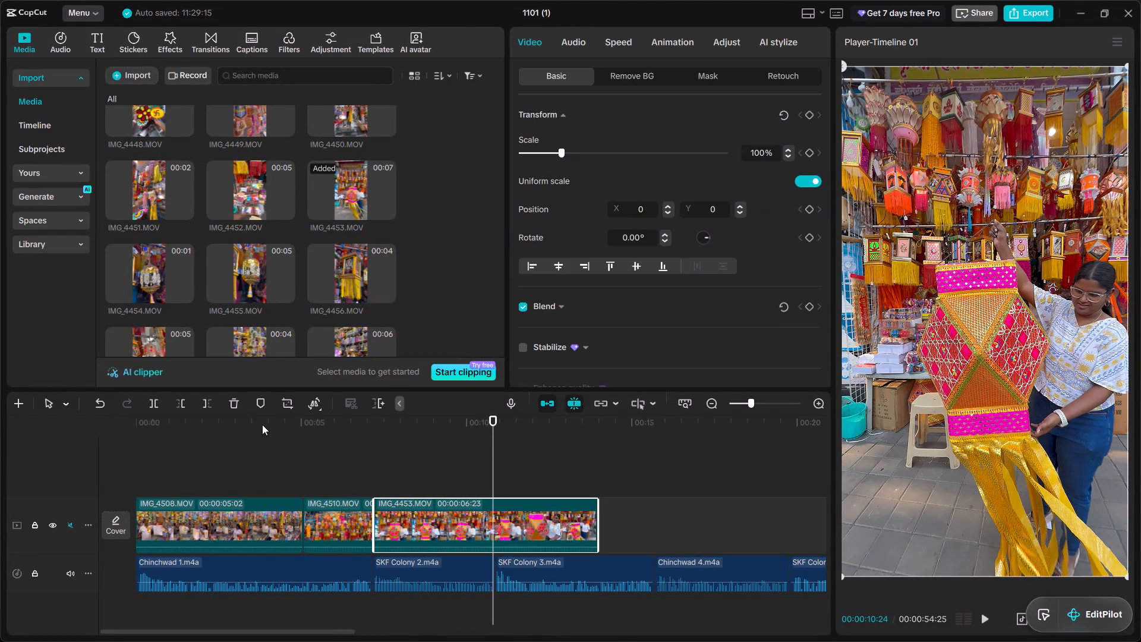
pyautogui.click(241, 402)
# Preview clips from IMG_4454 through IMG_4469 in the project media as possible footage for the SKF Colony 2 narration.
pyautogui.click(155, 265)
pyautogui.click(351, 259)
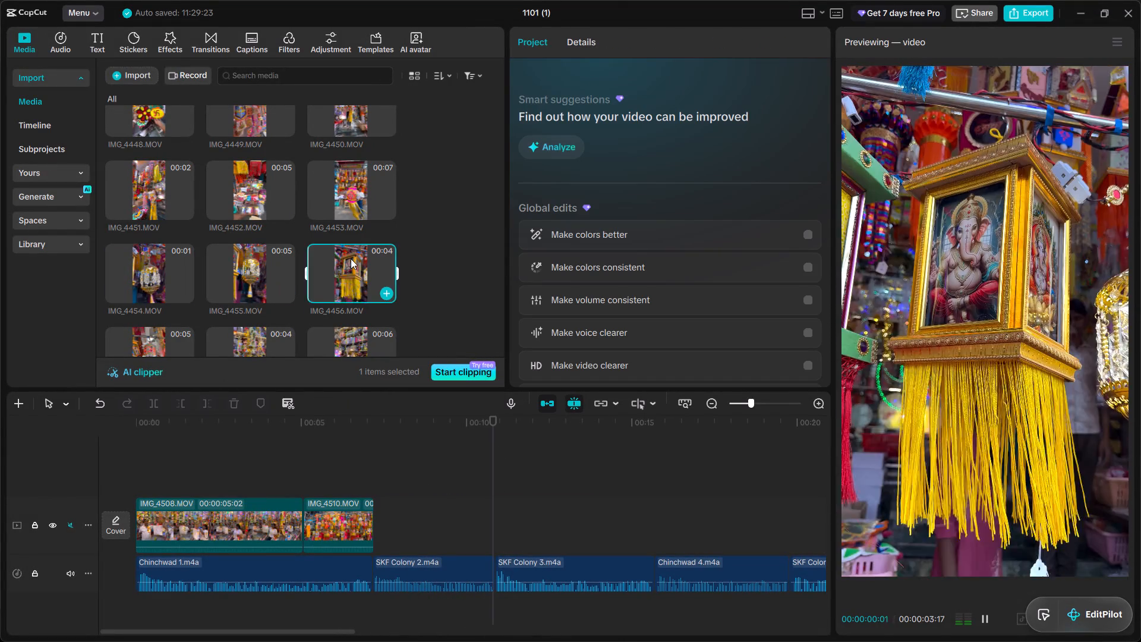
pyautogui.scroll(-1, 351, 259)
pyautogui.click(351, 259)
pyautogui.click(342, 288)
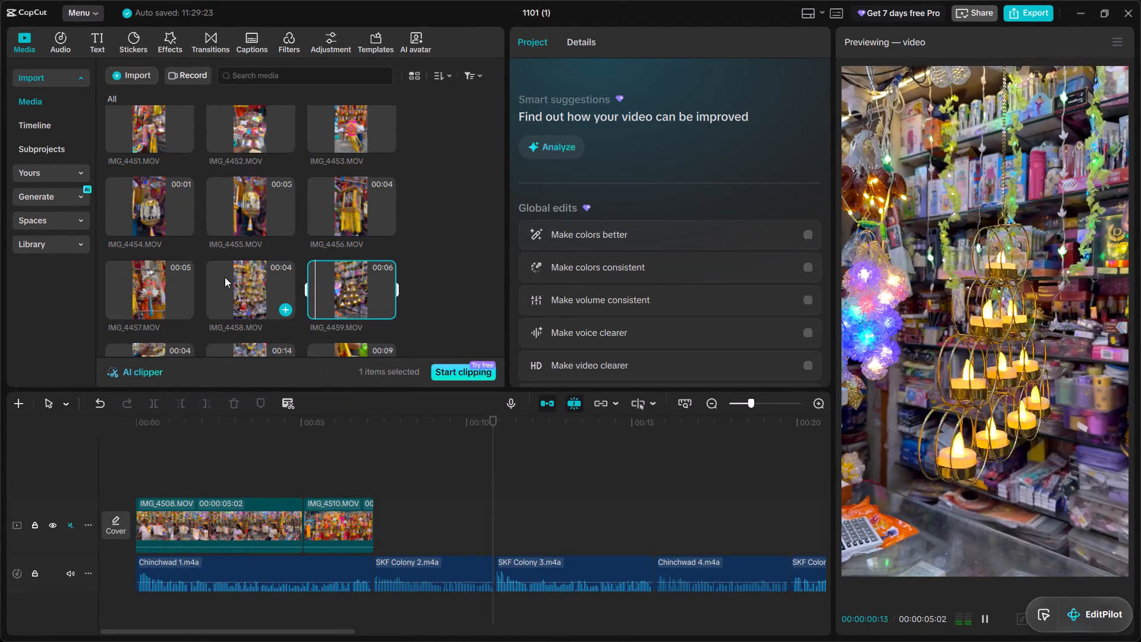
pyautogui.click(225, 277)
pyautogui.scroll(-2, 225, 277)
pyautogui.click(137, 227)
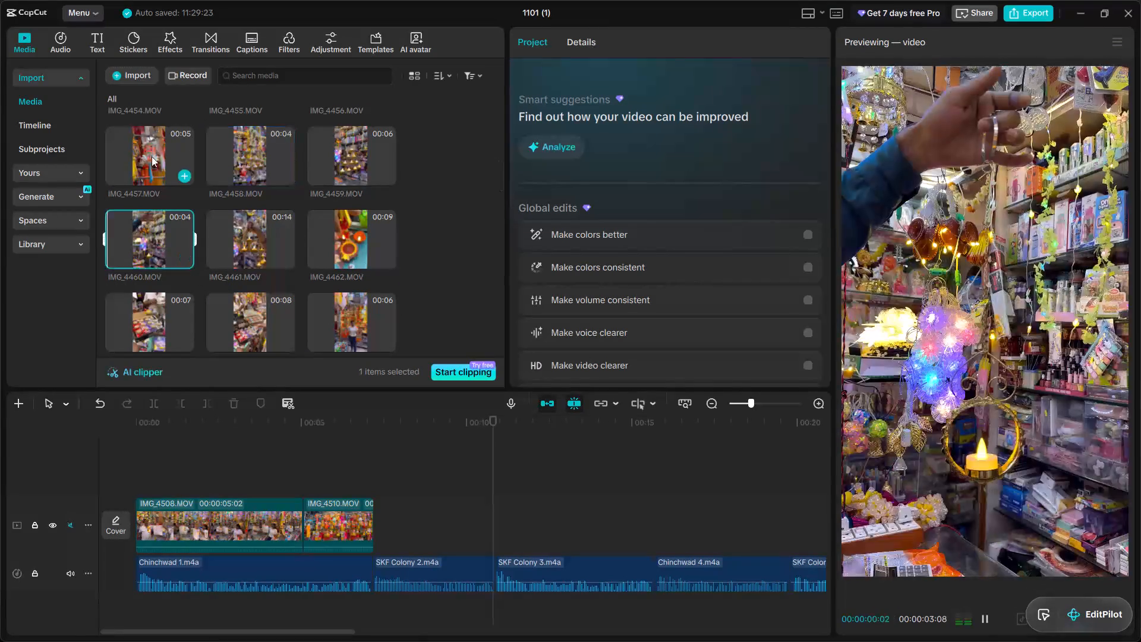
pyautogui.click(153, 146)
pyautogui.scroll(-1, 193, 243)
pyautogui.click(158, 239)
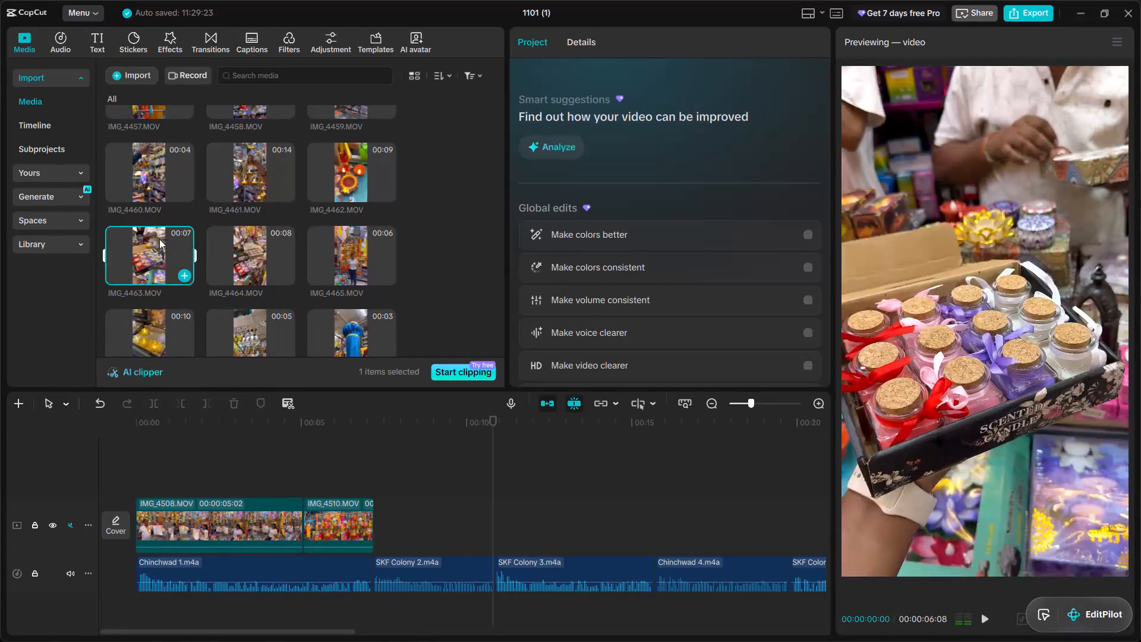
pyautogui.click(226, 243)
pyautogui.scroll(-1, 261, 253)
pyautogui.click(261, 254)
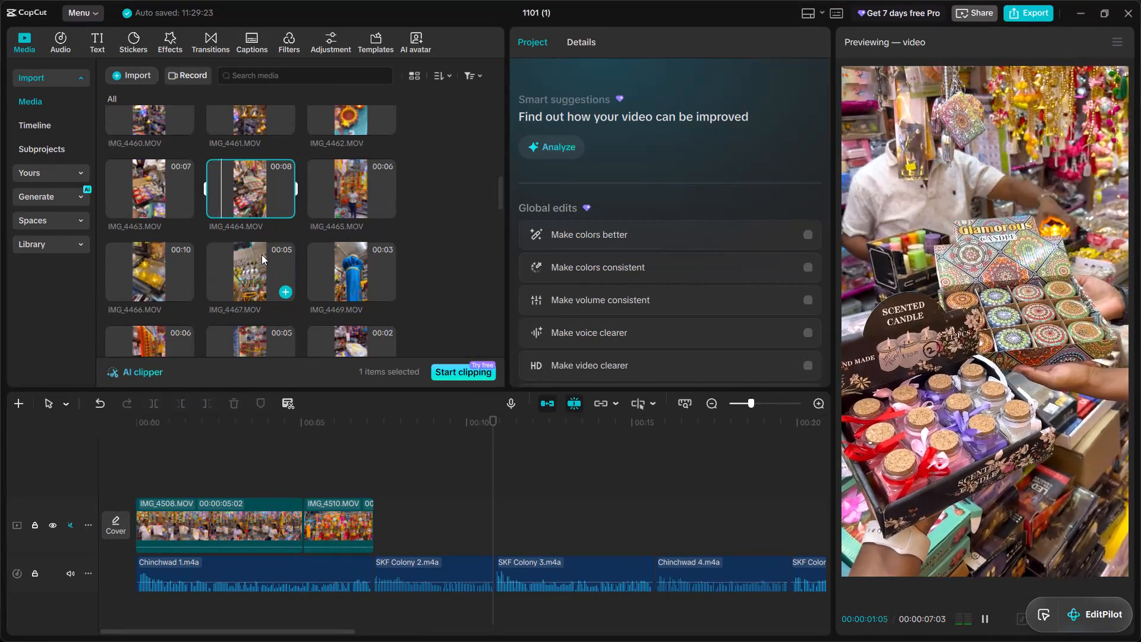
pyautogui.click(348, 263)
# Preview clips from IMG_4471 through IMG_4480, including IMG_4474, IMG_4473, IMG_4476 and IMG_4475, as candidates for the SKF Colony 2 narration.
pyautogui.scroll(-2, 348, 263)
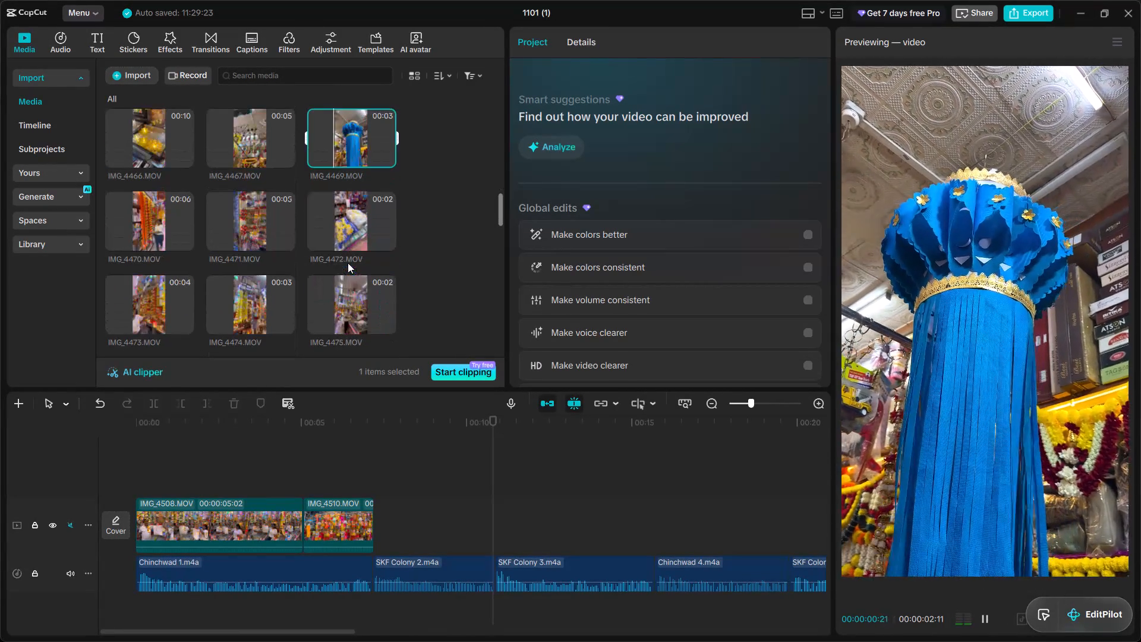
pyautogui.click(247, 222)
pyautogui.click(354, 210)
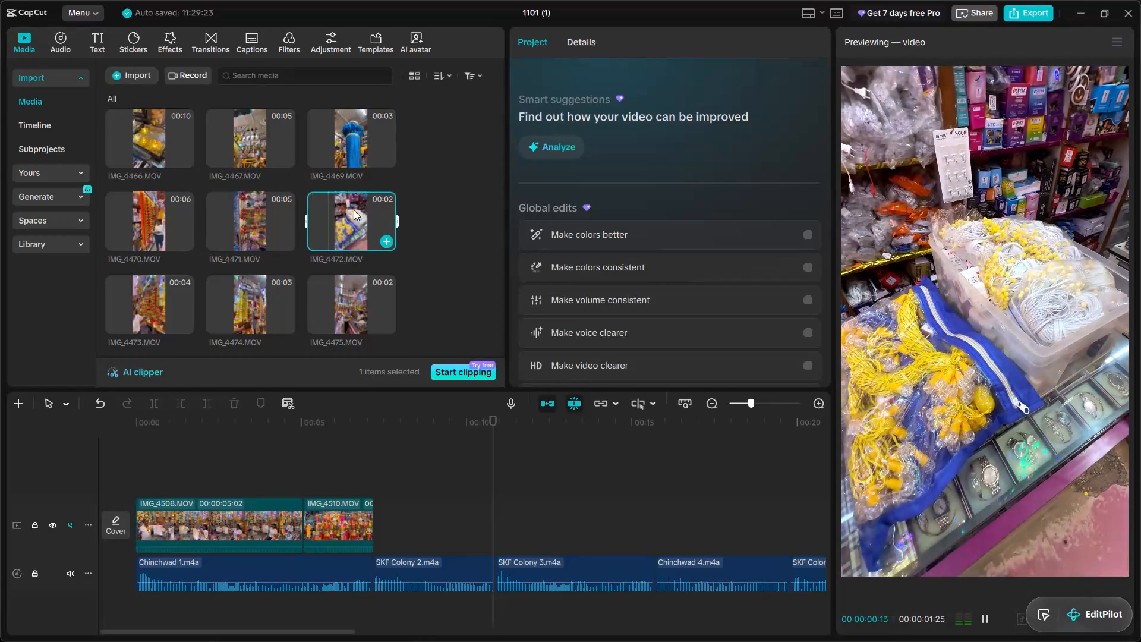
pyautogui.scroll(-1, 354, 210)
pyautogui.click(348, 245)
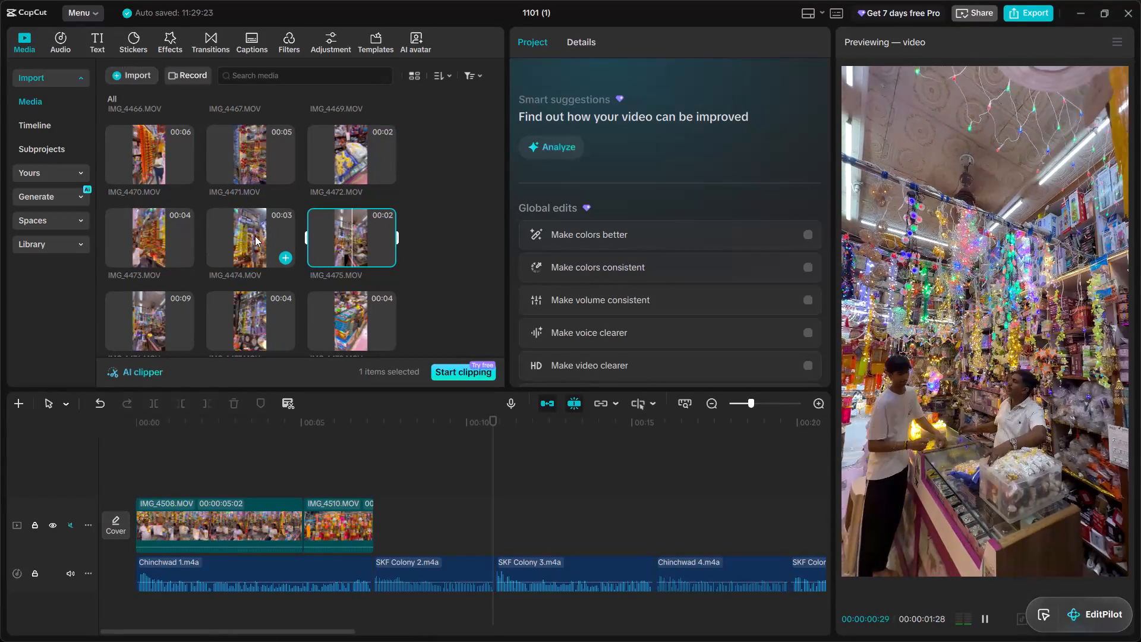
pyautogui.click(255, 236)
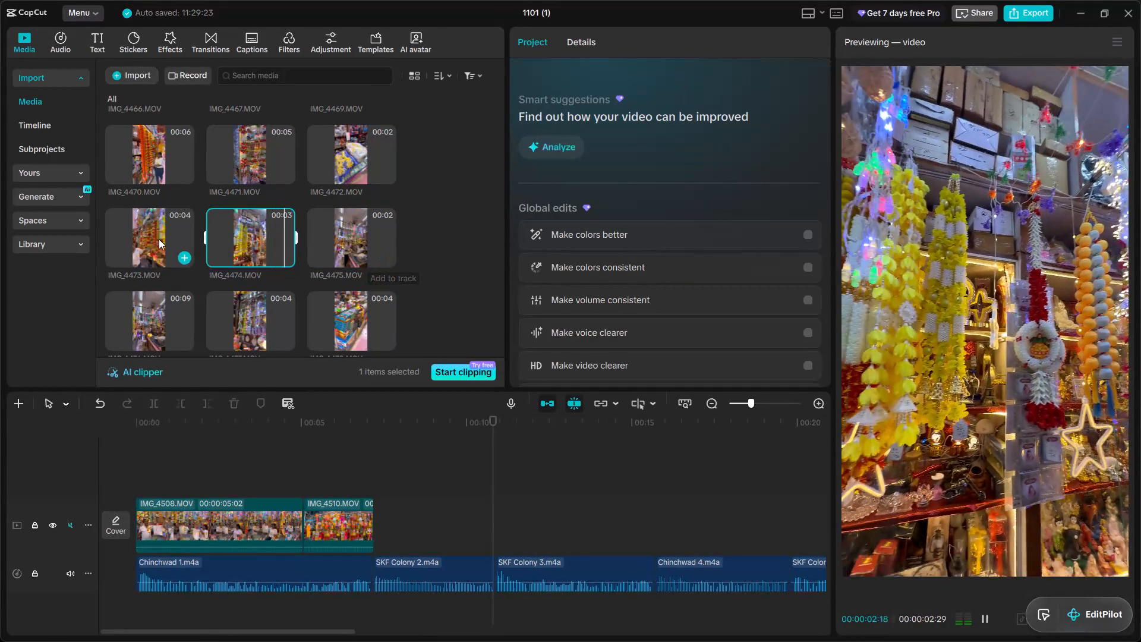
pyautogui.click(159, 239)
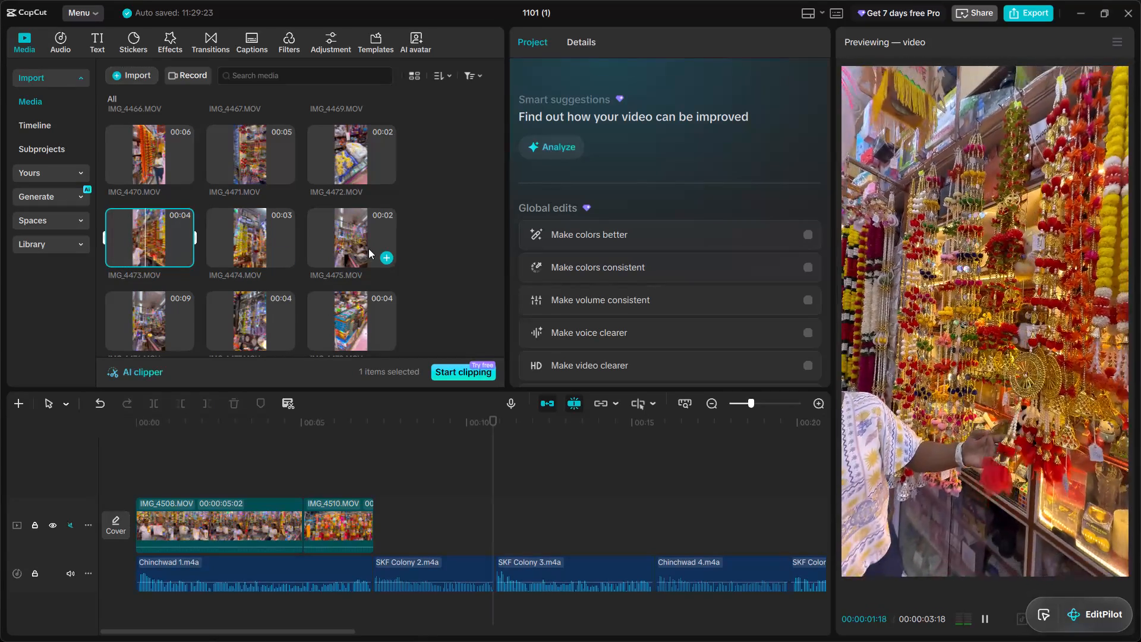
pyautogui.click(141, 319)
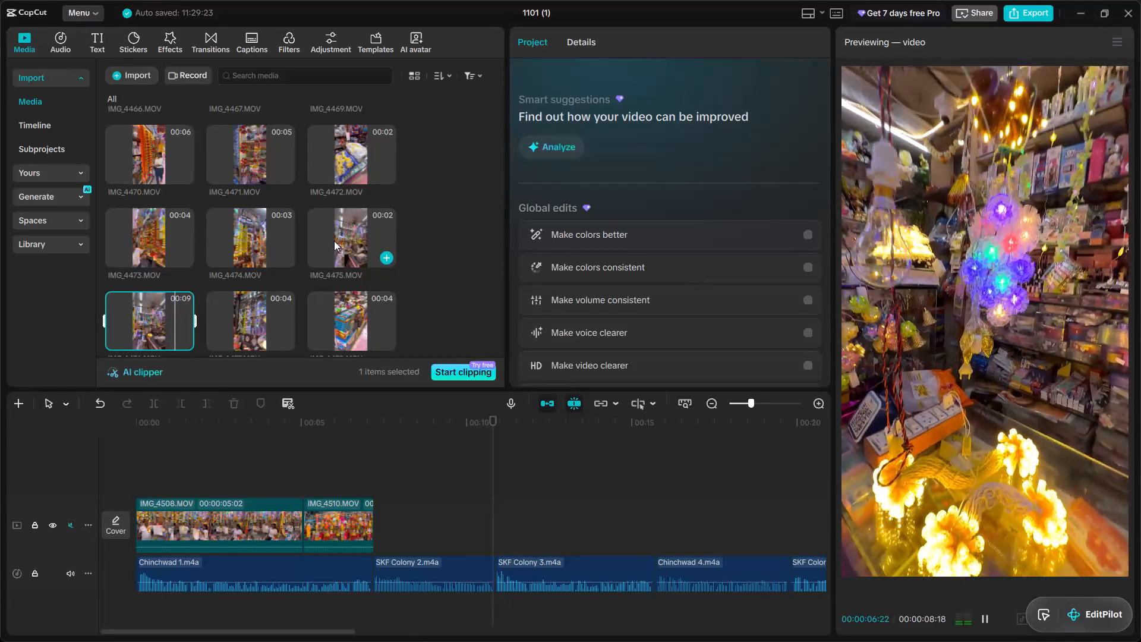
pyautogui.click(334, 241)
pyautogui.scroll(-1, 334, 241)
pyautogui.click(336, 256)
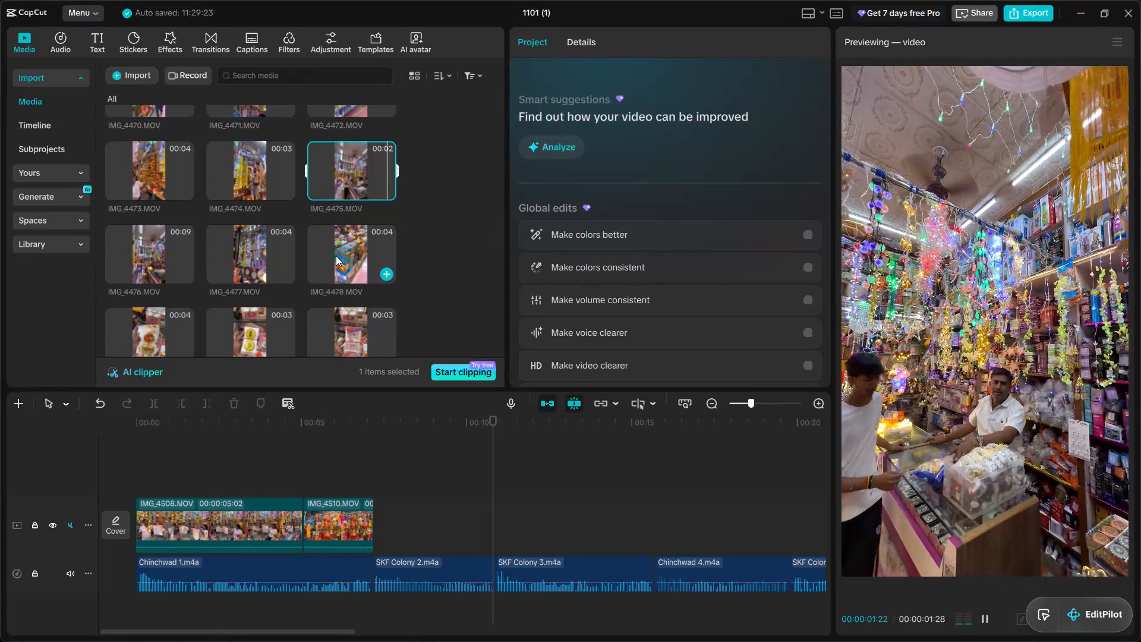
pyautogui.click(235, 248)
pyautogui.scroll(-1, 235, 248)
pyautogui.click(239, 256)
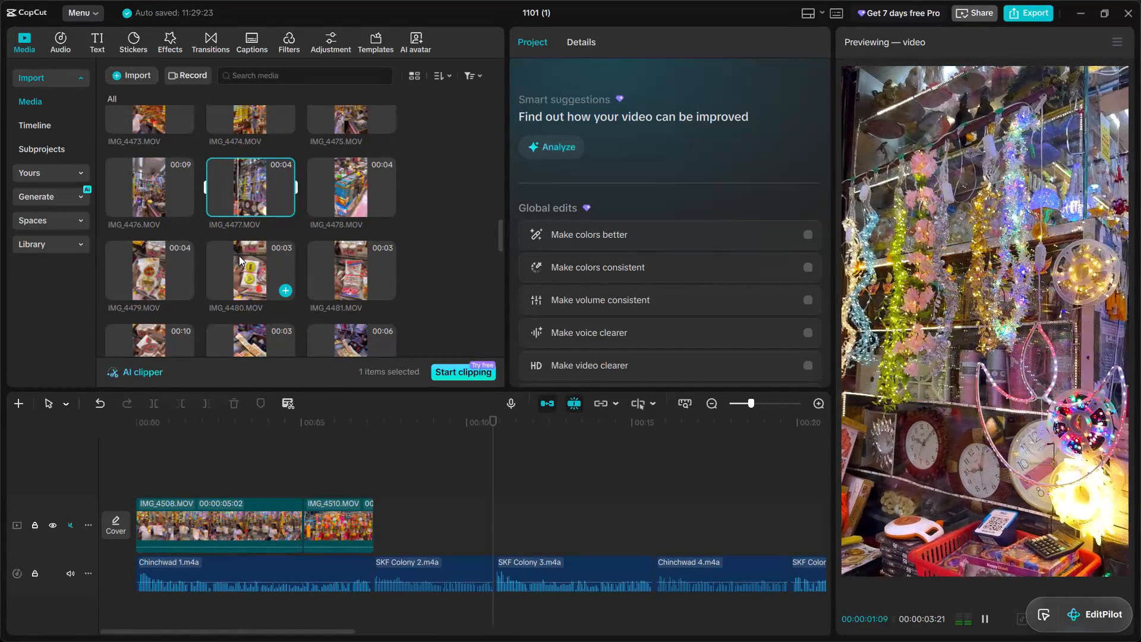
# Preview clips from IMG_4481 through IMG_4492, including IMG_4484, IMG_4489 and IMG_4490, as candidates for the SKF Colony 2 narration.
pyautogui.click(335, 264)
pyautogui.scroll(-2, 335, 264)
pyautogui.click(338, 222)
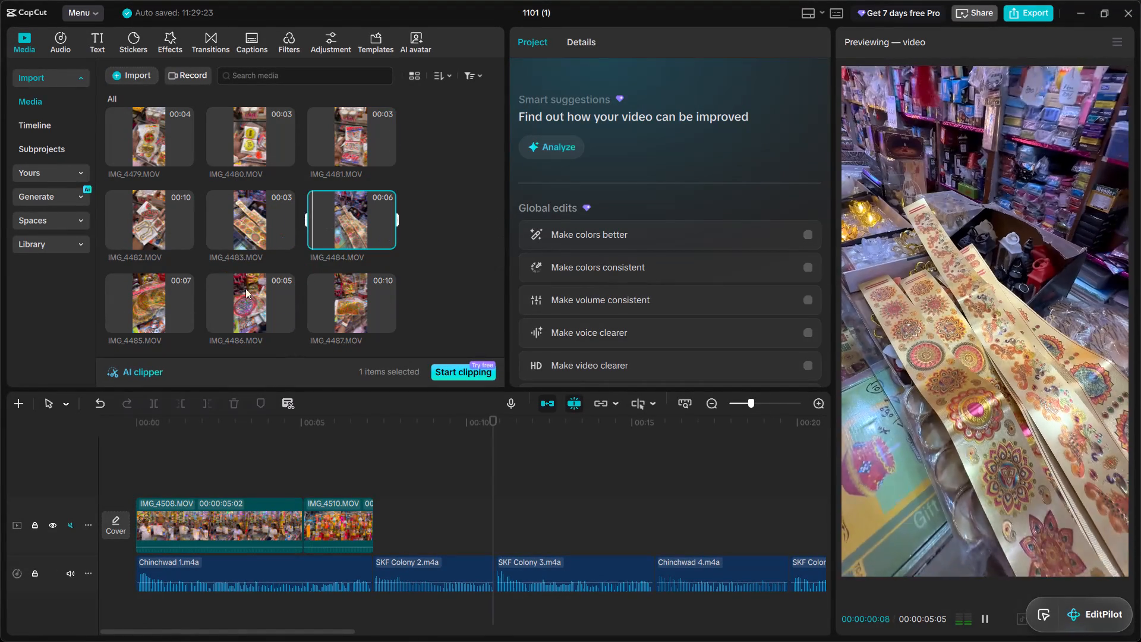
pyautogui.click(248, 304)
pyautogui.scroll(-2, 248, 304)
pyautogui.click(250, 248)
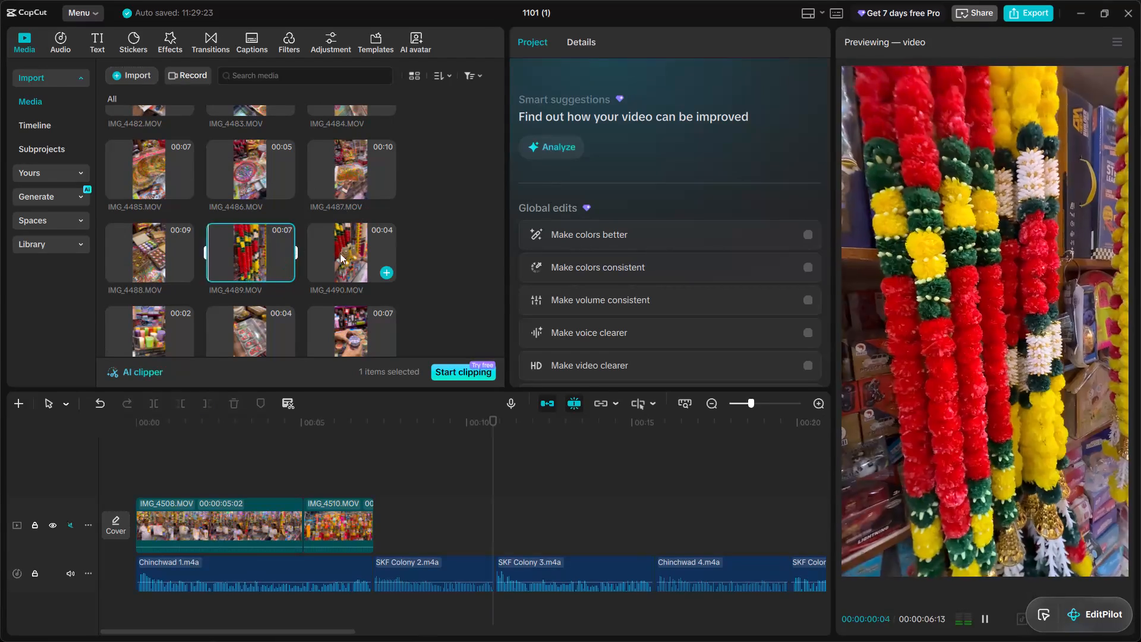
pyautogui.click(354, 248)
pyautogui.press('space')
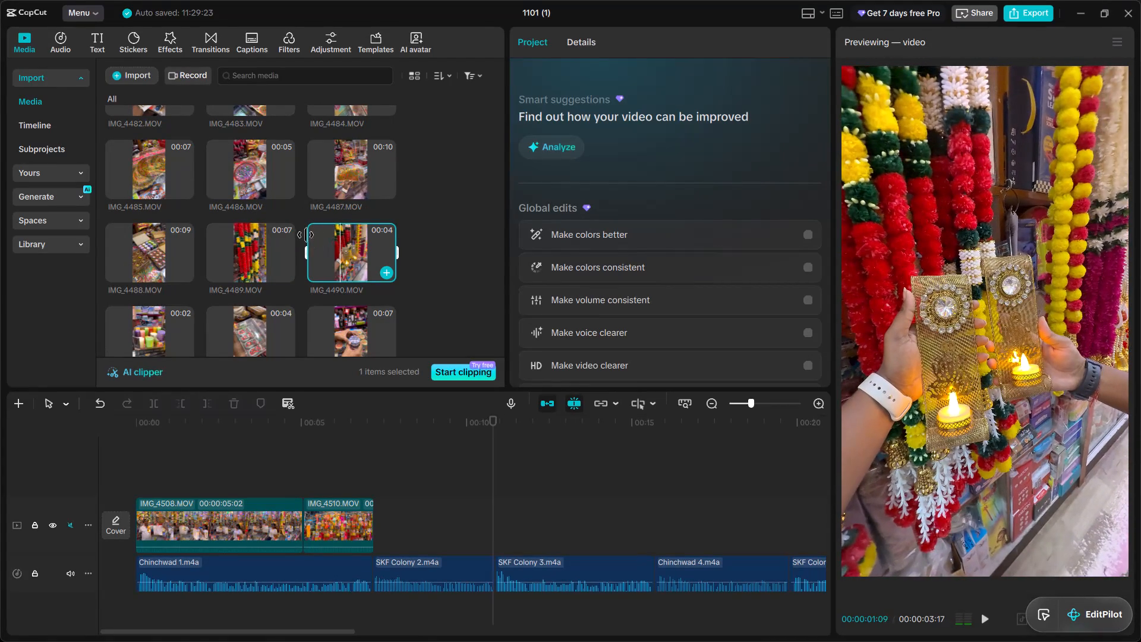
pyautogui.scroll(-1, 256, 169)
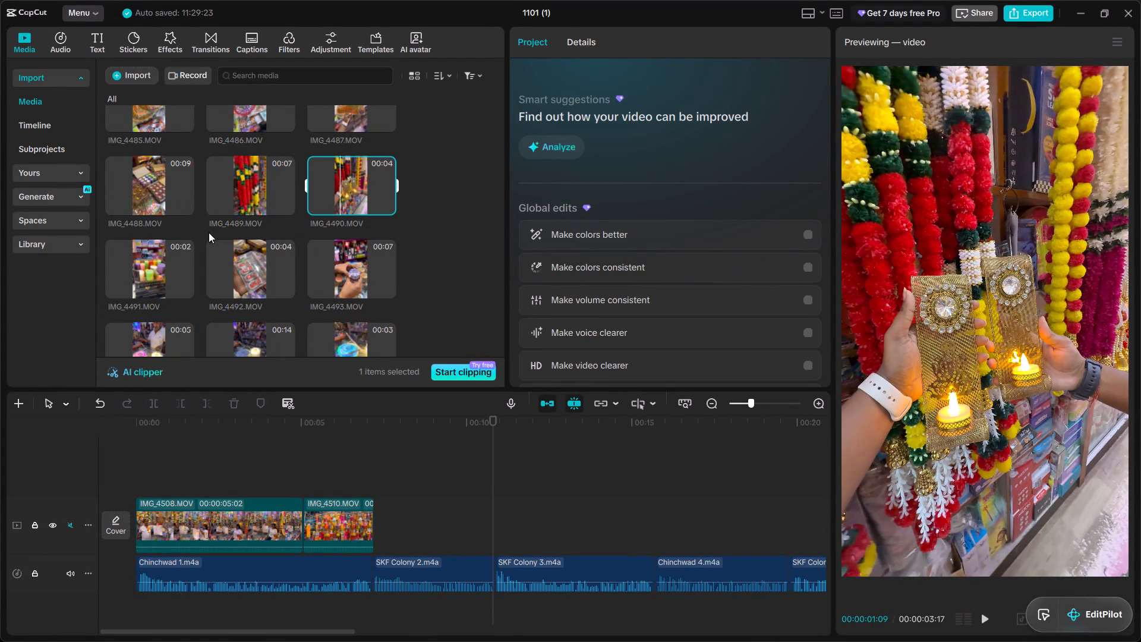
pyautogui.click(182, 256)
pyautogui.click(287, 260)
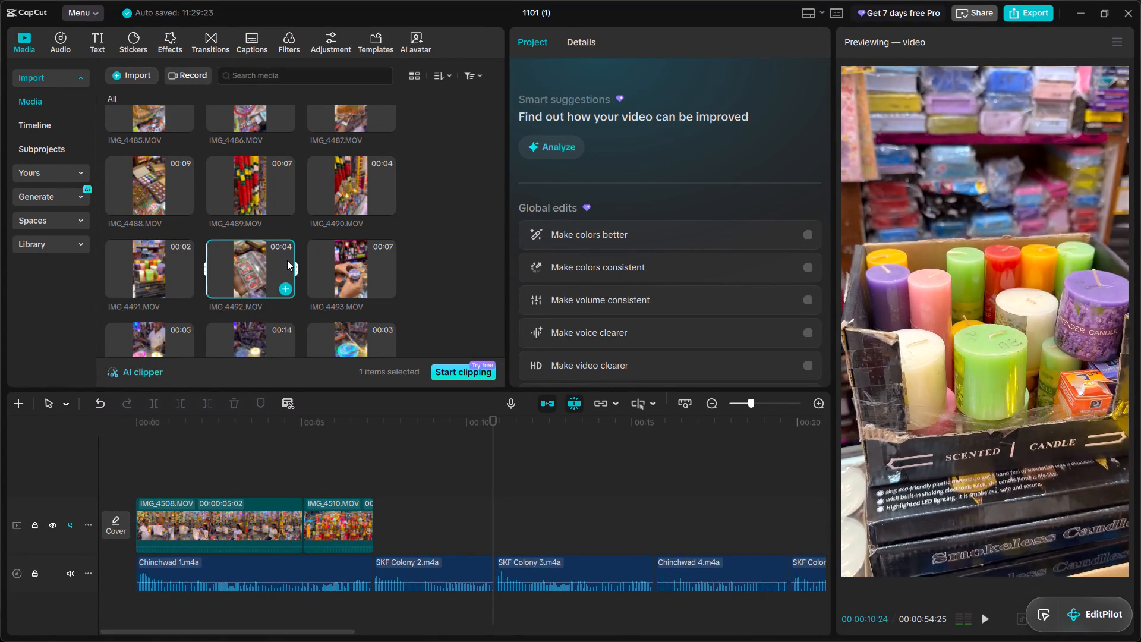
# Examine the remaining clips from IMG_4495 to the end of the project media, including IMG_4507, for suitable footage.
pyautogui.scroll(-1, 287, 260)
pyautogui.click(270, 290)
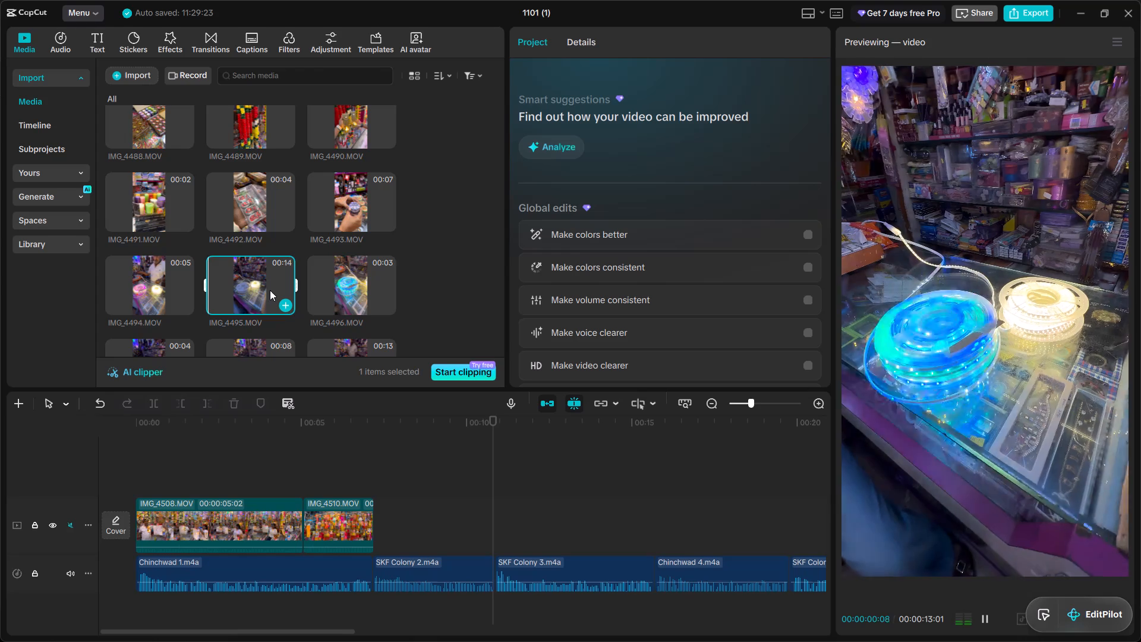
pyautogui.scroll(-1, 270, 290)
pyautogui.click(270, 290)
pyautogui.scroll(-4, 270, 290)
pyautogui.click(264, 264)
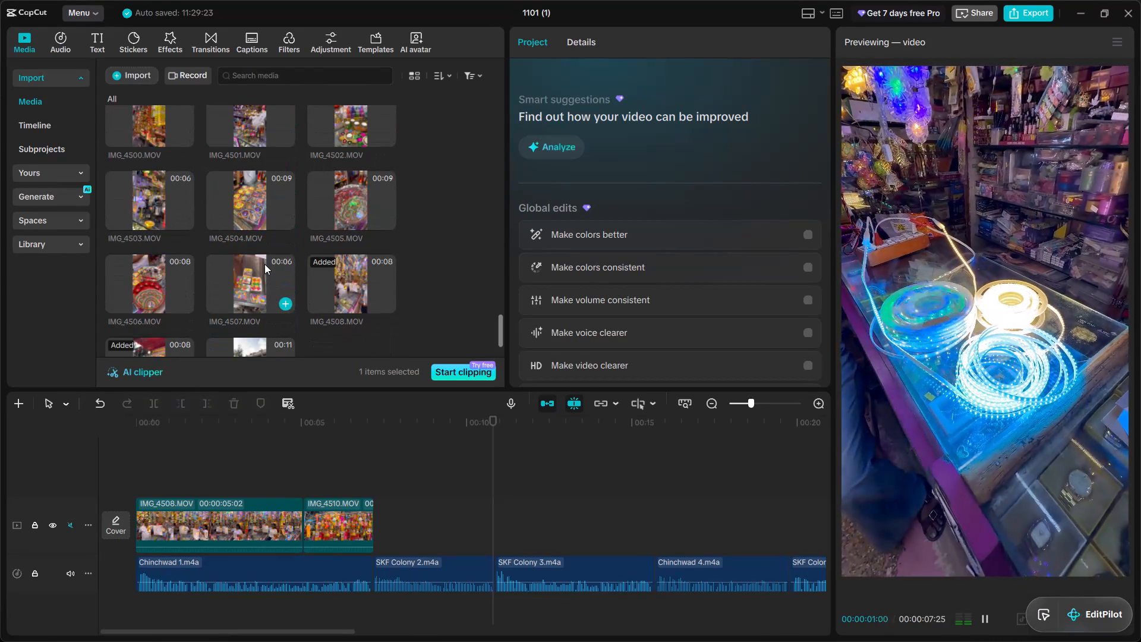
pyautogui.scroll(-2, 313, 270)
pyautogui.click(317, 225)
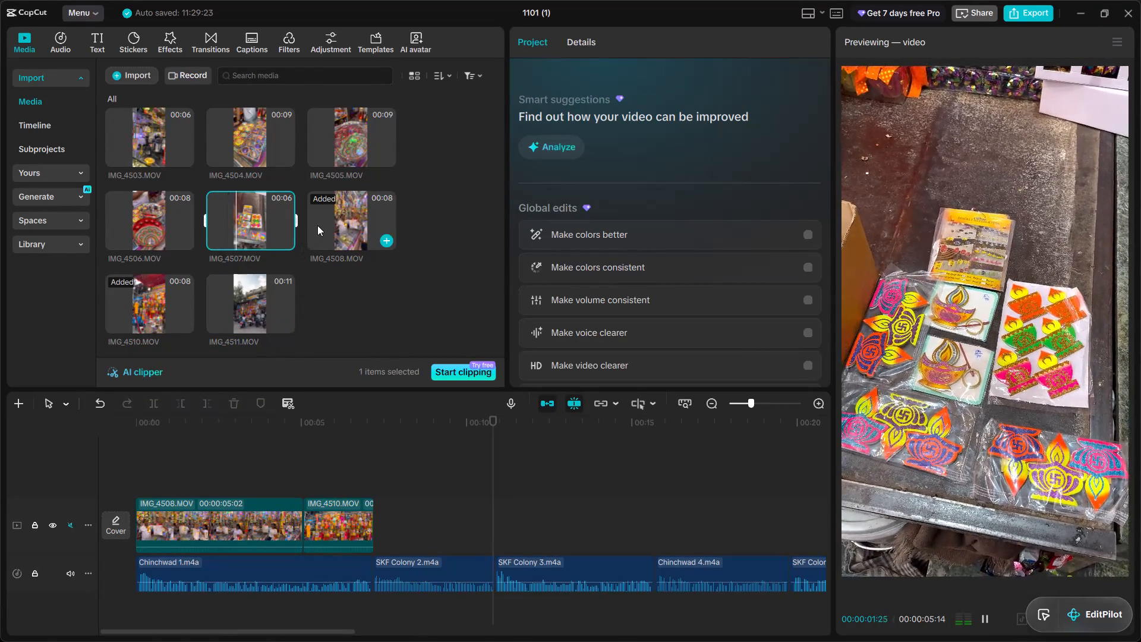
# Preview IMG_4505, IMG_4503, IMG_4500, IMG_4502, IMG_4499 and IMG_4501 in the project media as candidates for the SKF Colony 2 narration.
pyautogui.scroll(1, 317, 225)
pyautogui.click(335, 189)
pyautogui.scroll(1, 335, 189)
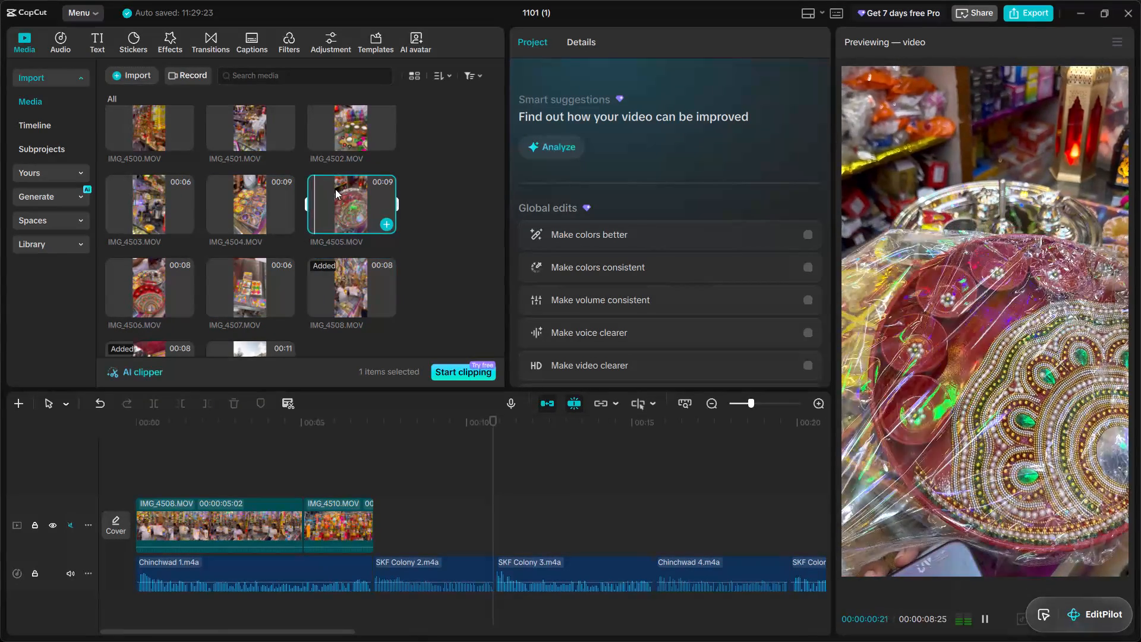
pyautogui.click(171, 272)
pyautogui.scroll(1, 171, 272)
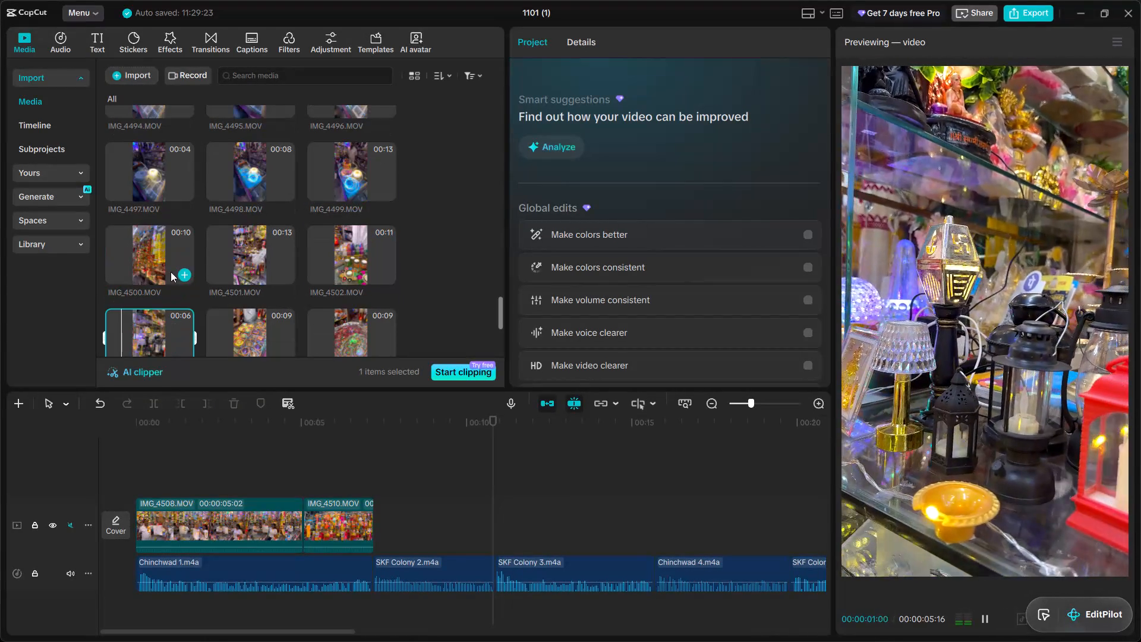
pyautogui.click(157, 249)
pyautogui.click(272, 250)
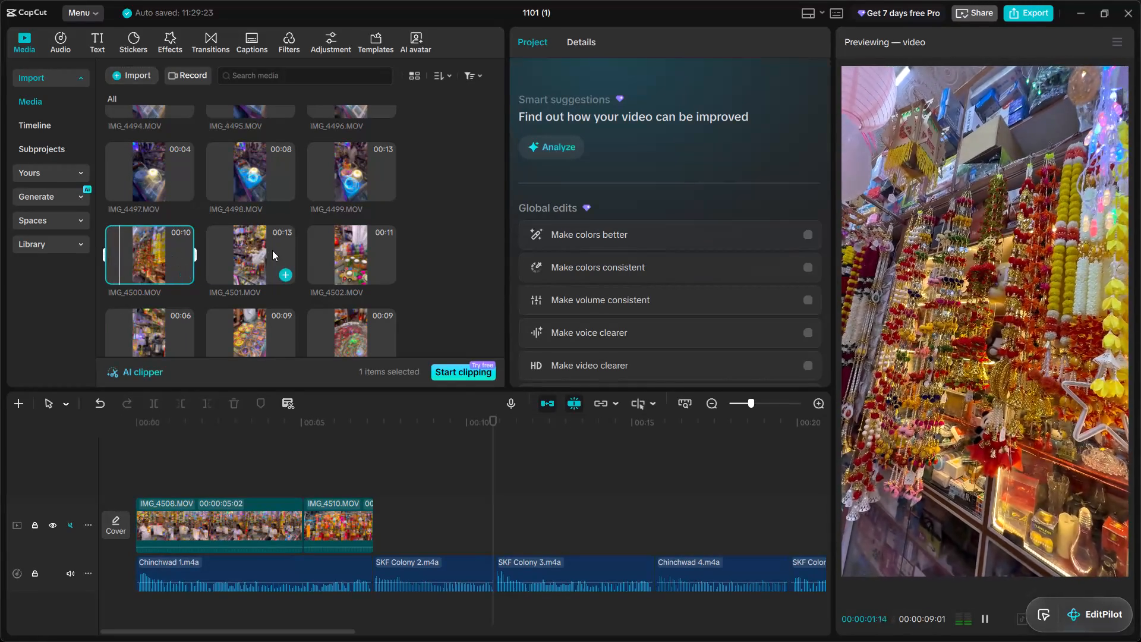
pyautogui.click(384, 248)
pyautogui.scroll(1, 384, 248)
pyautogui.click(384, 248)
pyautogui.click(263, 312)
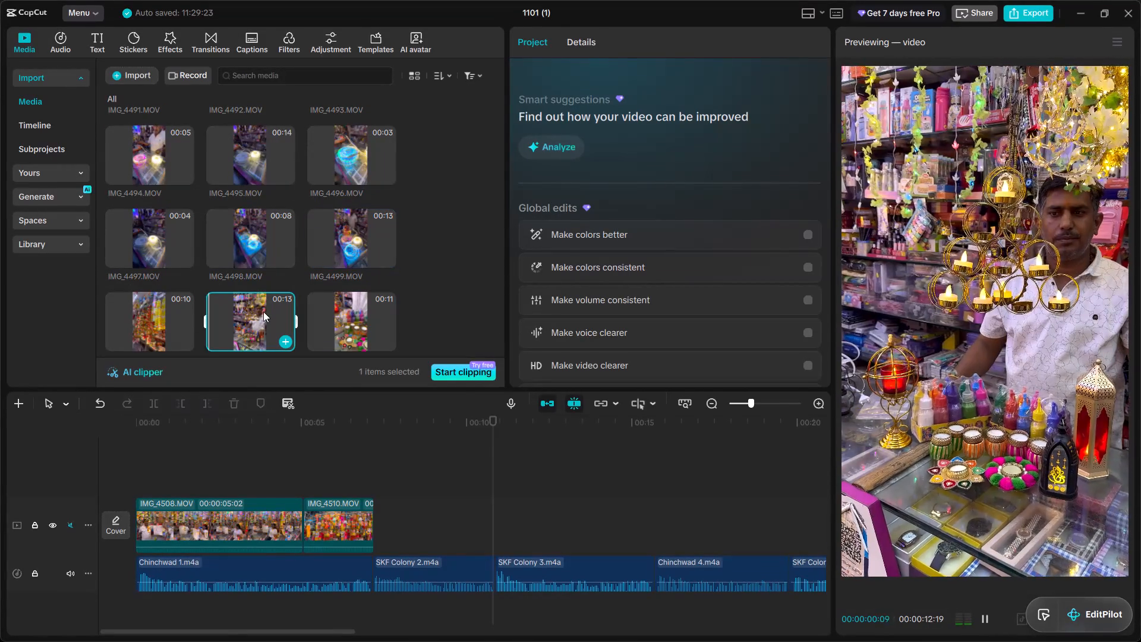
pyautogui.click(267, 303)
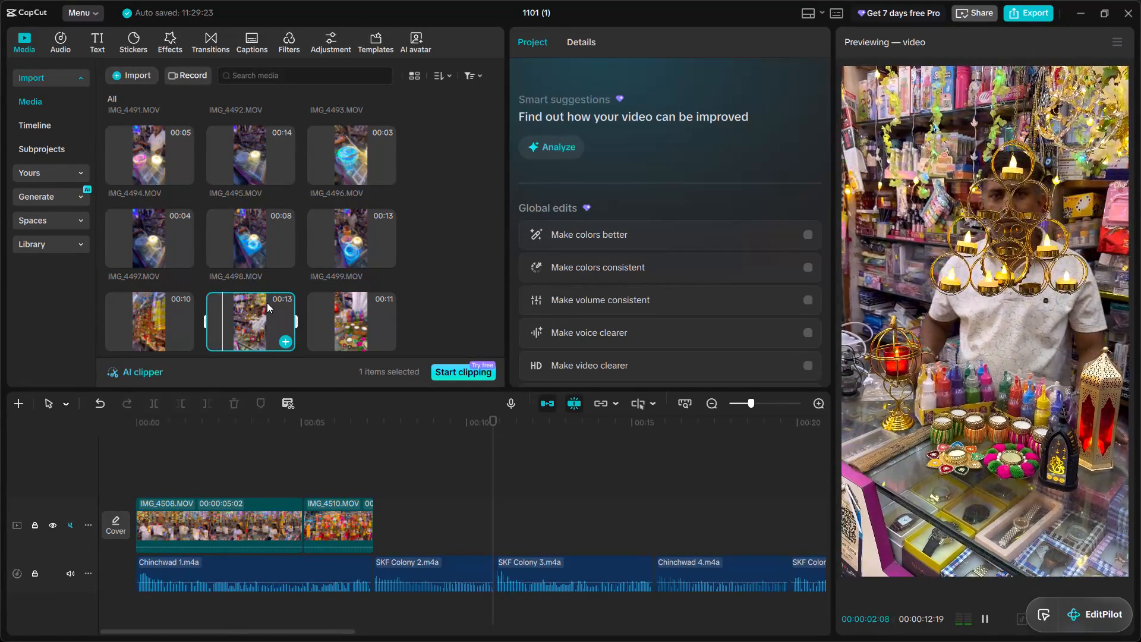
# Work back through the project media from IMG_4495 to IMG_4471, previewing IMG_4492, IMG_4486, IMG_4483, IMG_4477 and IMG_4474 for suitable footage.
pyautogui.scroll(2, 267, 303)
pyautogui.click(263, 287)
pyautogui.scroll(1, 263, 287)
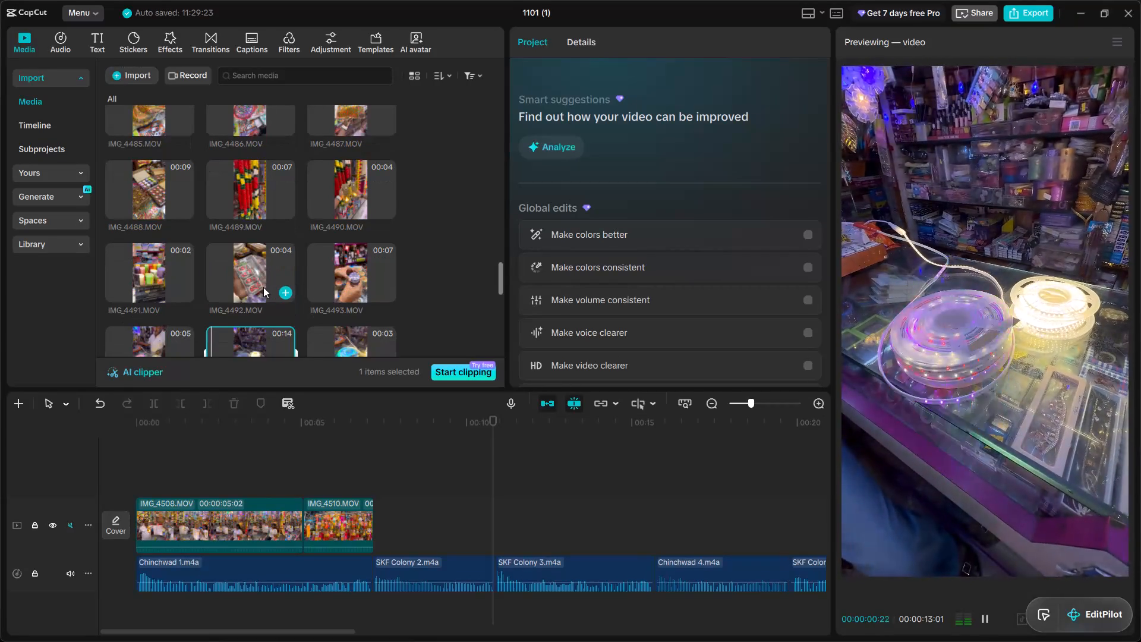
pyautogui.click(263, 287)
pyautogui.scroll(1, 263, 287)
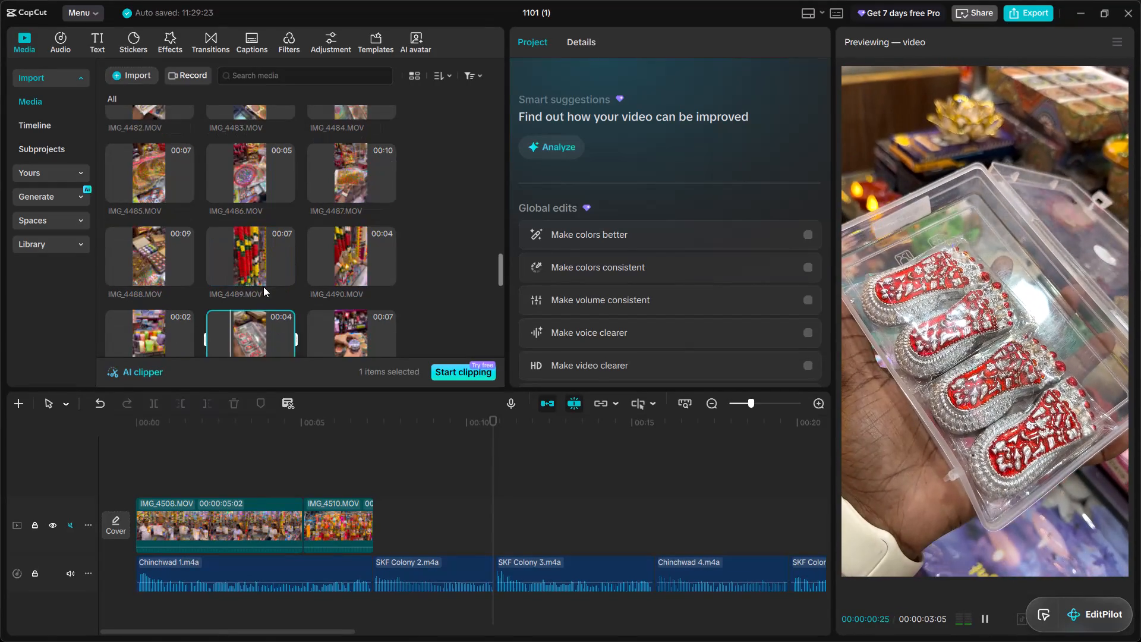
pyautogui.scroll(1, 263, 287)
pyautogui.click(261, 248)
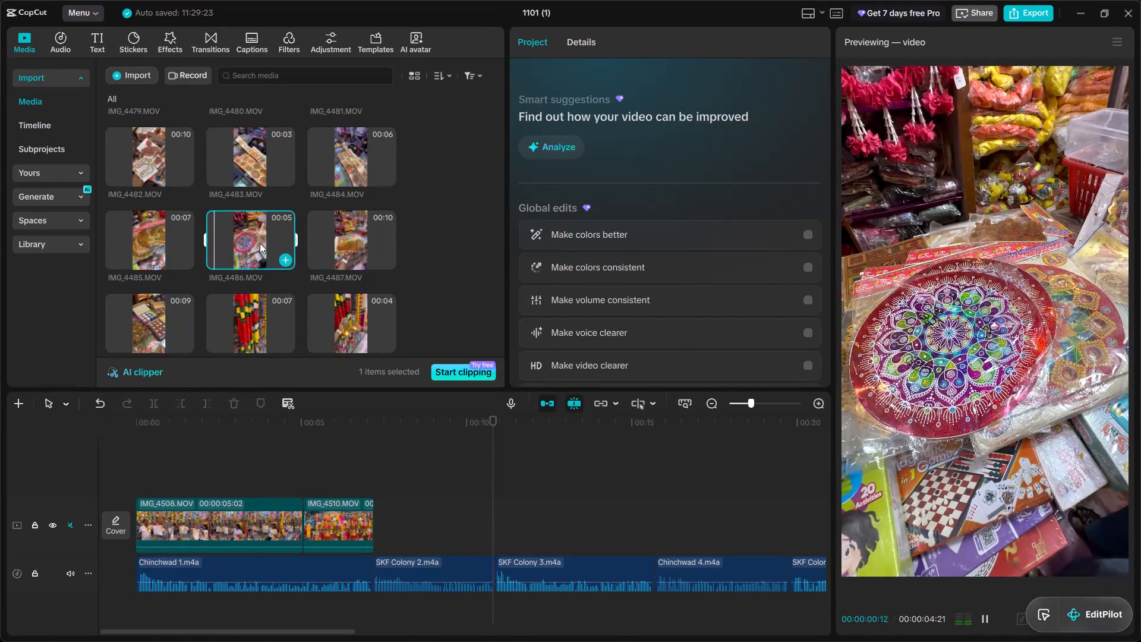
pyautogui.scroll(1, 257, 237)
pyautogui.click(257, 215)
pyautogui.scroll(2, 257, 215)
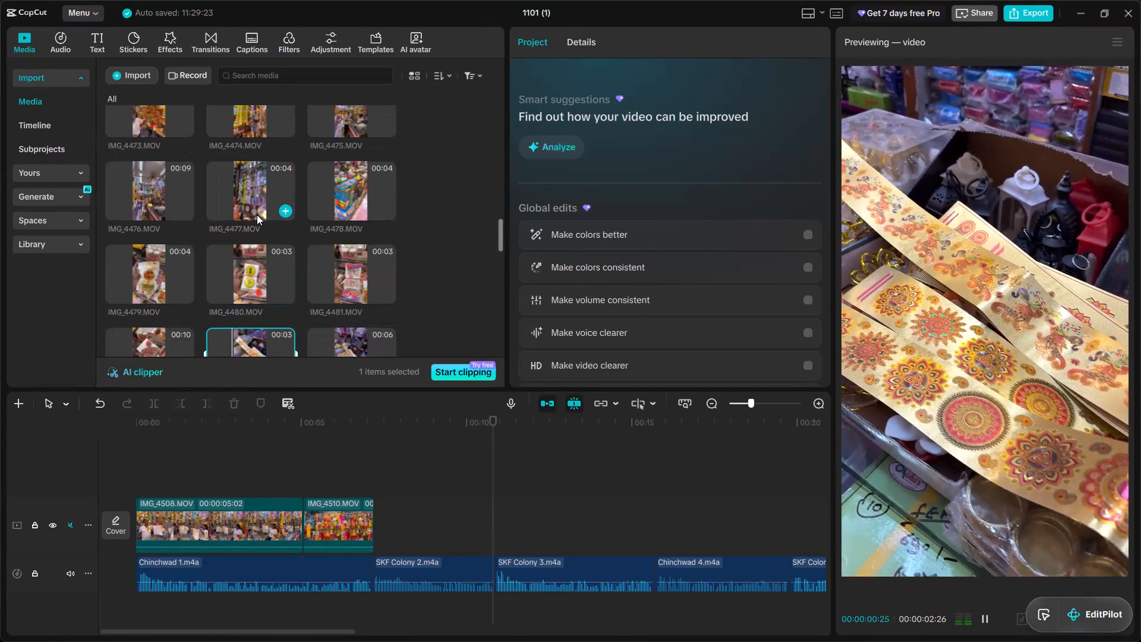
pyautogui.click(250, 193)
pyautogui.scroll(1, 250, 193)
pyautogui.click(249, 165)
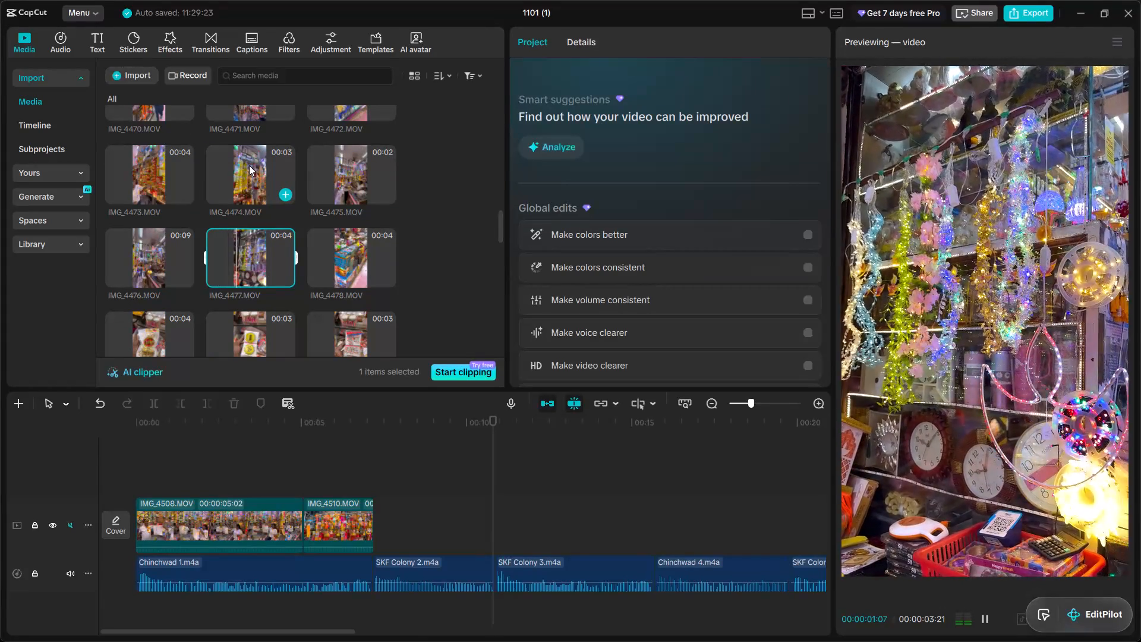
pyautogui.scroll(1, 249, 165)
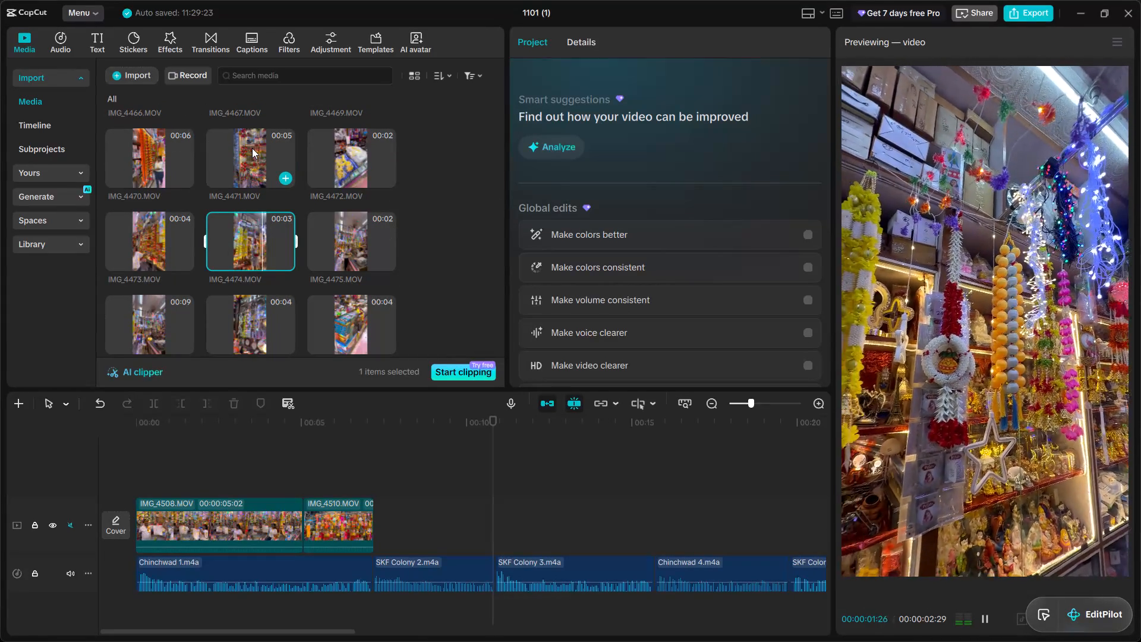
pyautogui.click(252, 148)
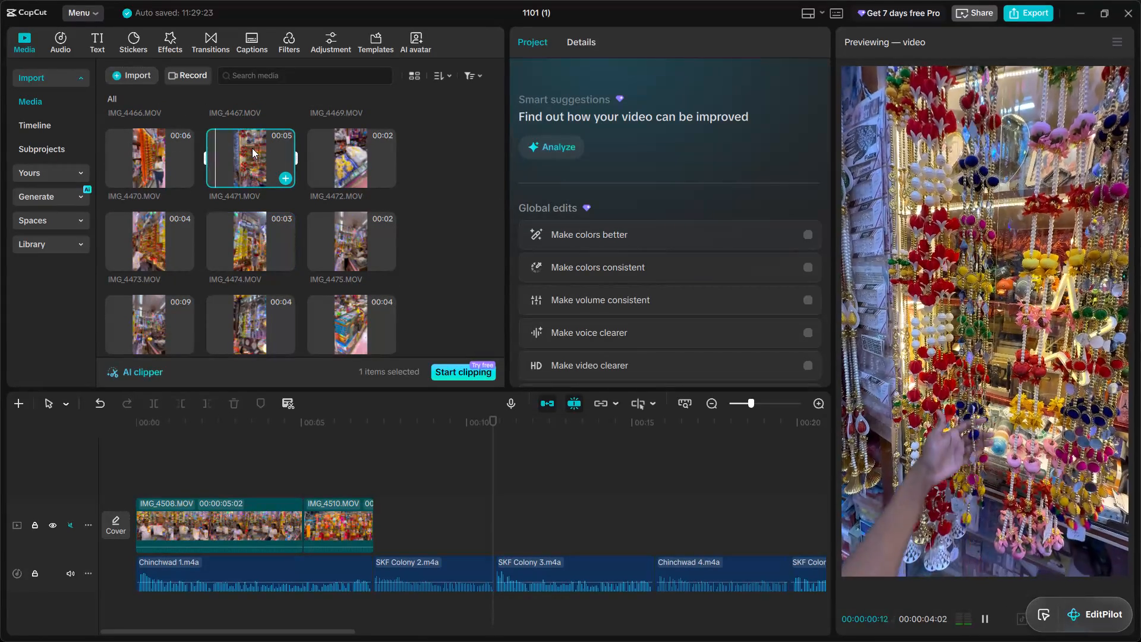
# Preview clips from IMG_4461 back to IMG_4449, including IMG_4458, IMG_4459 and IMG_4452, as possible SKF Colony 2 footage.
pyautogui.scroll(4, 252, 148)
pyautogui.click(255, 180)
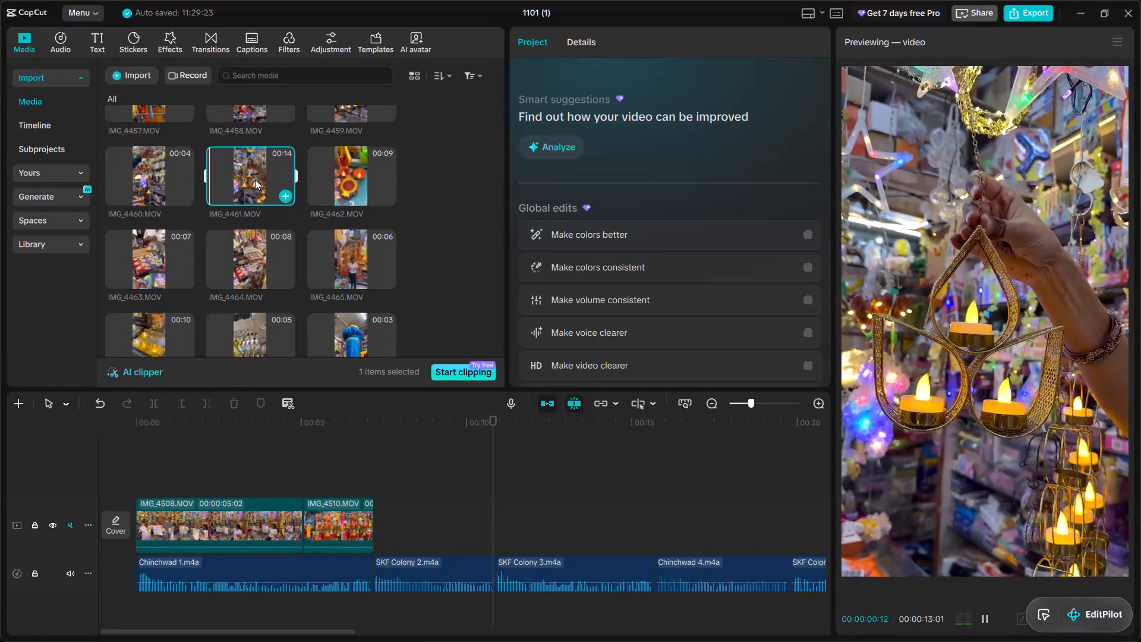
pyautogui.scroll(2, 255, 180)
pyautogui.click(258, 220)
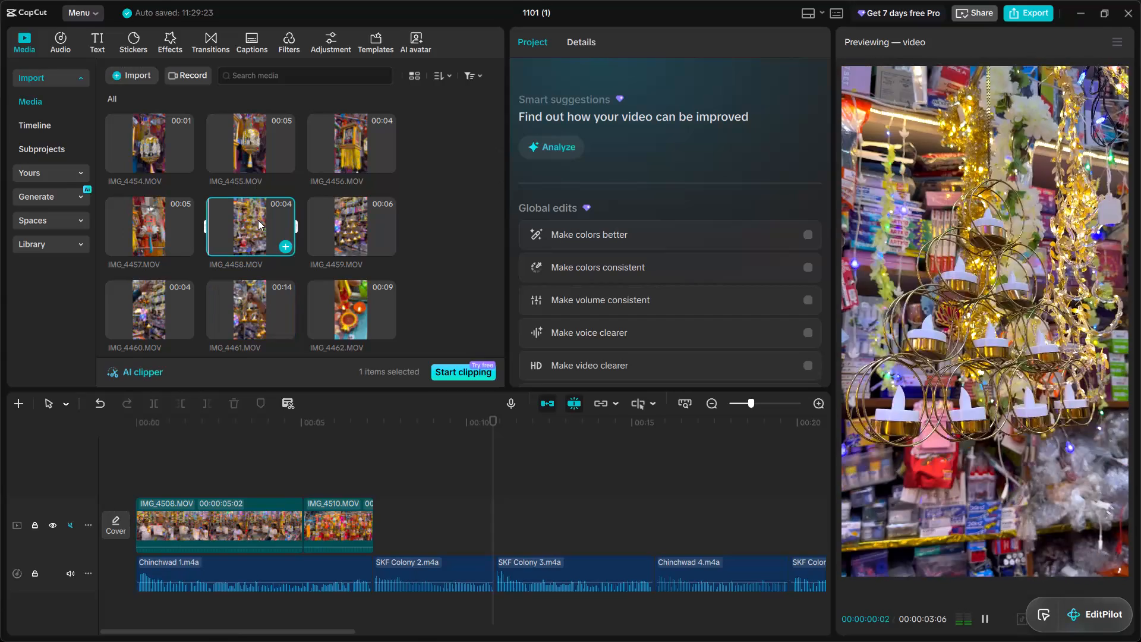
pyautogui.click(339, 225)
pyautogui.scroll(1, 339, 224)
pyautogui.click(341, 206)
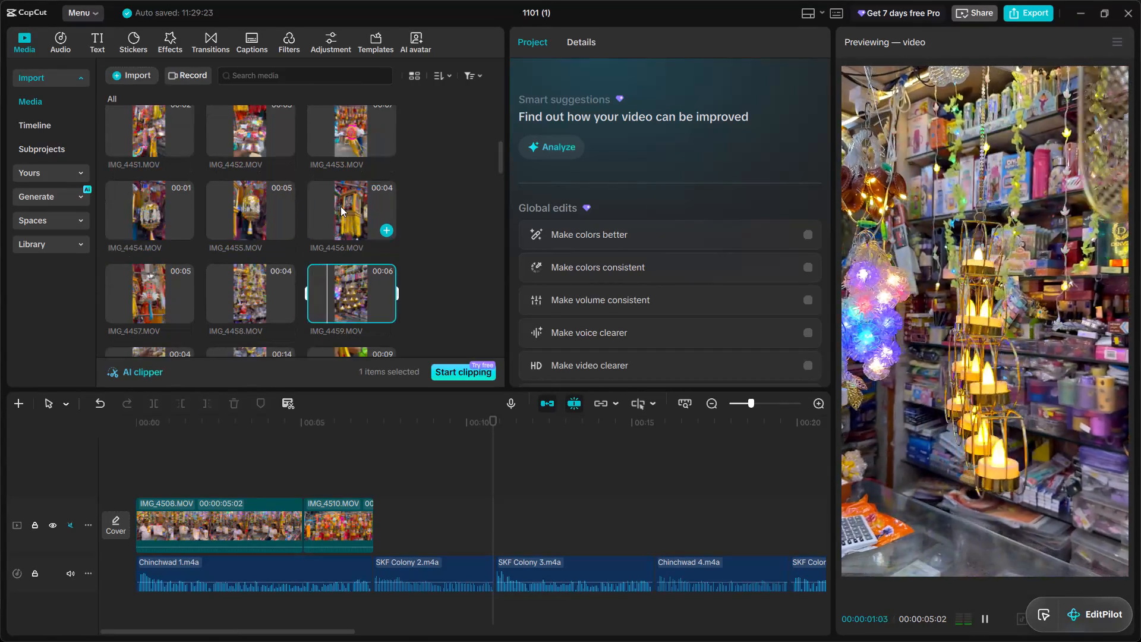
pyautogui.scroll(1, 341, 206)
pyautogui.click(262, 270)
pyautogui.click(253, 192)
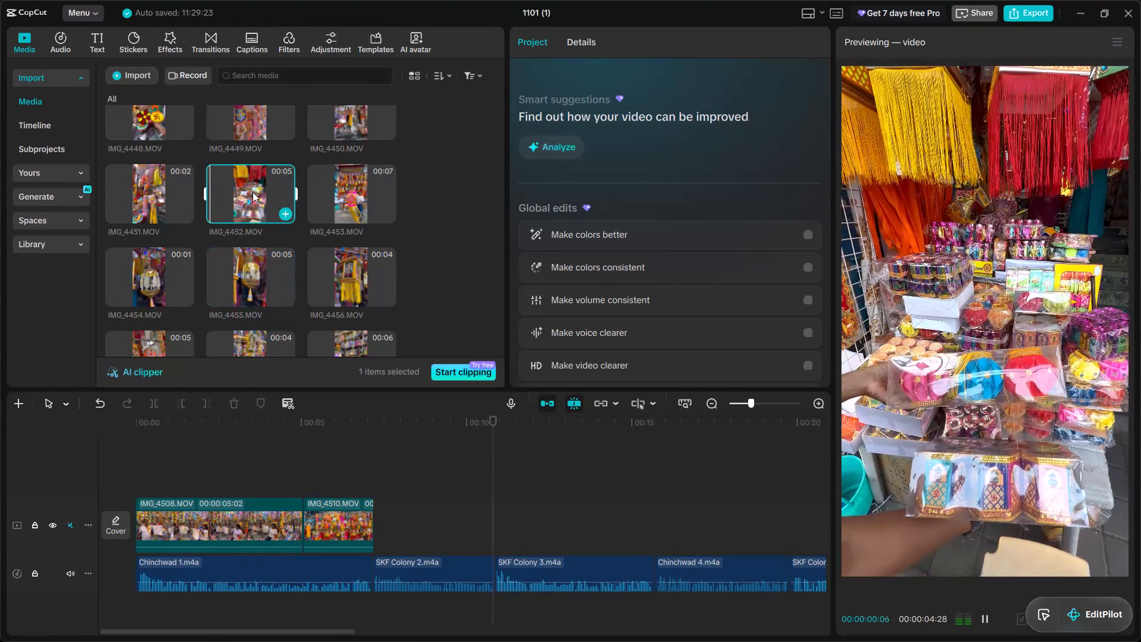
pyautogui.scroll(1, 254, 192)
pyautogui.click(253, 171)
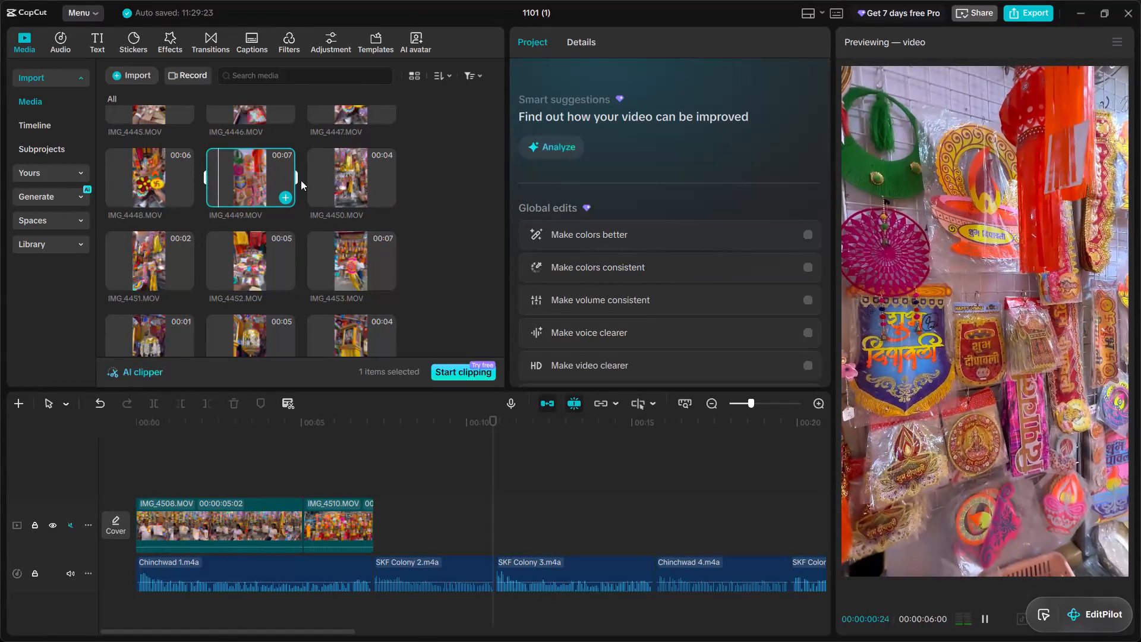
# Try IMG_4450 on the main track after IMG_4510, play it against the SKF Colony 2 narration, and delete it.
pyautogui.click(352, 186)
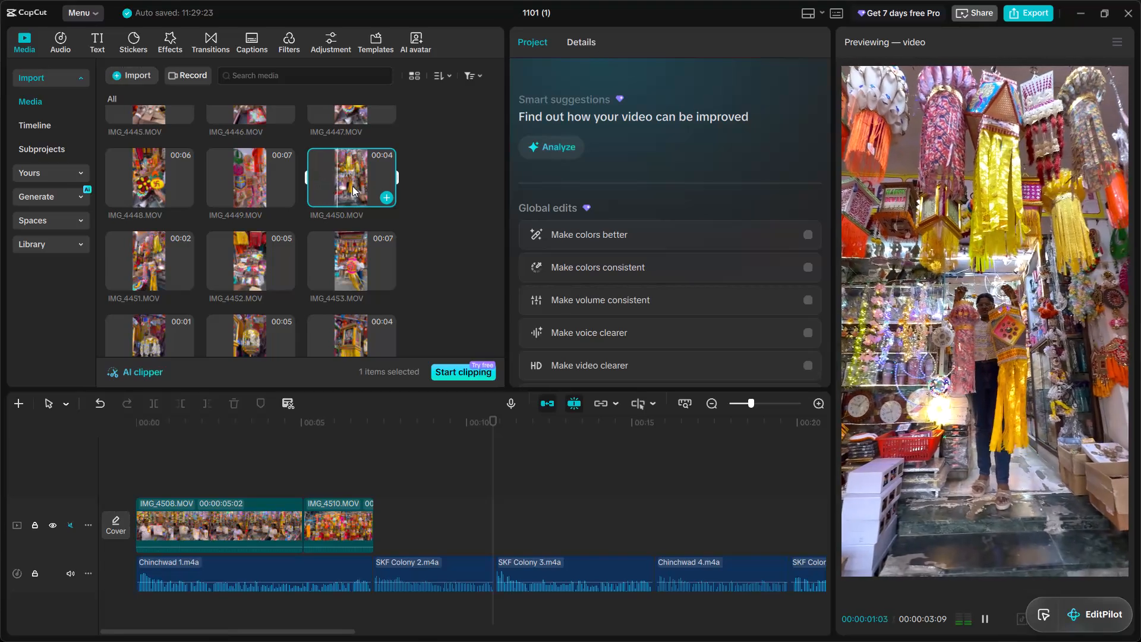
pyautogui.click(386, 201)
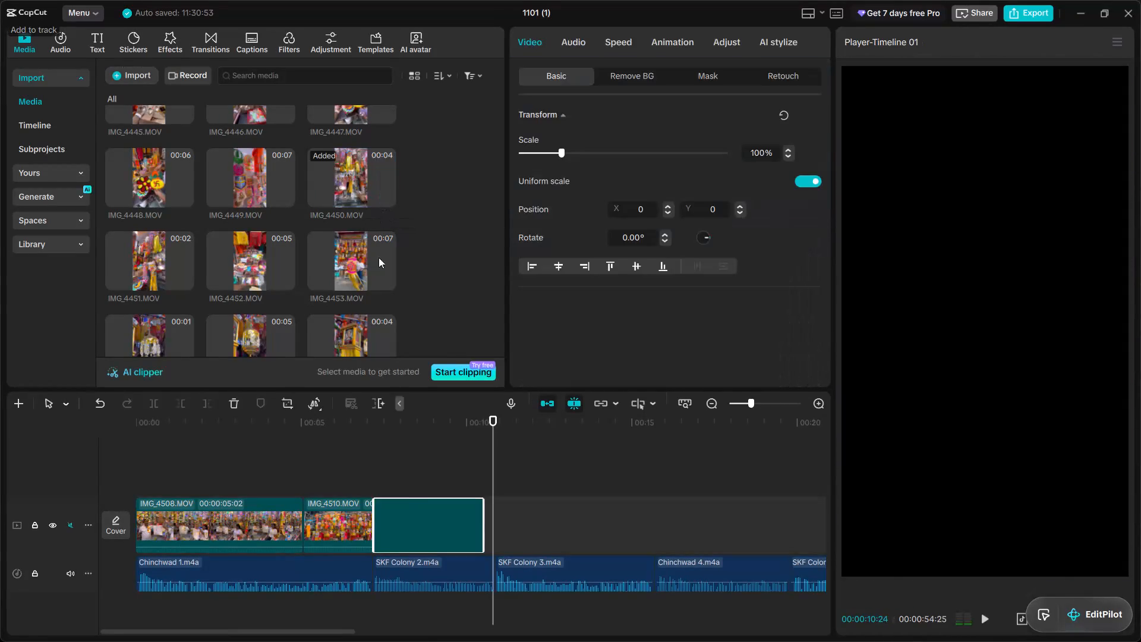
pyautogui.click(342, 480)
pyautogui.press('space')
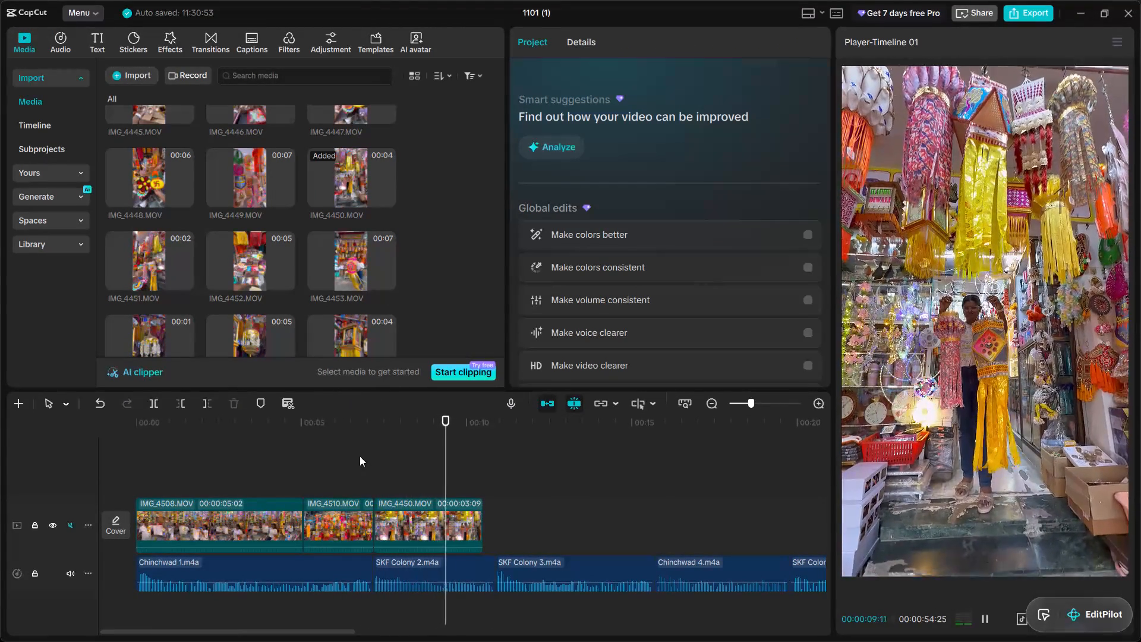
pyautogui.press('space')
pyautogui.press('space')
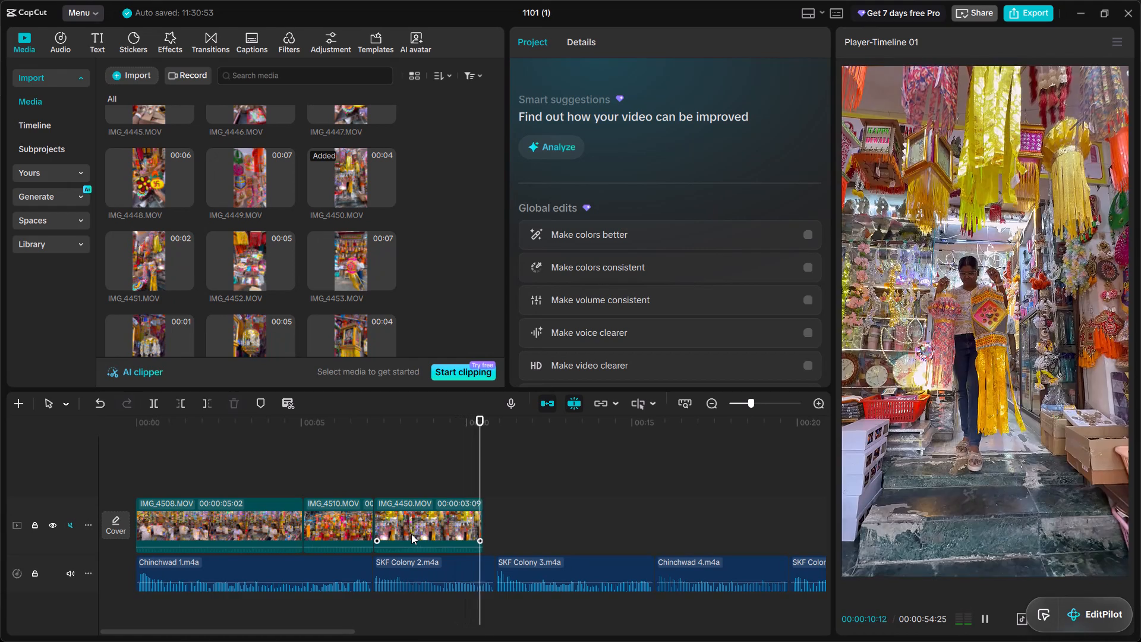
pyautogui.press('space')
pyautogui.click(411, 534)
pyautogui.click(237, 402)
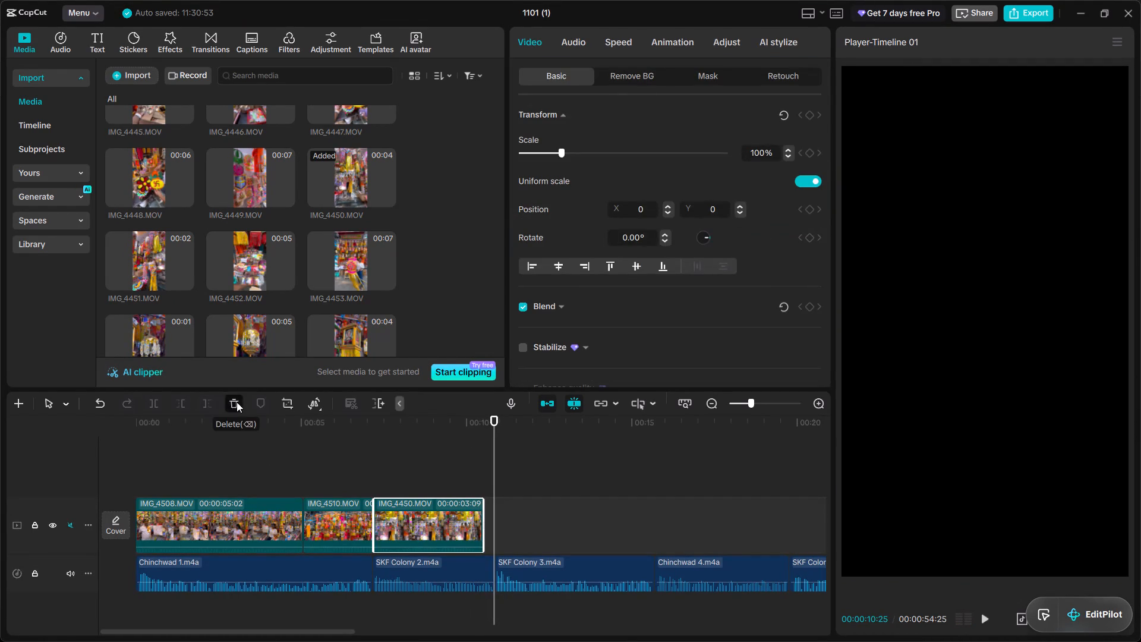
# Preview the clips between IMG_4454 and the start of the project media, including IMG_4451, IMG_4452, IMG_4449, IMG_4445 and IMG_4444.
pyautogui.click(263, 173)
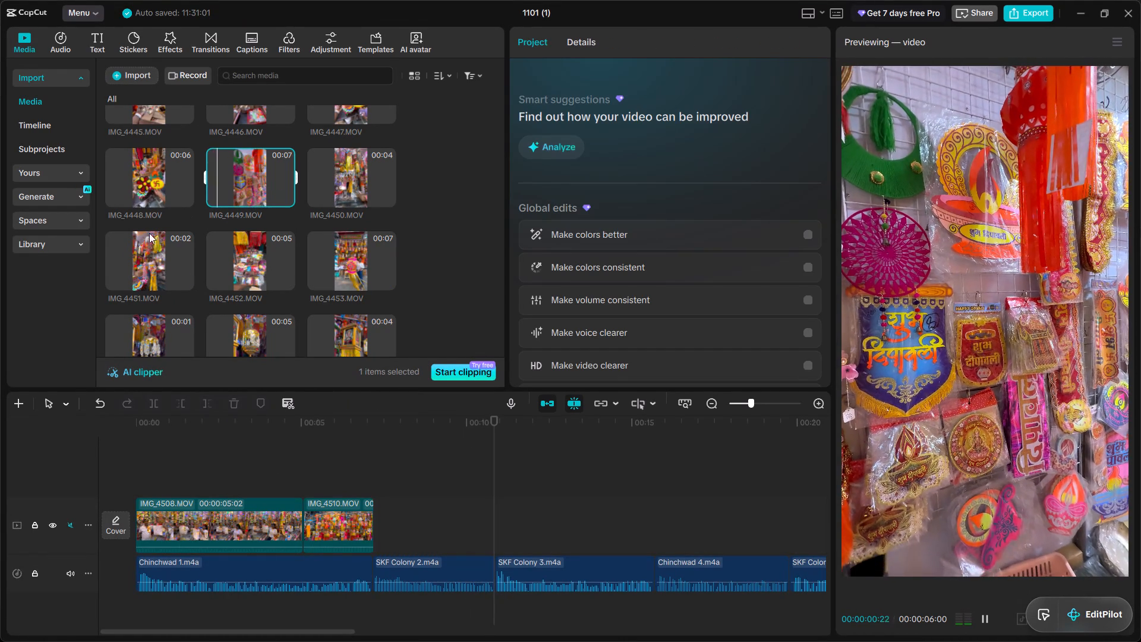
pyautogui.click(111, 262)
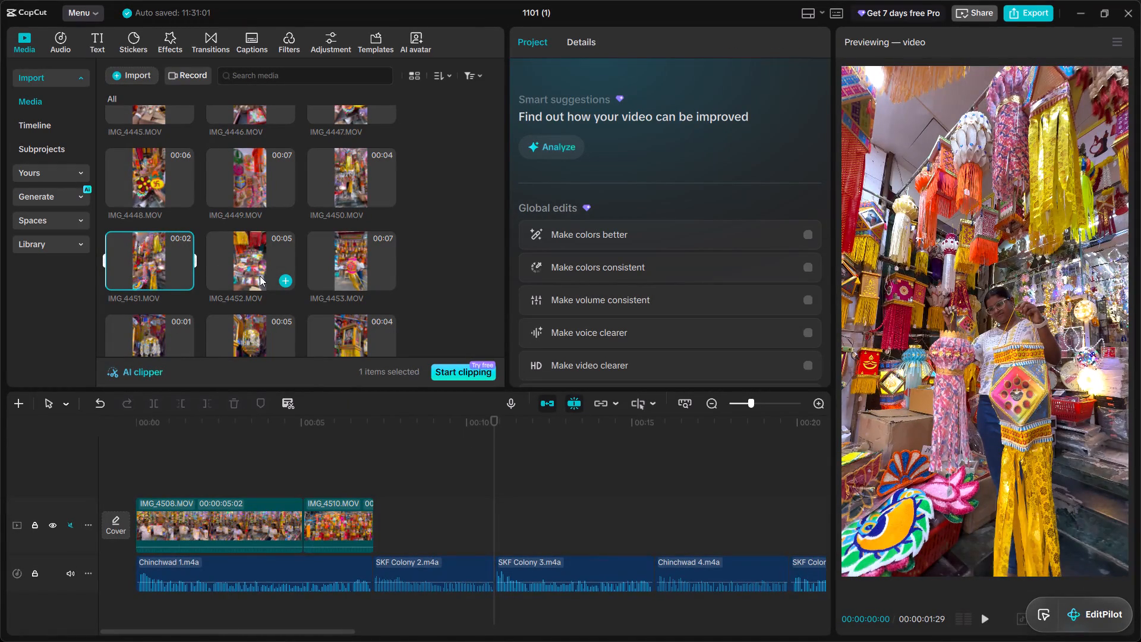
pyautogui.scroll(-1, 260, 276)
pyautogui.click(135, 275)
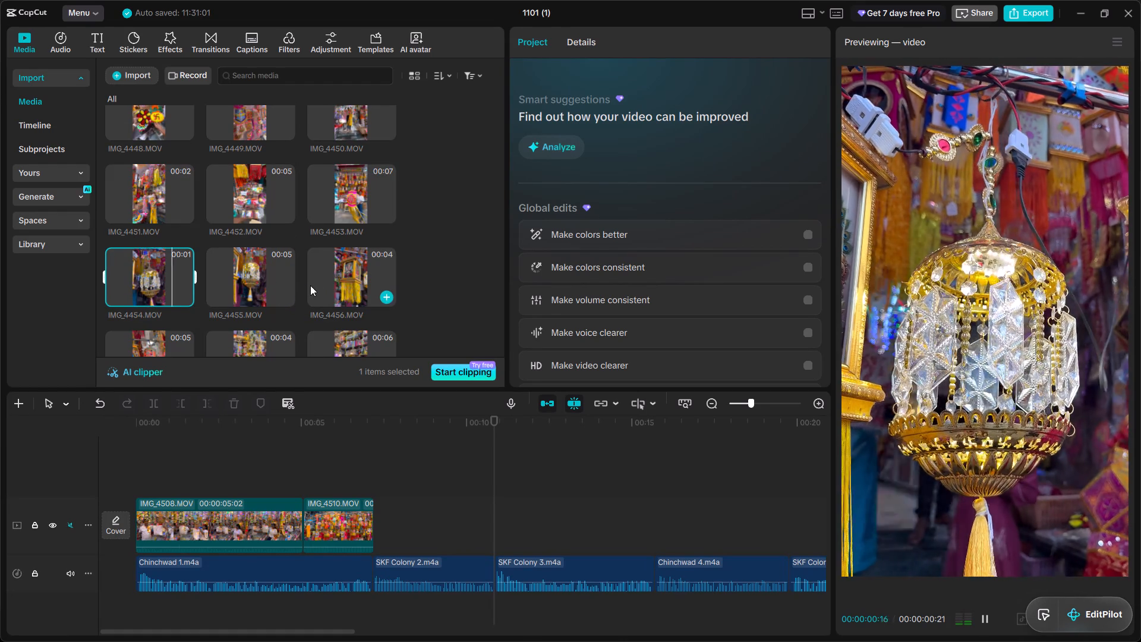
pyautogui.scroll(1, 276, 284)
pyautogui.click(257, 262)
pyautogui.scroll(1, 257, 262)
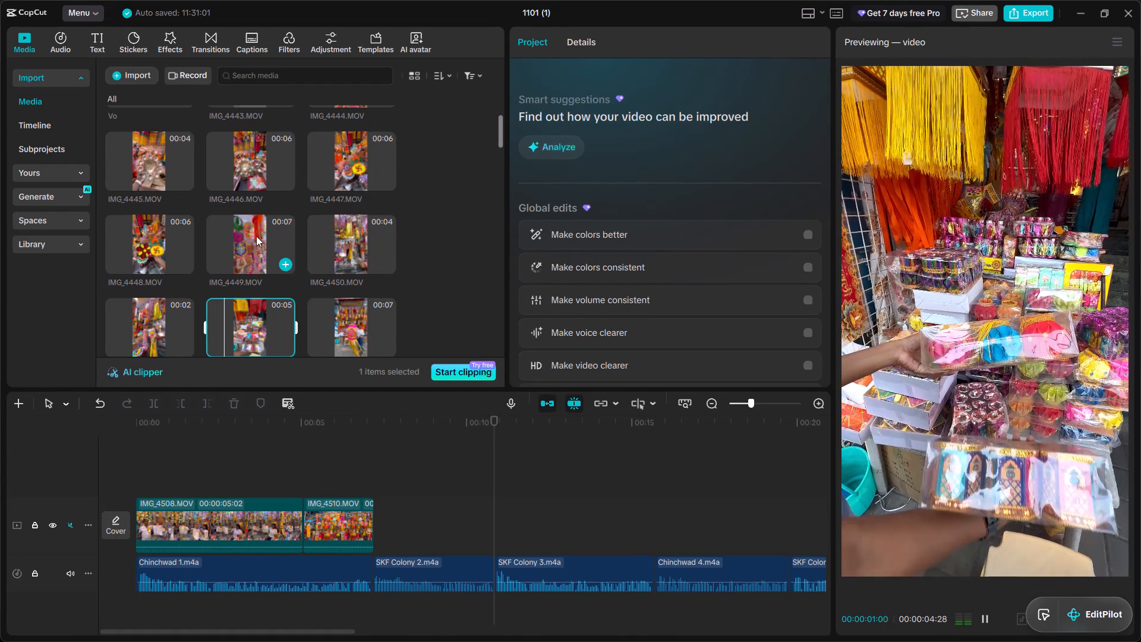
pyautogui.click(248, 218)
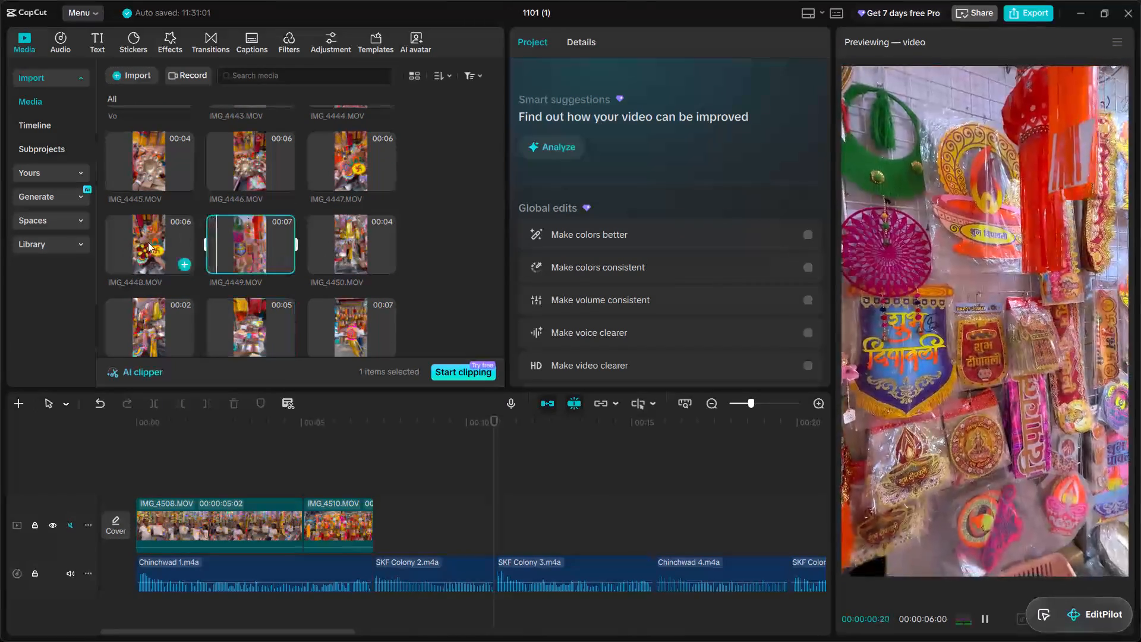
pyautogui.click(148, 242)
pyautogui.scroll(1, 148, 242)
pyautogui.click(149, 210)
pyautogui.click(250, 224)
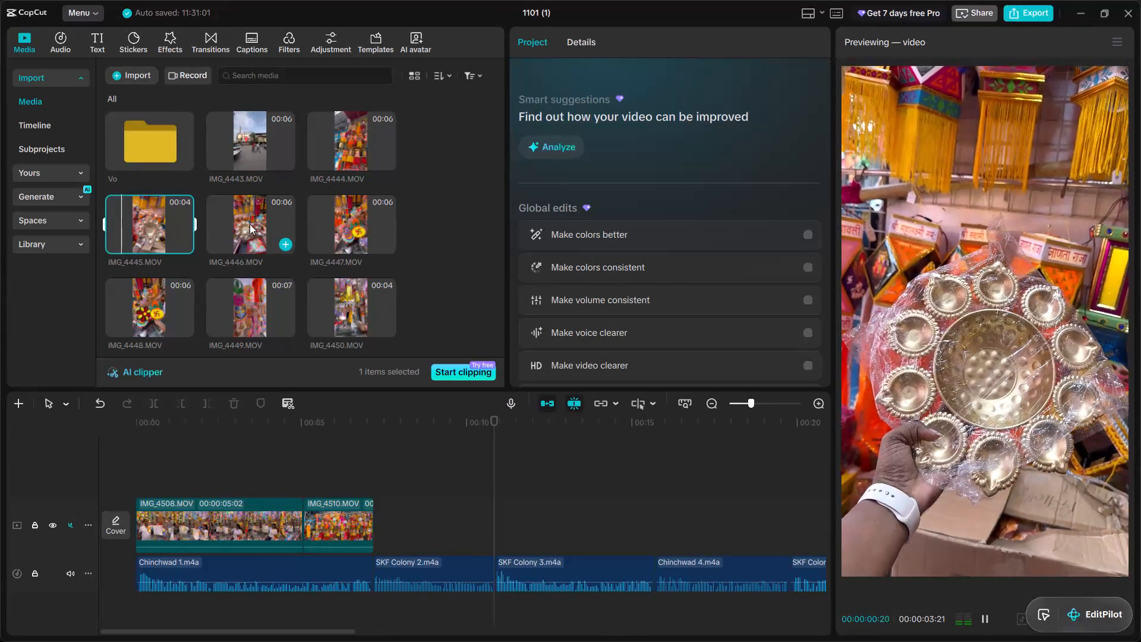
pyautogui.click(266, 148)
pyautogui.click(355, 145)
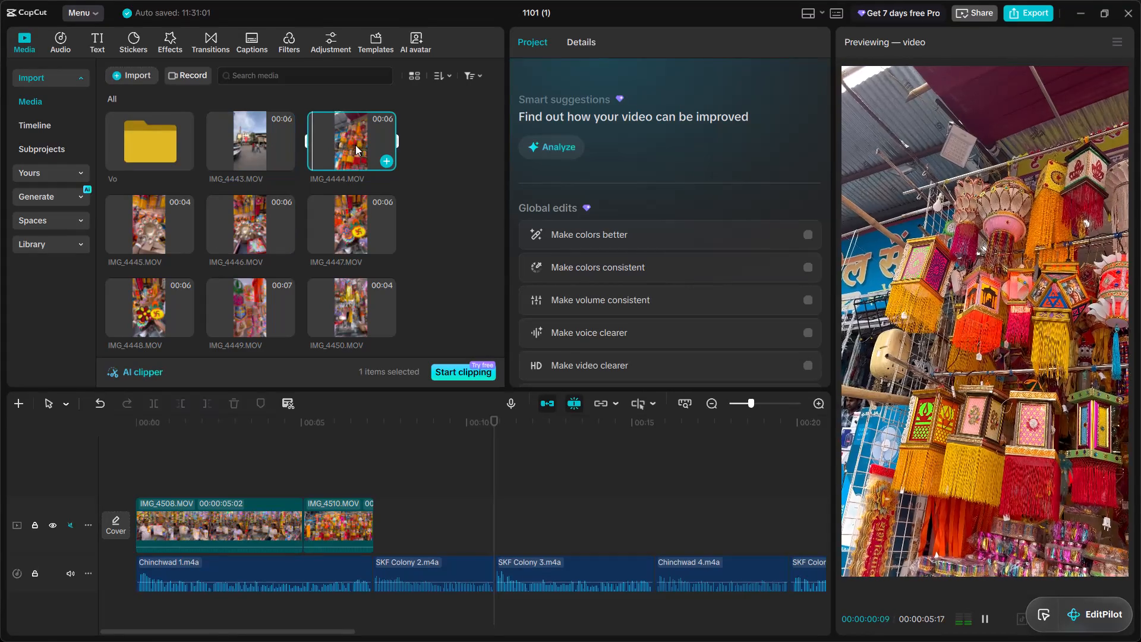
# Extend the end of IMG_4510 on the main track to the end of SKF Colony 2, making the clip 00:00:05:24 long.
pyautogui.click(303, 458)
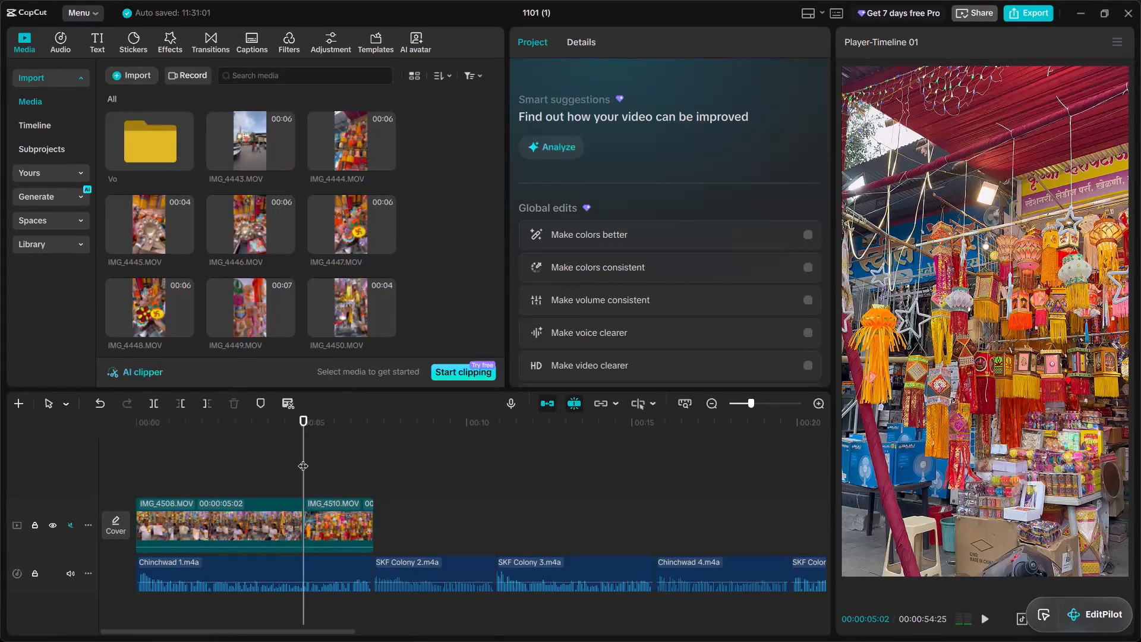
pyautogui.click(361, 524)
pyautogui.moveTo(373, 514); pyautogui.dragTo(525, 511)
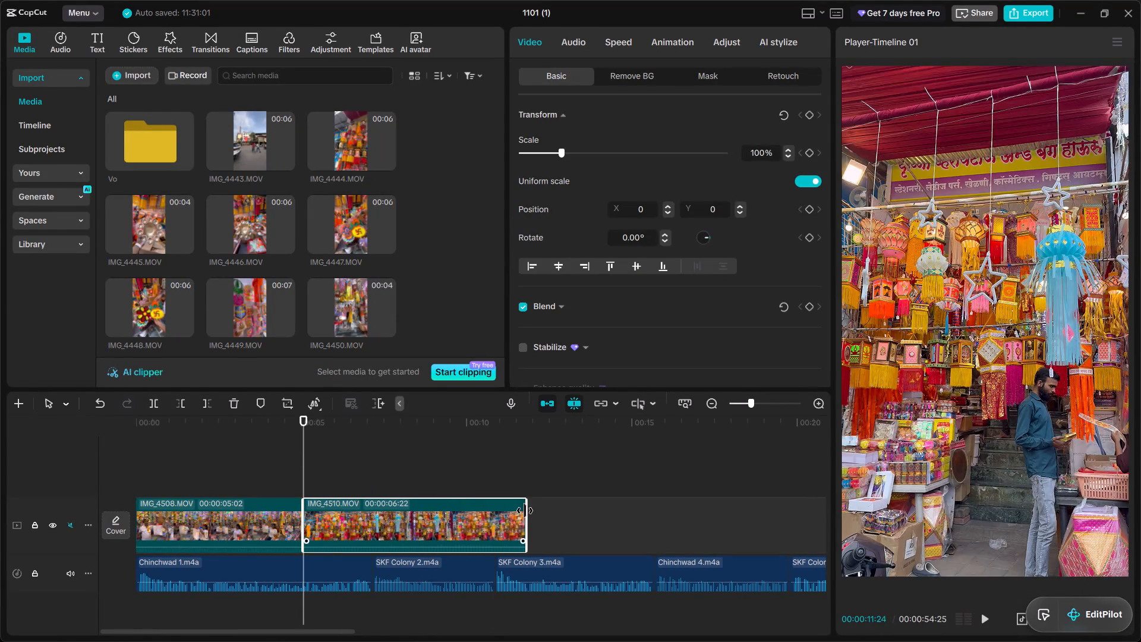
pyautogui.moveTo(525, 511); pyautogui.dragTo(495, 511)
# Play back IMG_4510 on the timeline to check it against the narration, pausing at the start of SKF Colony 2.
pyautogui.press('space')
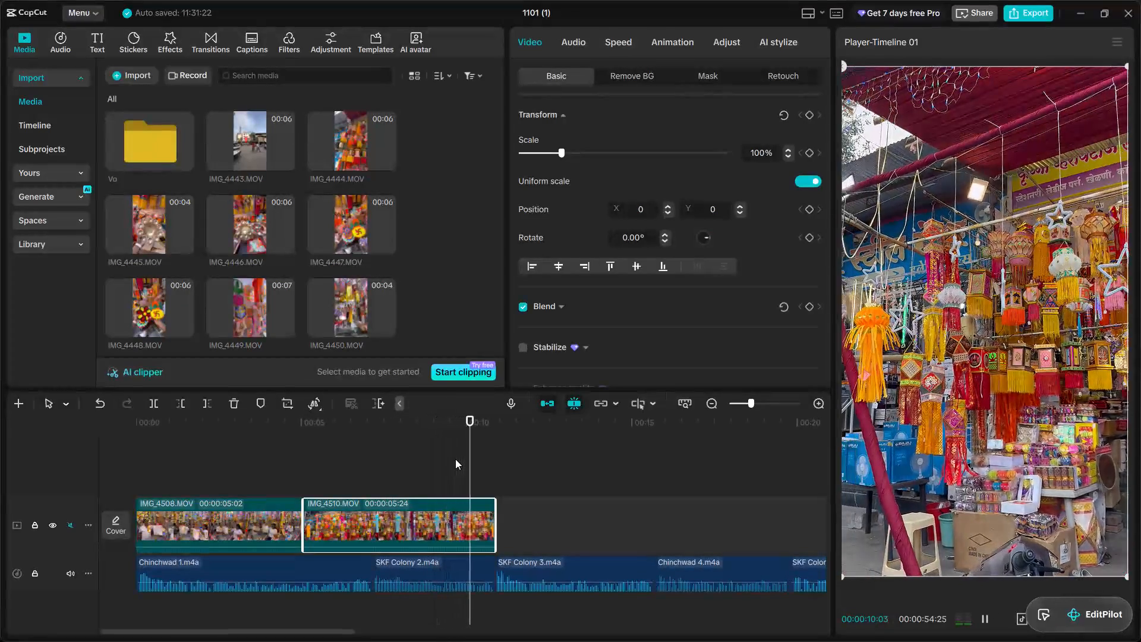
pyautogui.hscroll(-1, 455, 459)
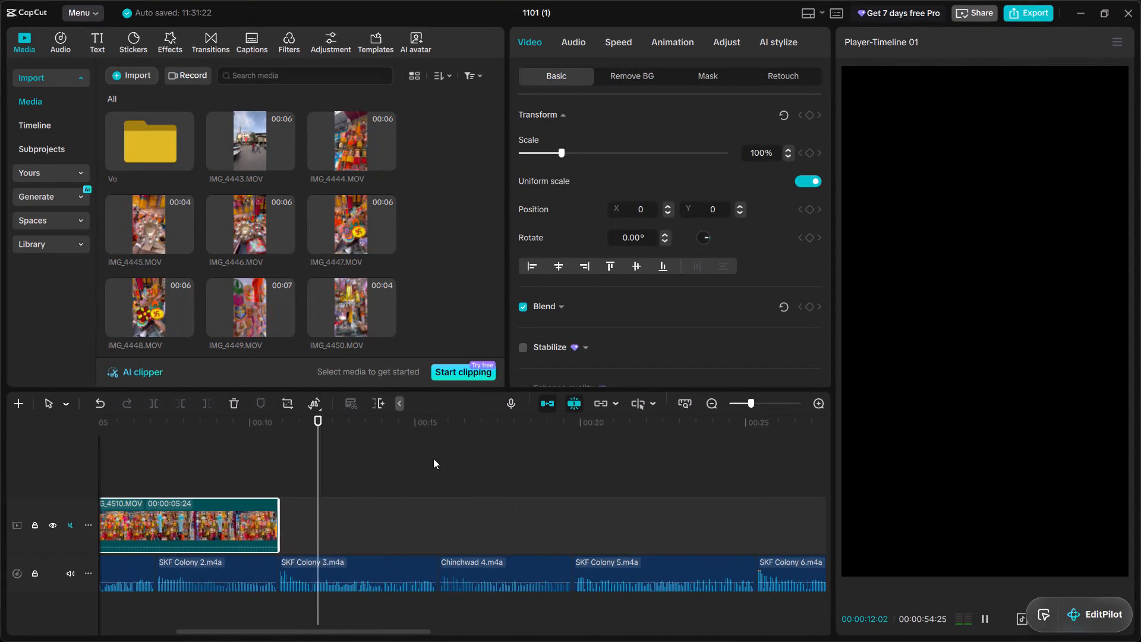
pyautogui.hscroll(-1, 433, 458)
pyautogui.hscroll(2, 155, 468)
pyautogui.click(258, 463)
pyautogui.press('space')
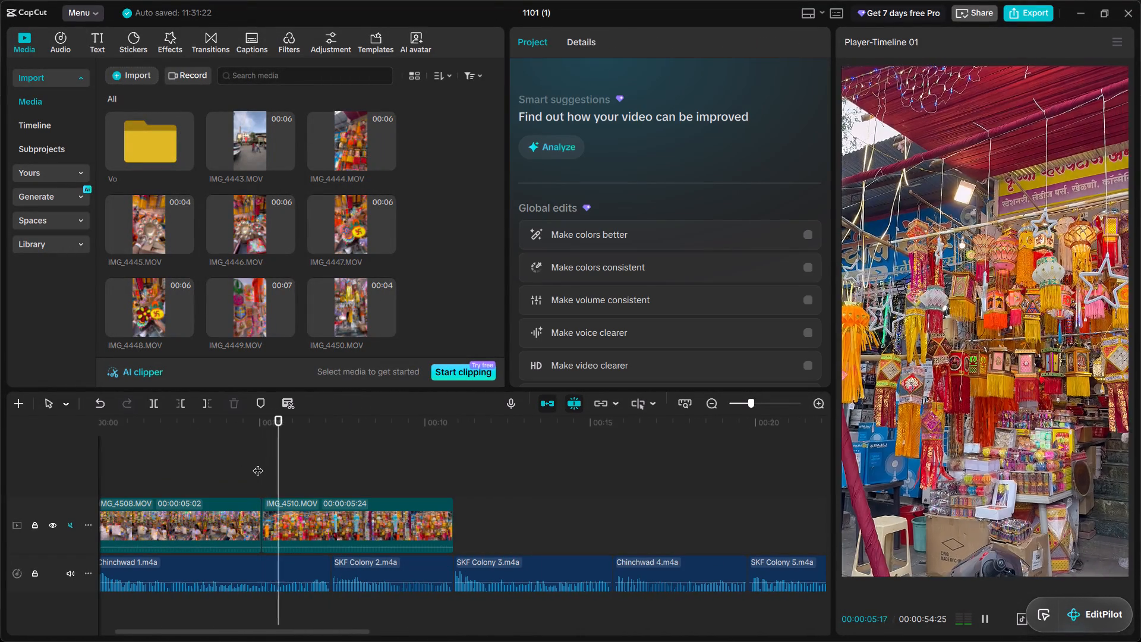
pyautogui.press('space')
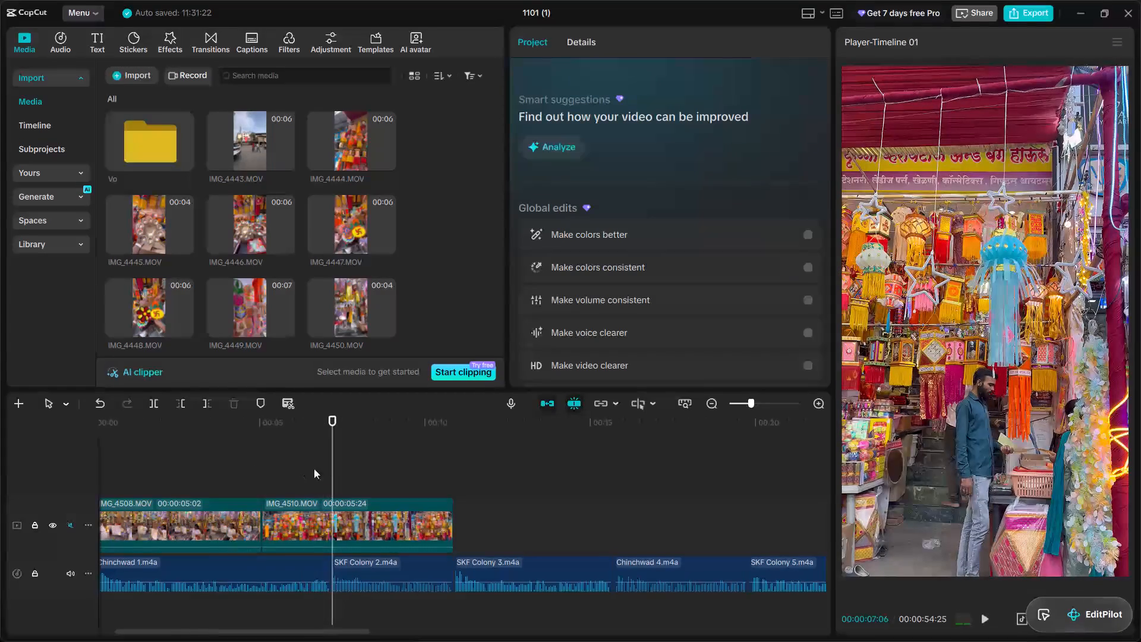
# Trim the end of IMG_4510 on the main track to the start of SKF Colony 2.
pyautogui.press('w')
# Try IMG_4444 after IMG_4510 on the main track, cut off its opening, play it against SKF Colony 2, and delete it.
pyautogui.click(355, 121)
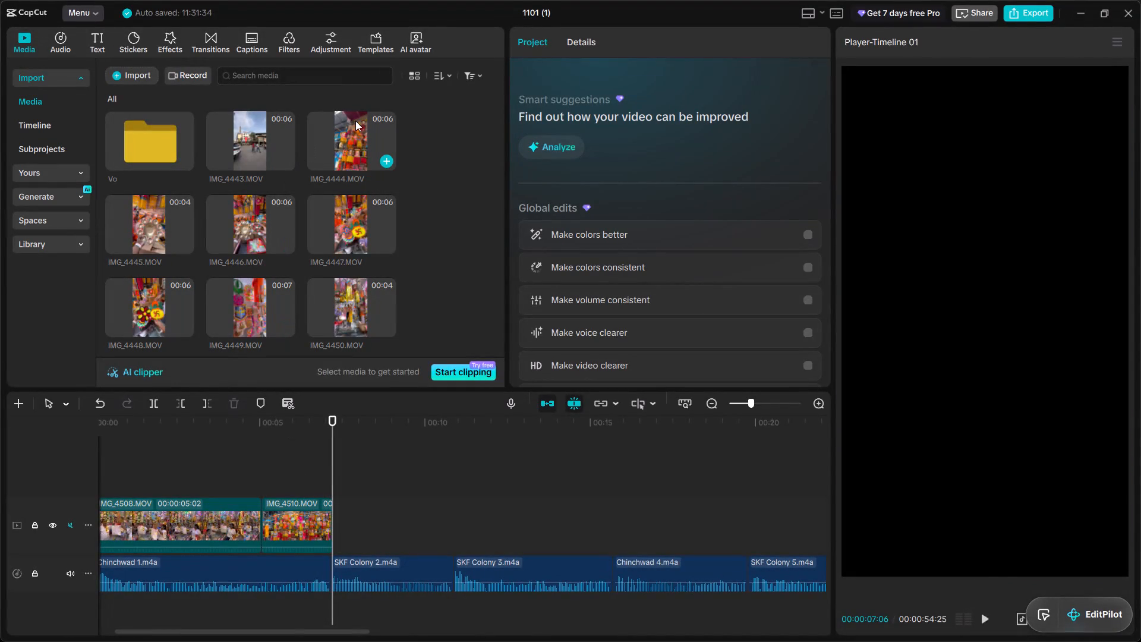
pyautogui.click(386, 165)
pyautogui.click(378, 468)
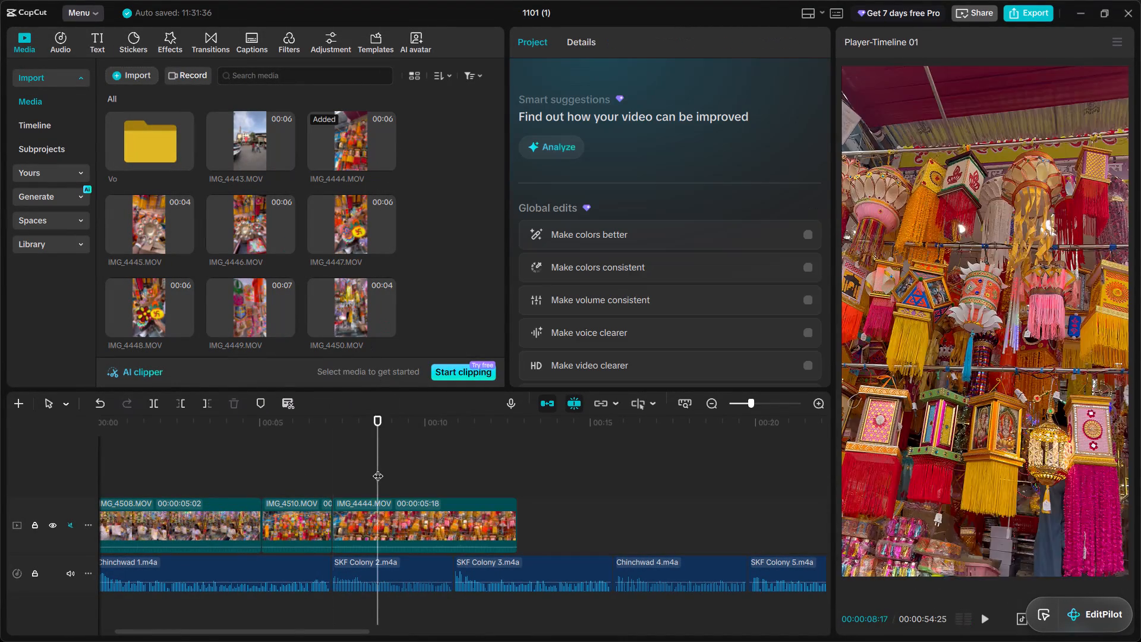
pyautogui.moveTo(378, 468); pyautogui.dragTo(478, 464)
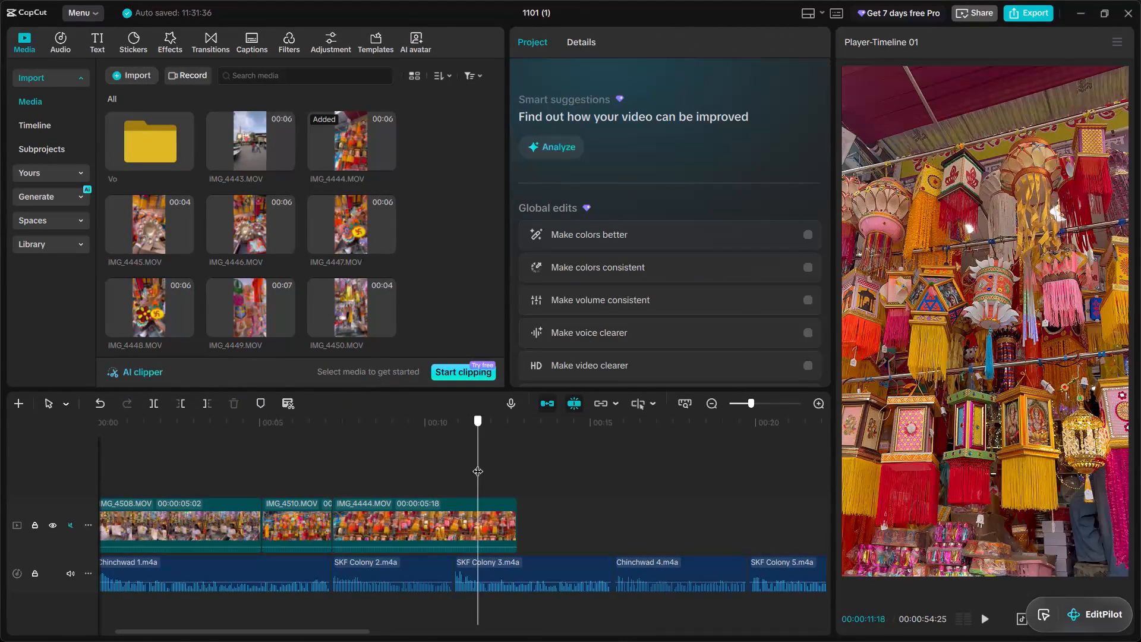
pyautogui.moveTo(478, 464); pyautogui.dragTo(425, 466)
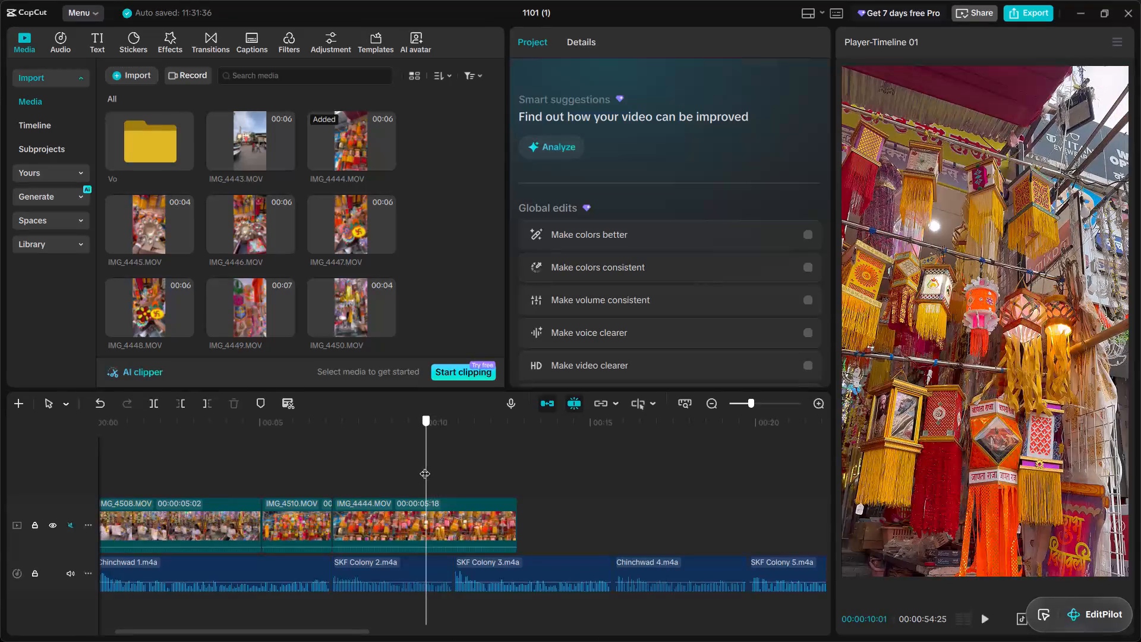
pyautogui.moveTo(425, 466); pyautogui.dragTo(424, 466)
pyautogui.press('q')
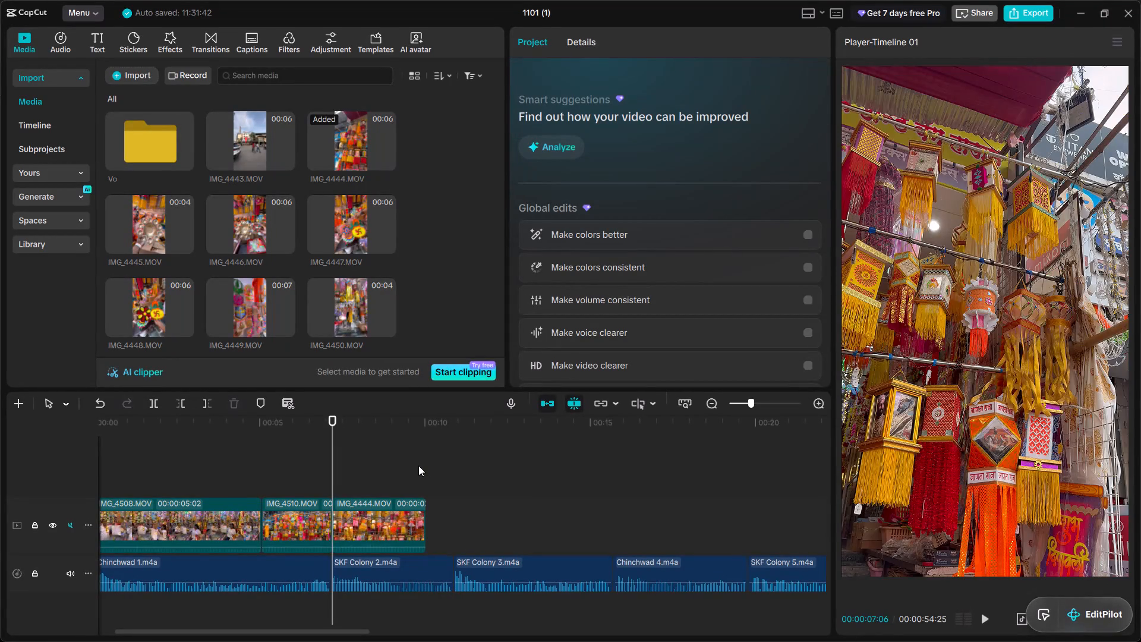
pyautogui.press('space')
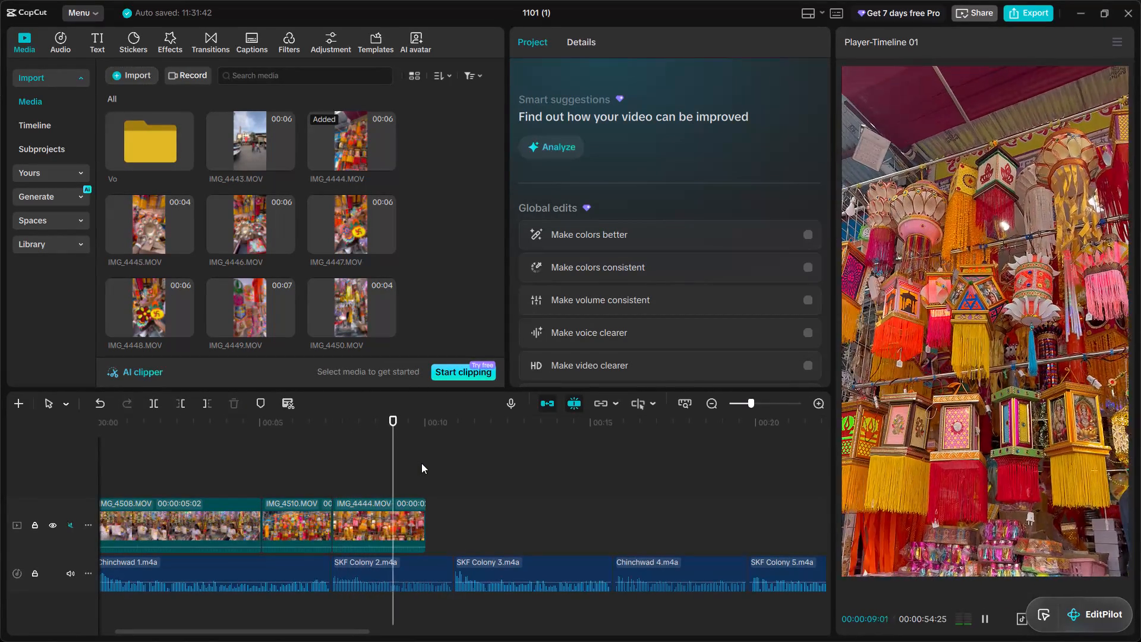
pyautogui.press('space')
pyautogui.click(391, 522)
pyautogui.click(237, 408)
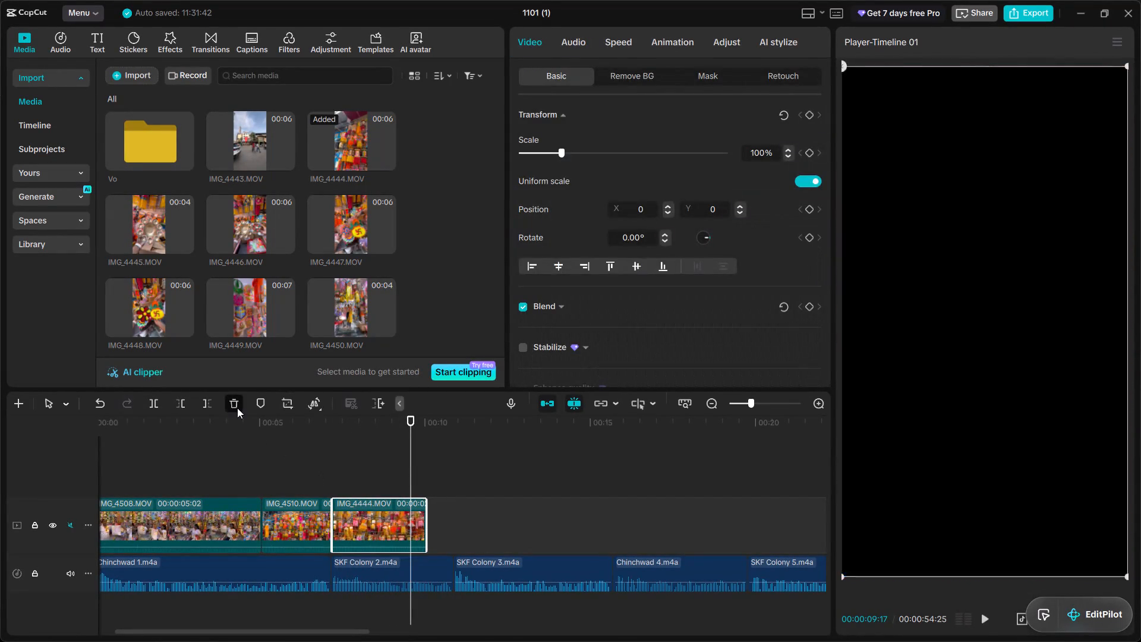
# Preview media clips between IMG_4447 and IMG_4462, including IMG_4450, IMG_4456, IMG_4459 and IMG_4461, for footage to match SKF Colony 2.
pyautogui.click(335, 228)
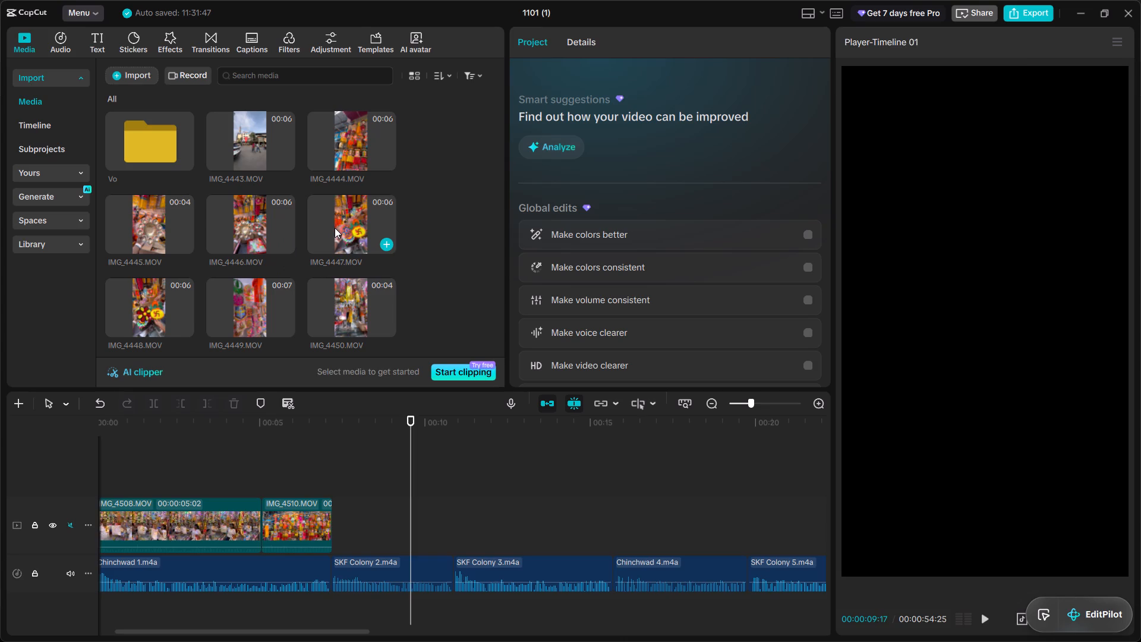
pyautogui.scroll(-1, 335, 228)
pyautogui.click(346, 246)
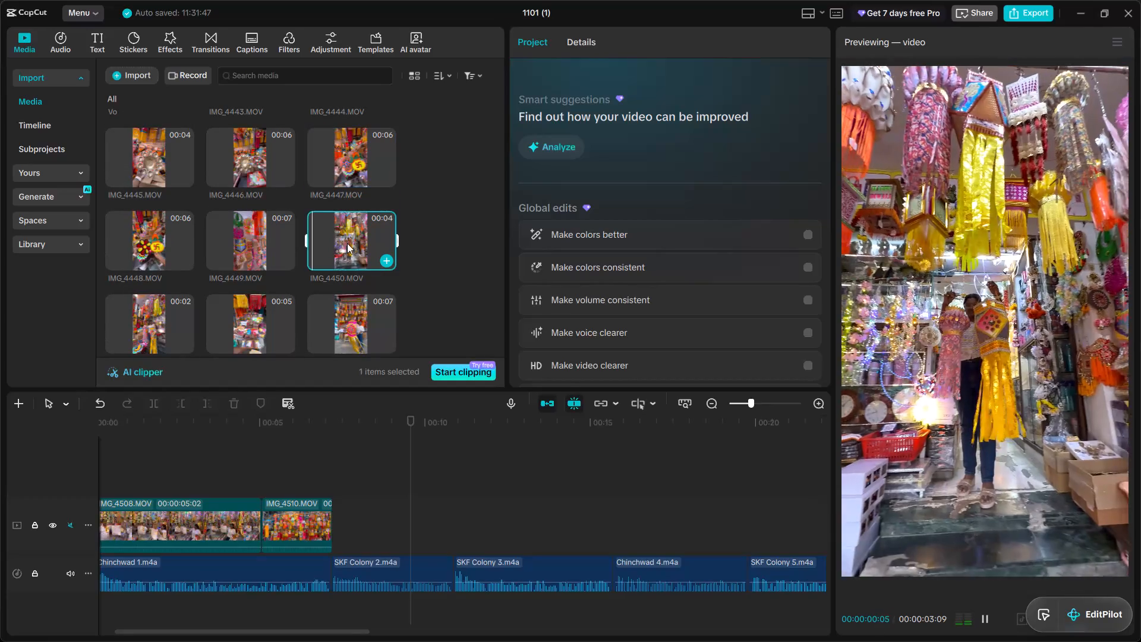
pyautogui.scroll(-2, 347, 241)
pyautogui.click(365, 184)
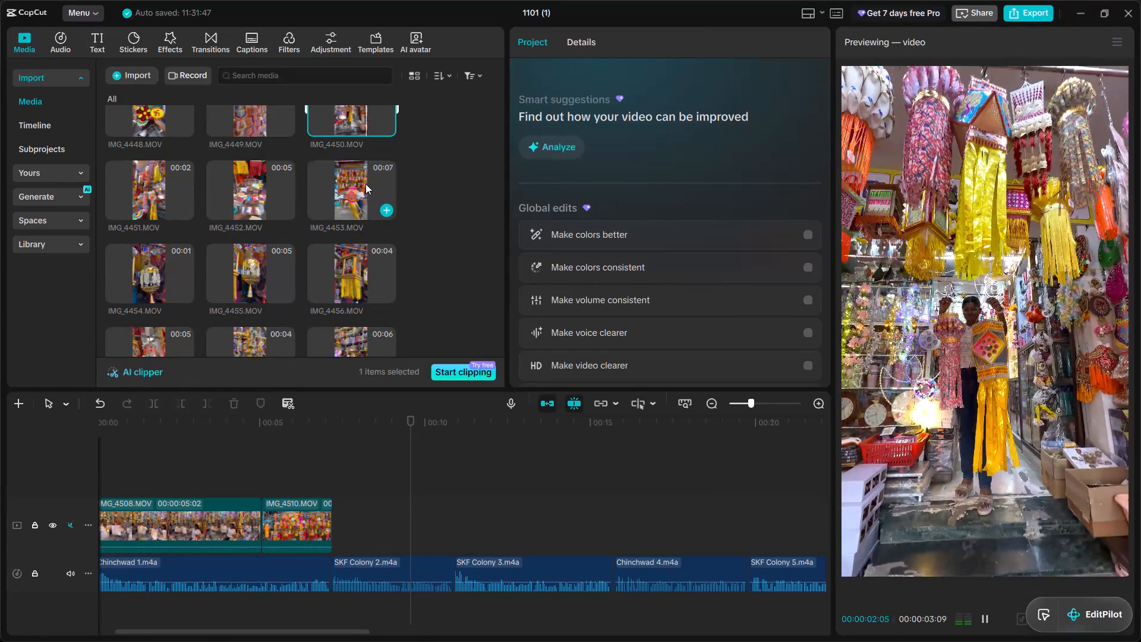
pyautogui.scroll(-1, 363, 191)
pyautogui.click(259, 209)
pyautogui.click(364, 203)
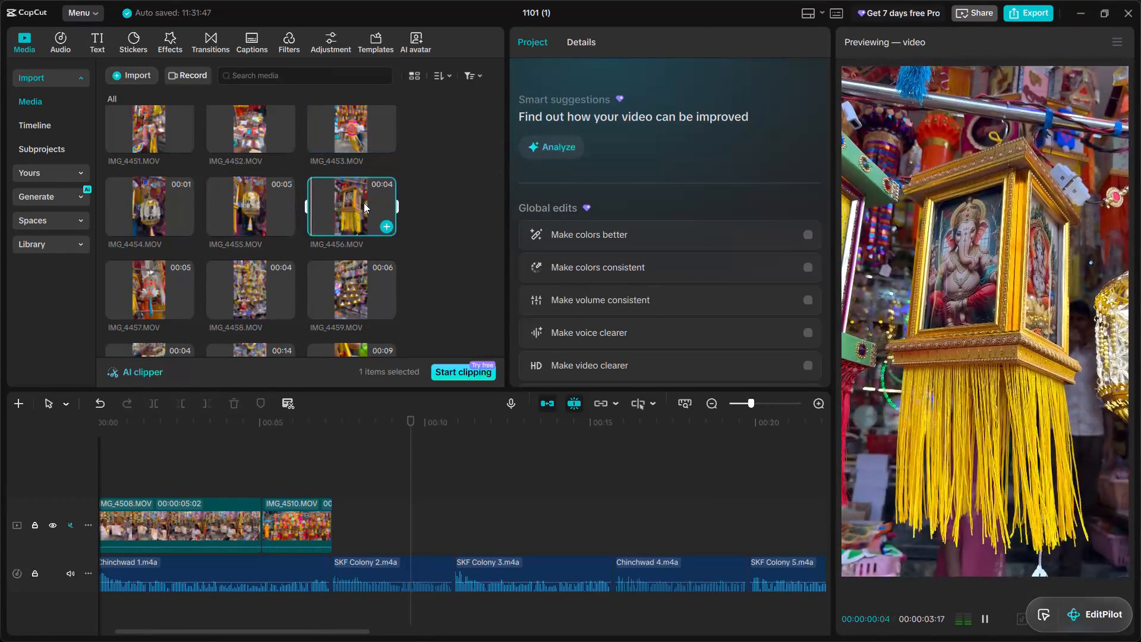
pyautogui.scroll(-1, 364, 203)
pyautogui.click(346, 219)
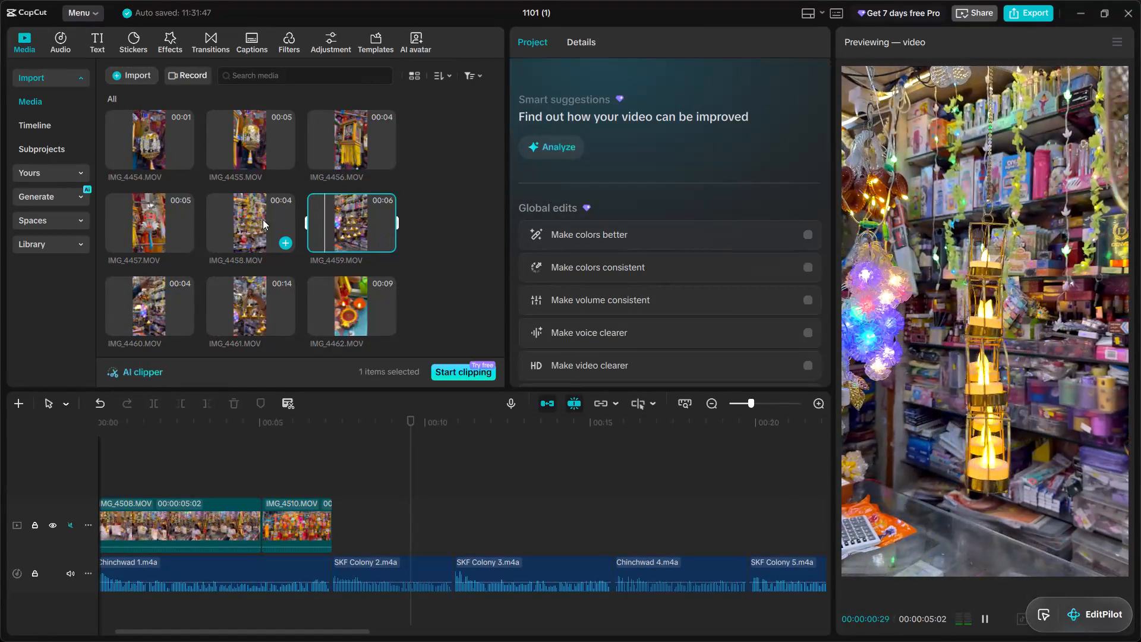
pyautogui.click(245, 219)
pyautogui.scroll(-1, 248, 219)
pyautogui.click(263, 250)
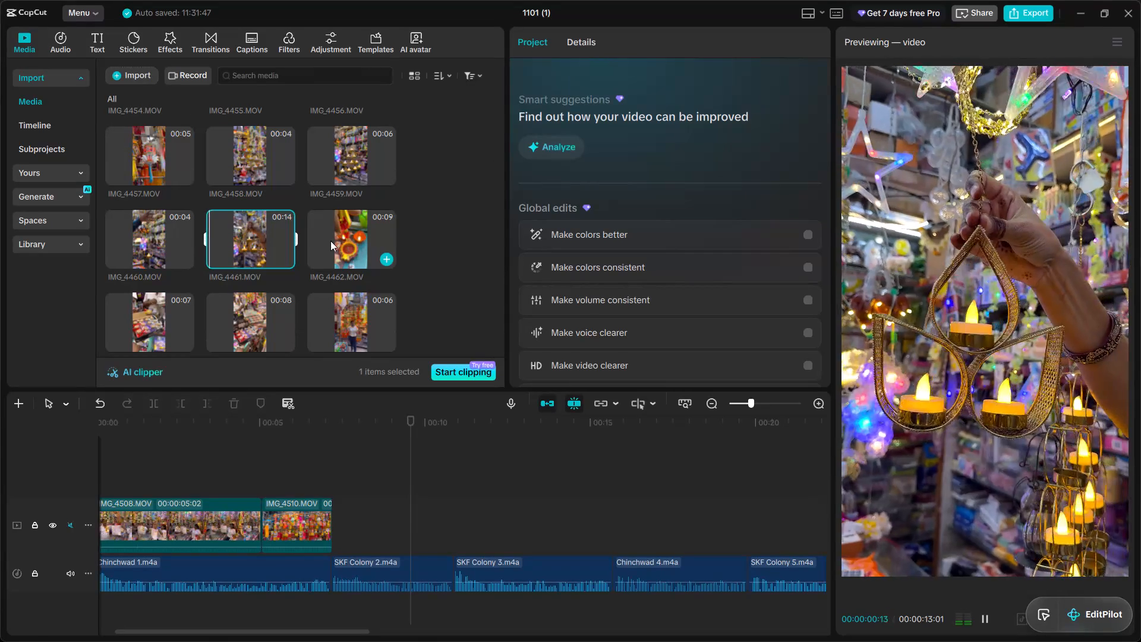
pyautogui.click(330, 241)
# Preview media clips between IMG_4465 and IMG_4475, including IMG_4467, IMG_4470, IMG_4471 and IMG_4473, for footage to match SKF Colony 2.
pyautogui.scroll(-1, 330, 241)
pyautogui.click(330, 241)
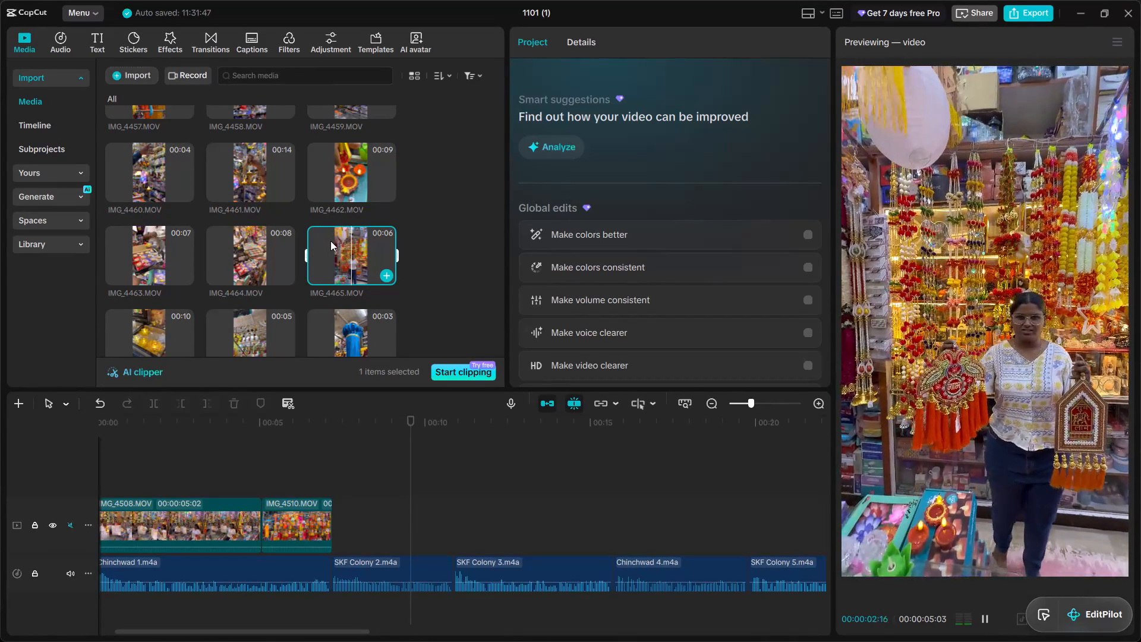
pyautogui.scroll(-1, 330, 241)
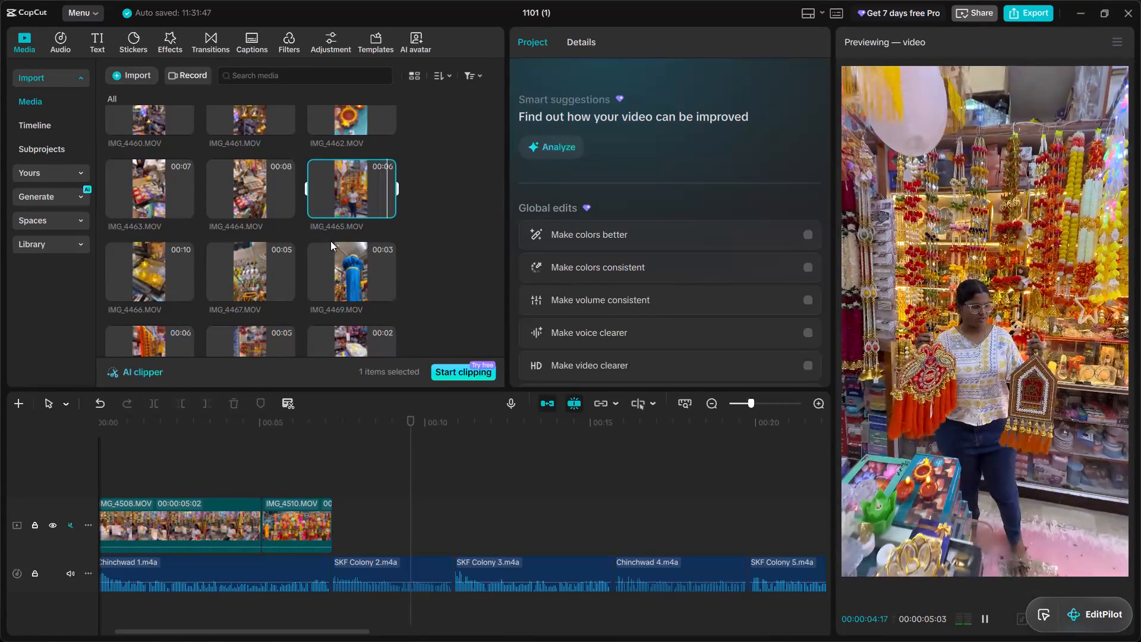
pyautogui.click(273, 267)
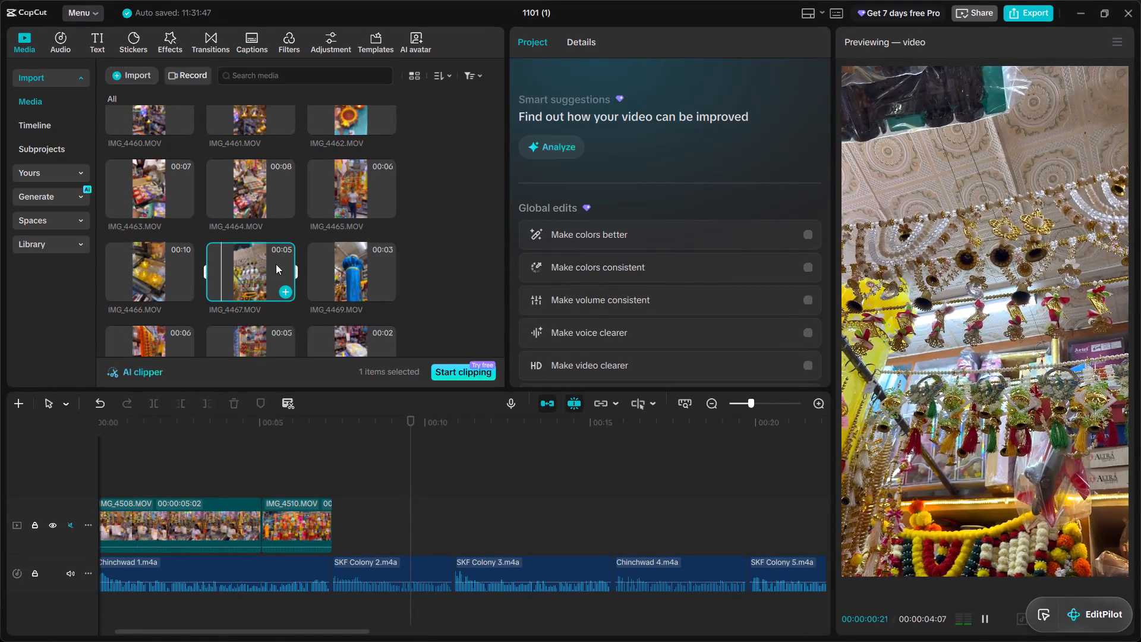
pyautogui.click(134, 264)
pyautogui.scroll(-1, 134, 264)
pyautogui.click(134, 264)
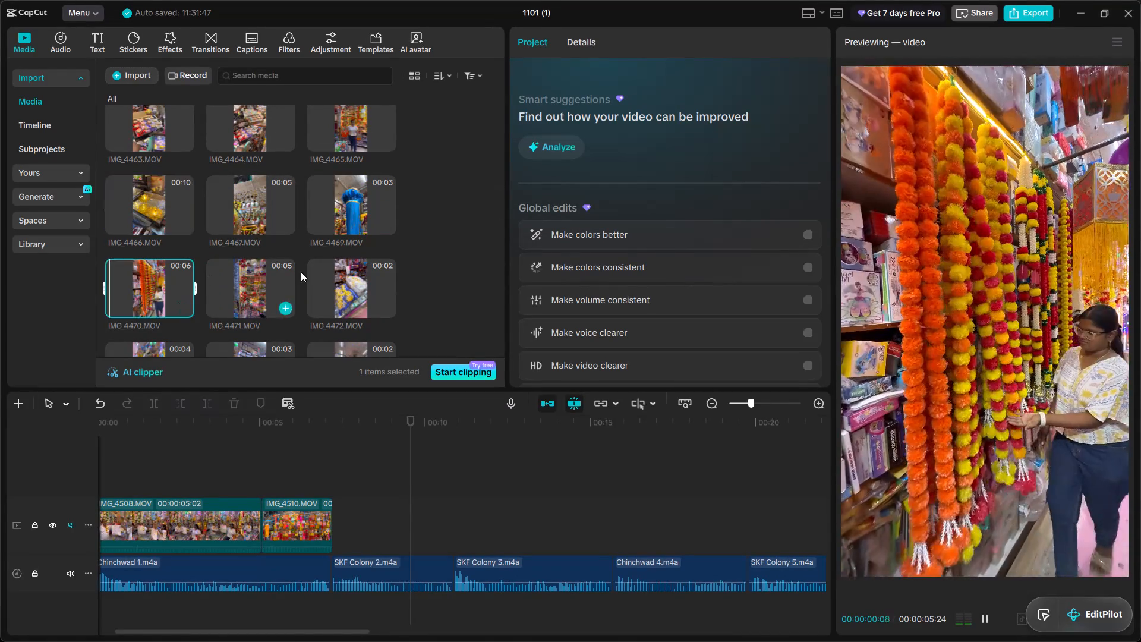
pyautogui.click(284, 273)
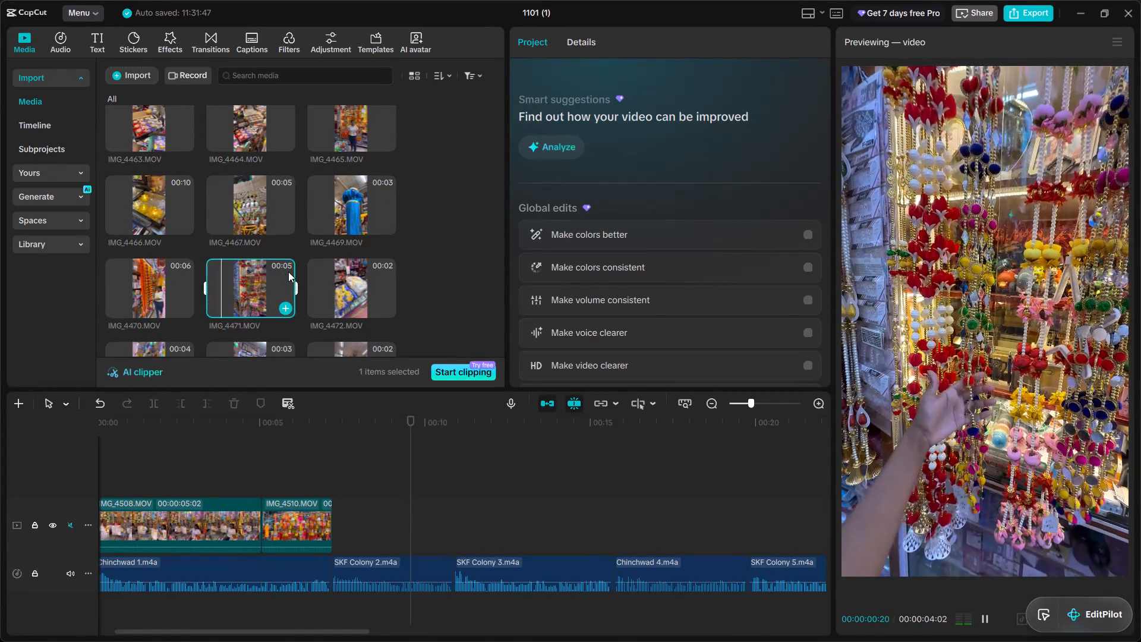
pyautogui.scroll(-1, 288, 272)
pyautogui.click(159, 212)
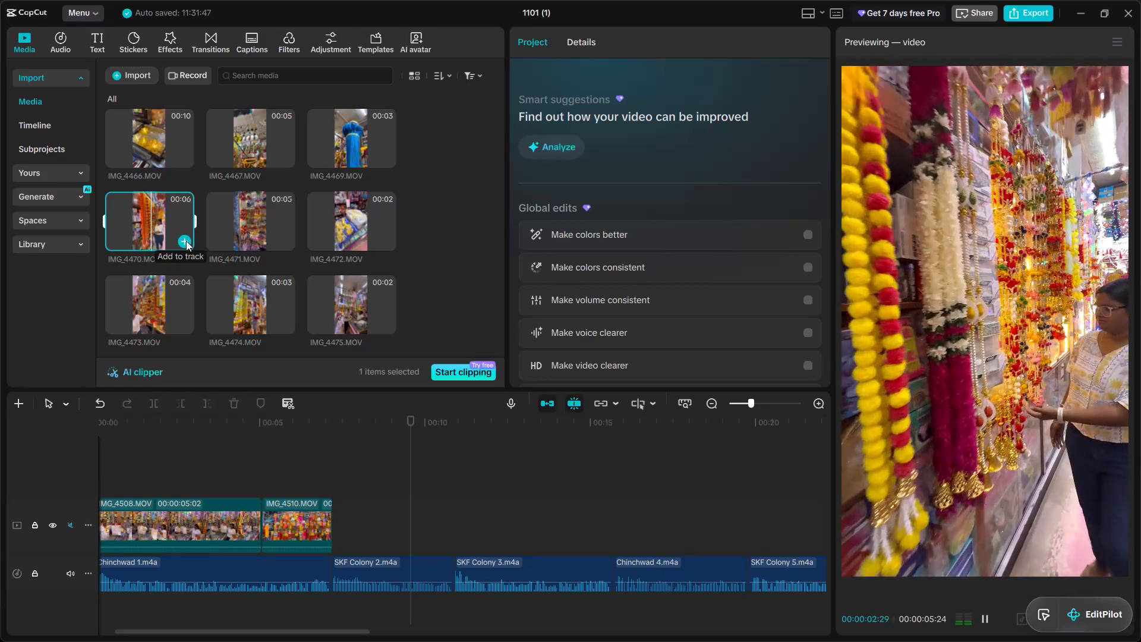
pyautogui.scroll(-1, 186, 241)
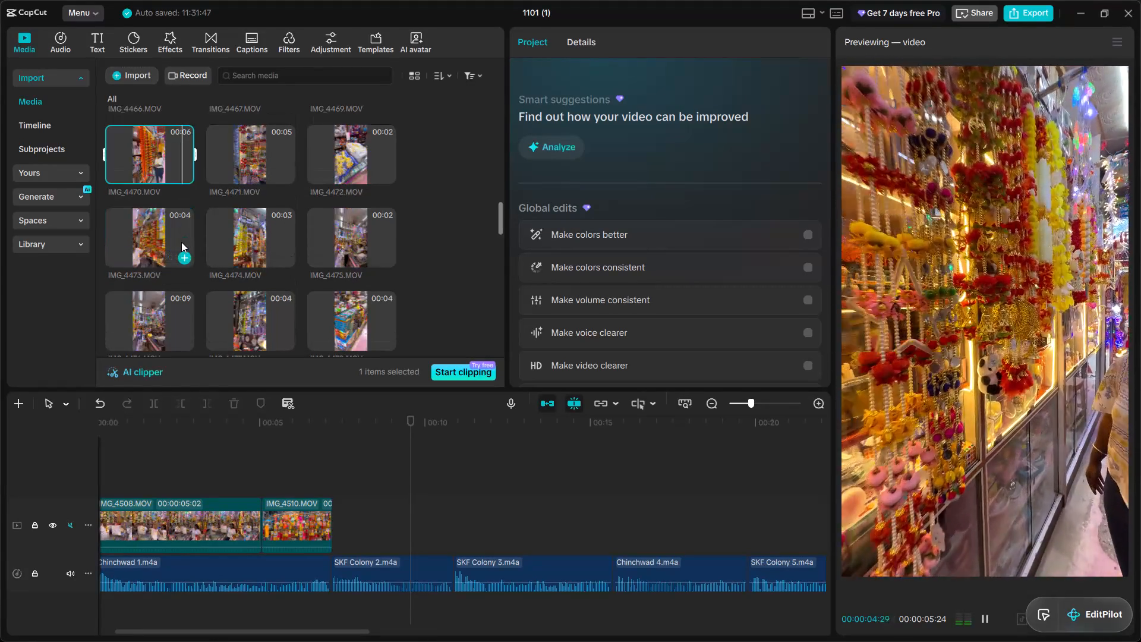
pyautogui.click(181, 242)
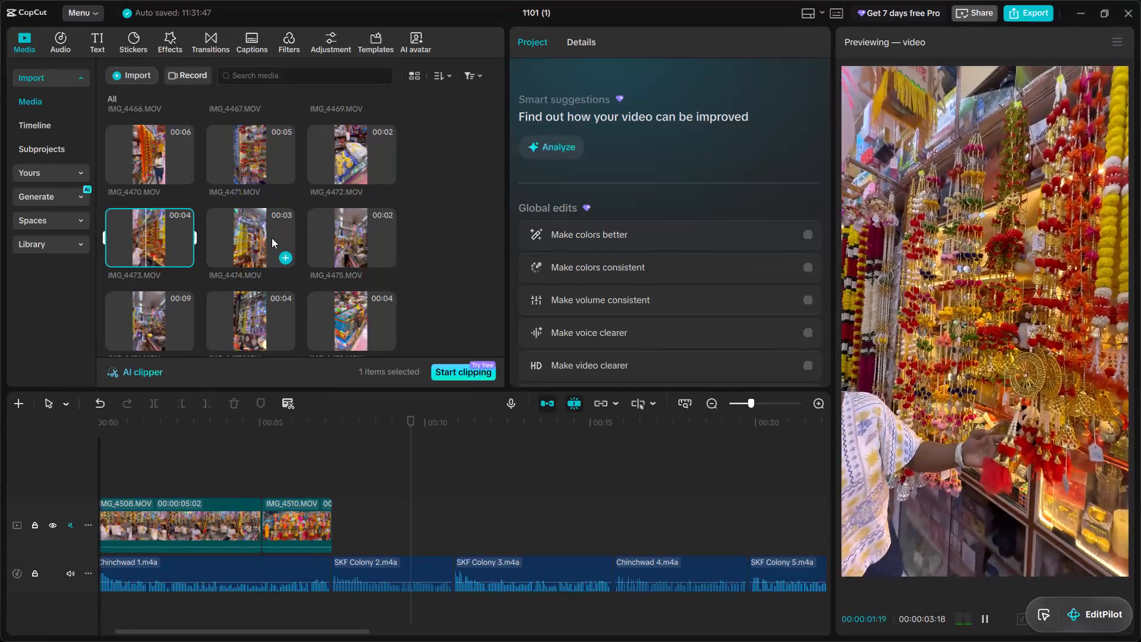
pyautogui.click(272, 238)
pyautogui.click(355, 230)
pyautogui.scroll(-1, 355, 230)
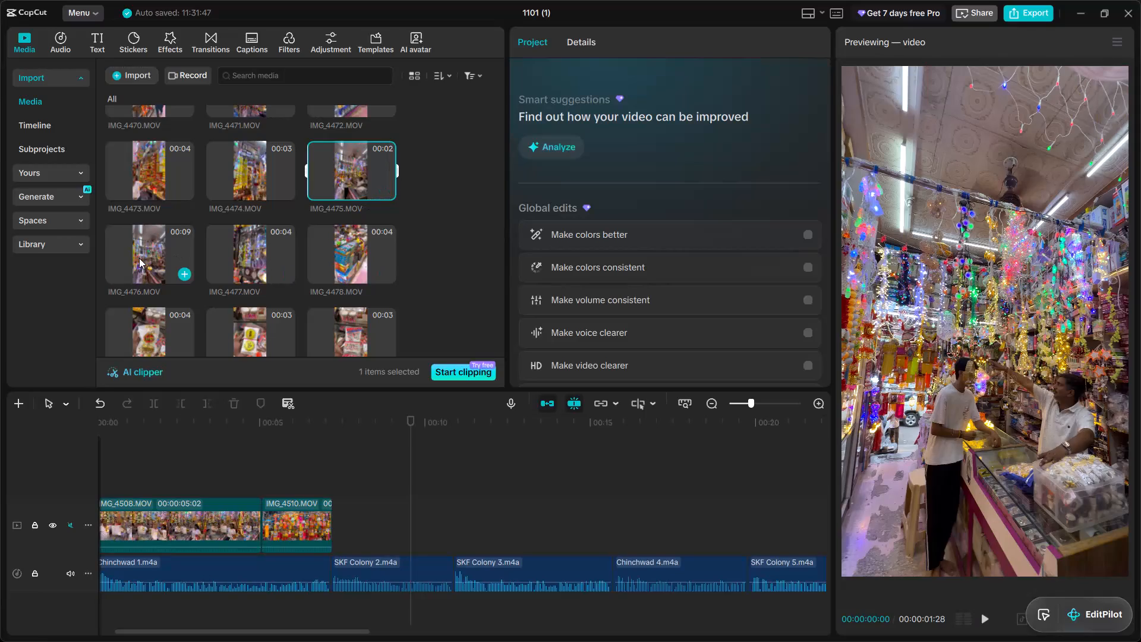
# Preview IMG_4476, add it to the main track after IMG_4510, and trim its start to make the clip 00:00:05:24 long.
pyautogui.click(139, 258)
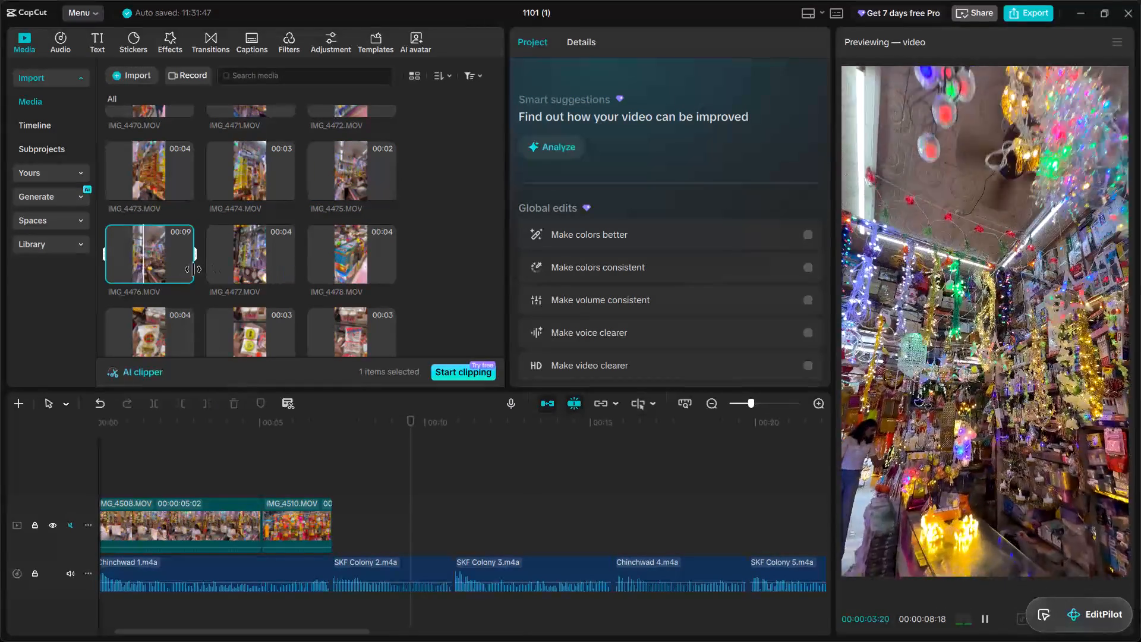
pyautogui.click(181, 272)
pyautogui.moveTo(333, 503); pyautogui.dragTo(369, 502)
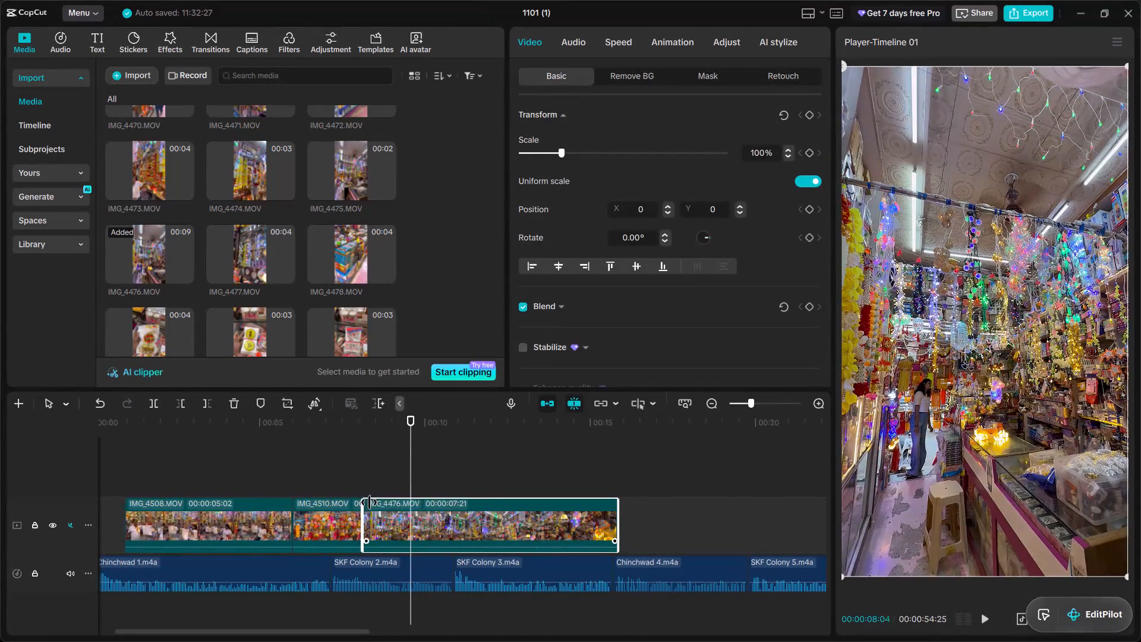
pyautogui.moveTo(369, 502); pyautogui.dragTo(427, 501)
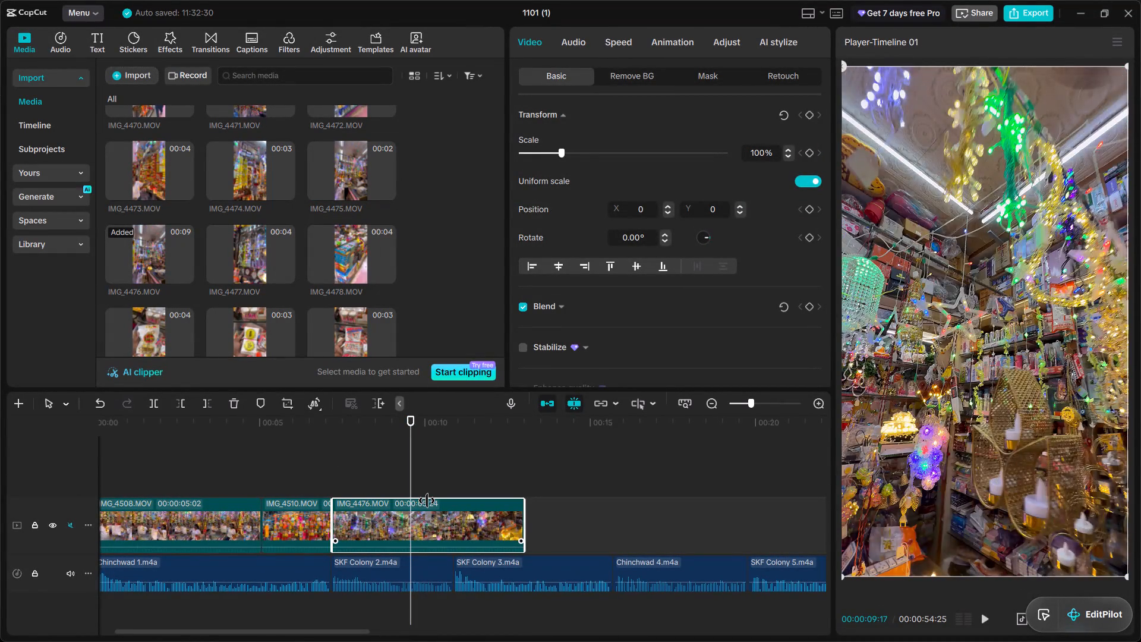
# Play back IMG_4476 against the SKF Colony 2 narration, pausing at the start of SKF Colony 3.
pyautogui.press('space')
pyautogui.click(335, 464)
pyautogui.press('space')
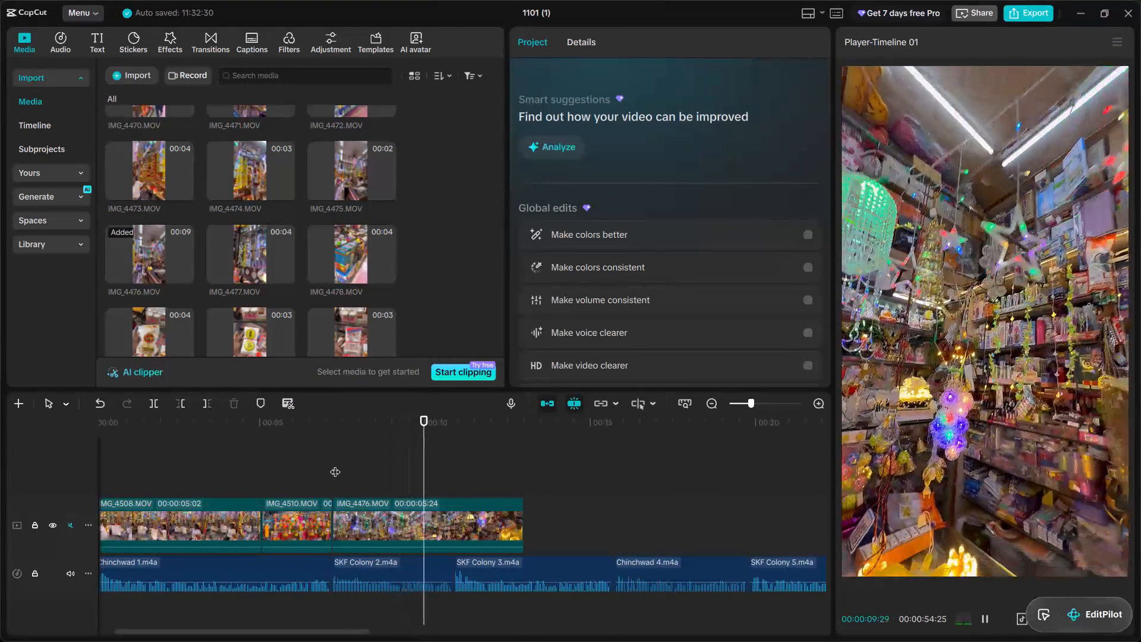
pyautogui.press('space')
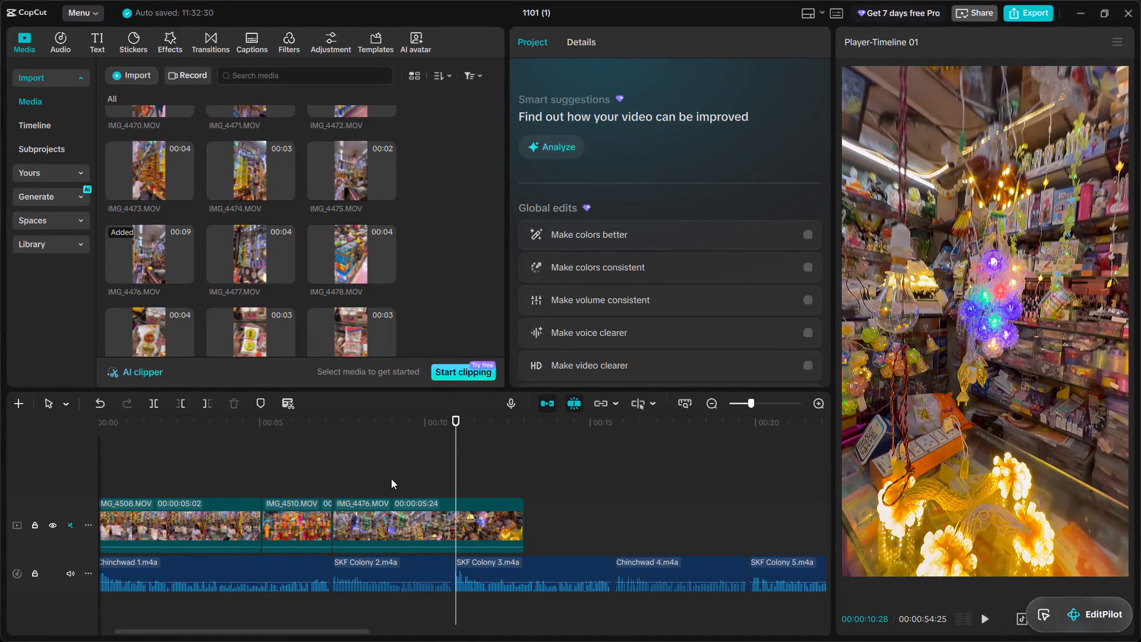
# Trim more off the start of IMG_4476 on the main track, making the clip 00:00:04:28 long.
pyautogui.moveTo(336, 509); pyautogui.dragTo(355, 515)
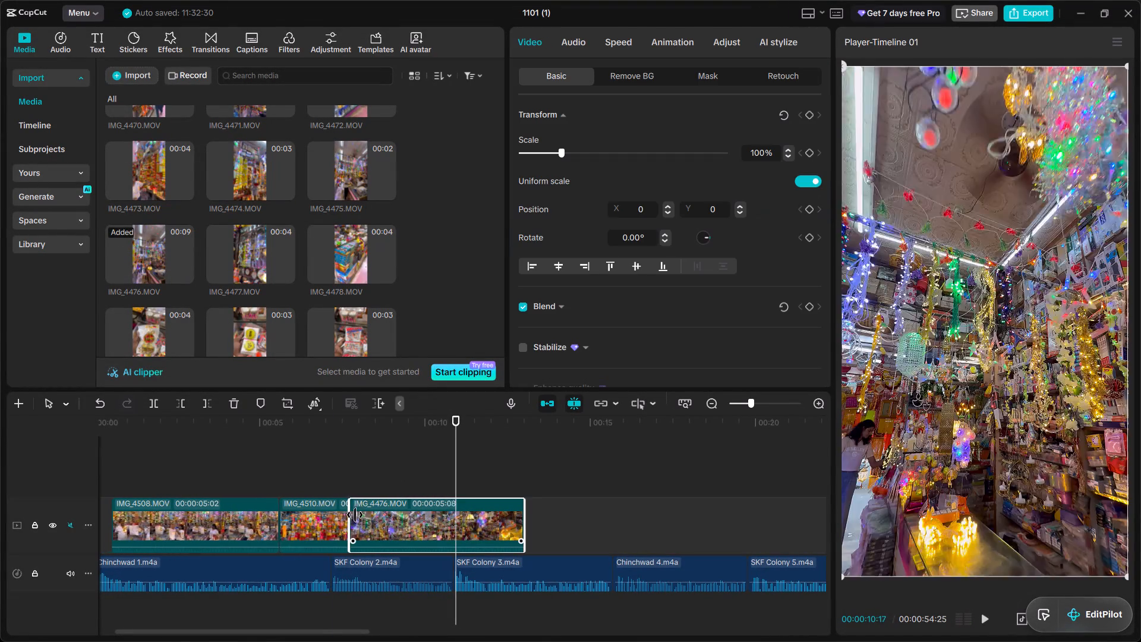
pyautogui.moveTo(355, 515); pyautogui.dragTo(365, 517)
# Play back the shortened IMG_4476 from the end of IMG_4510 to check it against the SKF Colony 2 narration.
pyautogui.press('space')
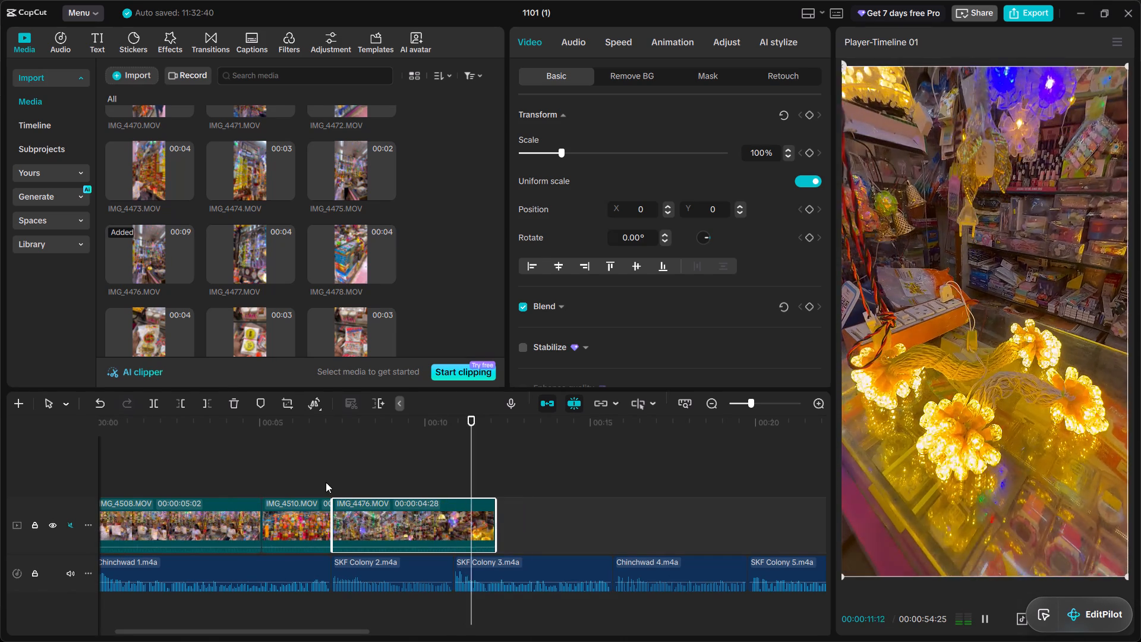
pyautogui.click(325, 480)
pyautogui.press('space')
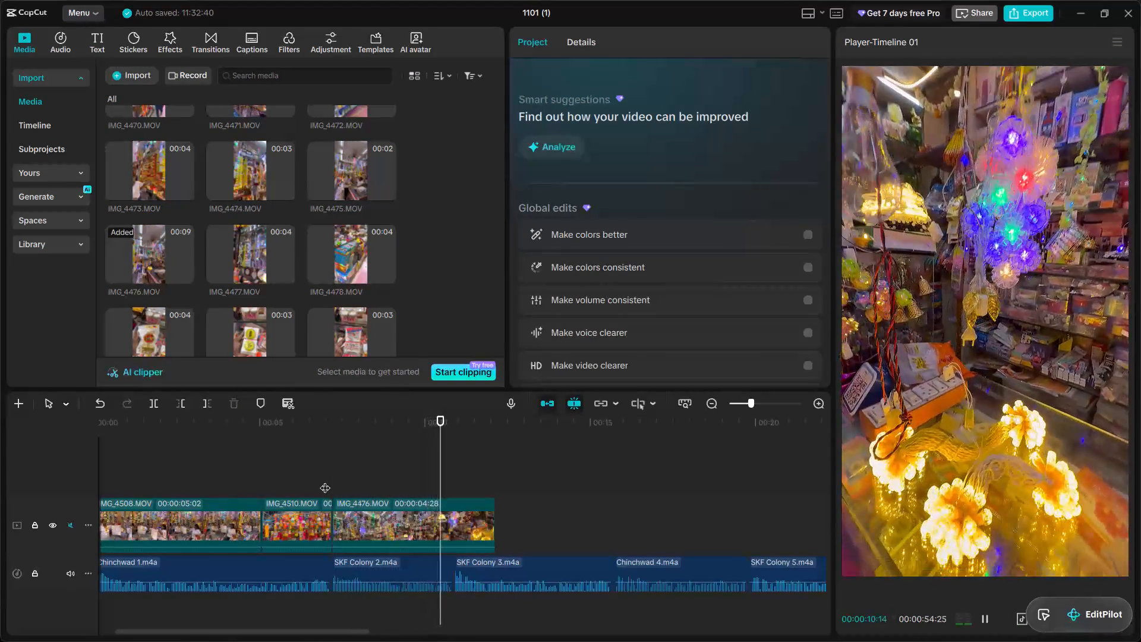
pyautogui.press('space')
pyautogui.press('space')
pyautogui.press('space')
pyautogui.press('space')
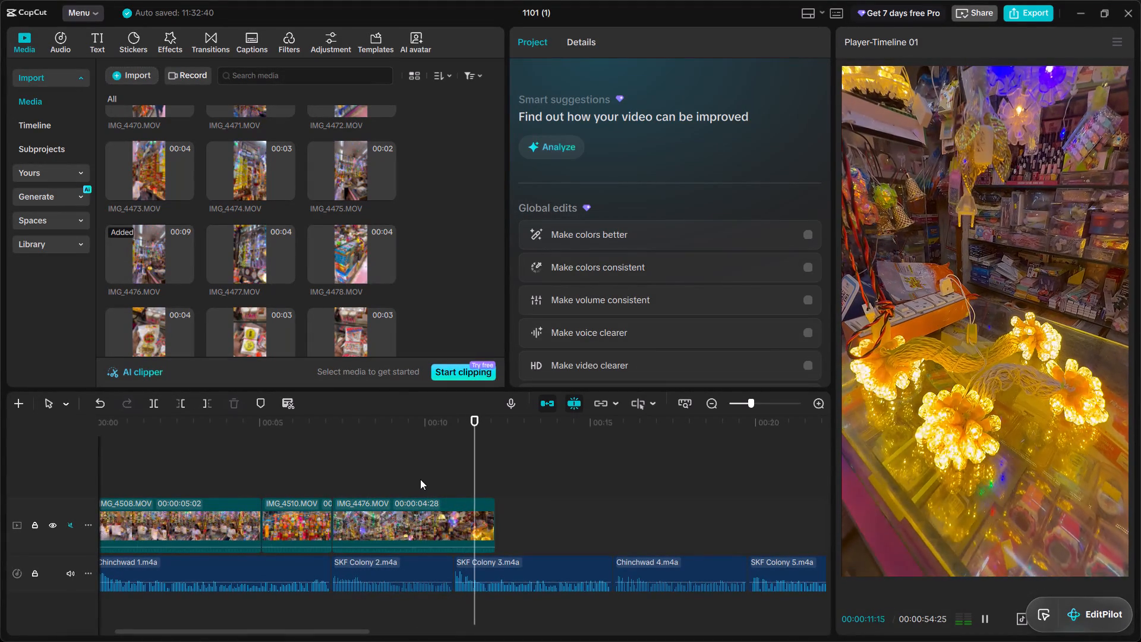
pyautogui.press('space')
# Trim the end of IMG_4476 to the end of SKF Colony 2, making the clip 00:00:03:20 long.
pyautogui.click(449, 464)
pyautogui.click(449, 464)
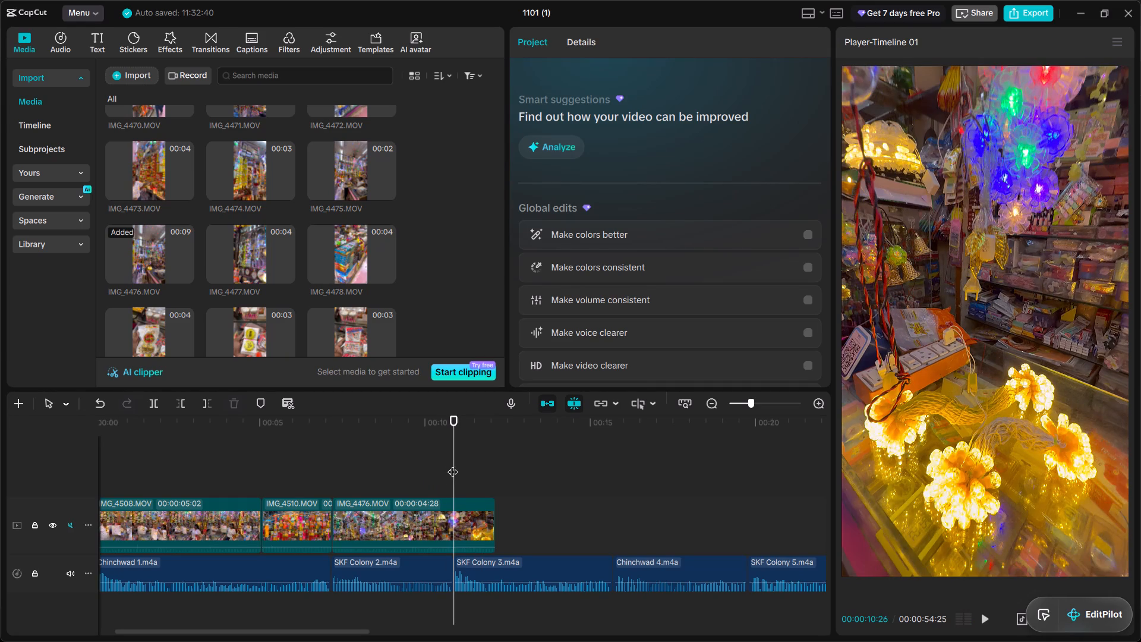
pyautogui.press('w')
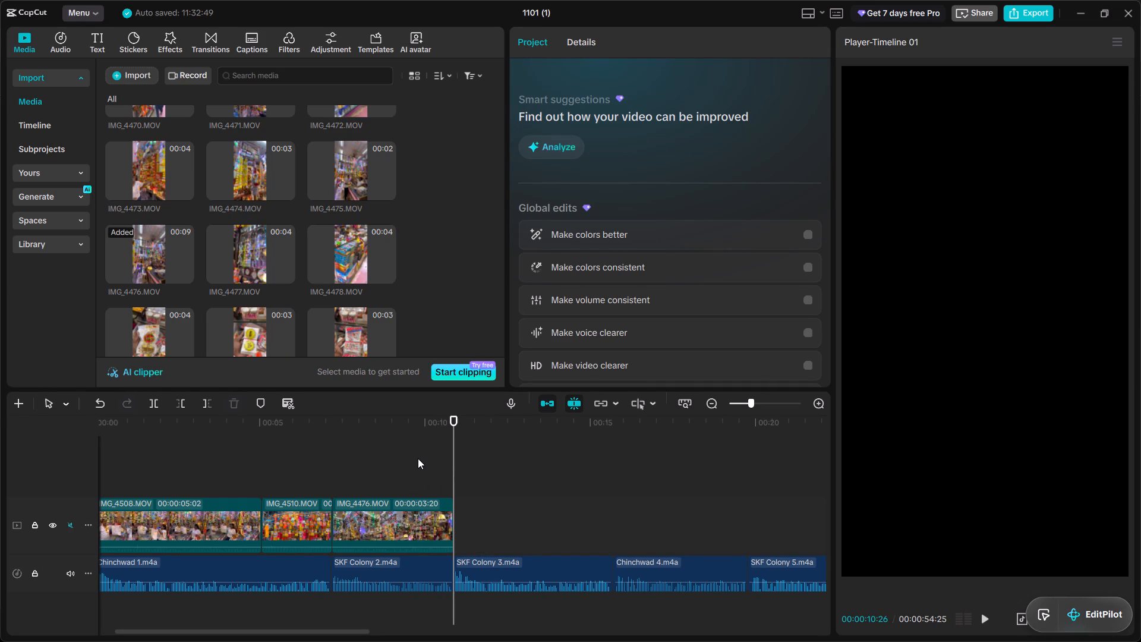
# Play back the timeline from the end part of IMG_4510 through IMG_4476 to check the cut, and select IMG_4476.
pyautogui.click(304, 460)
pyautogui.press('space')
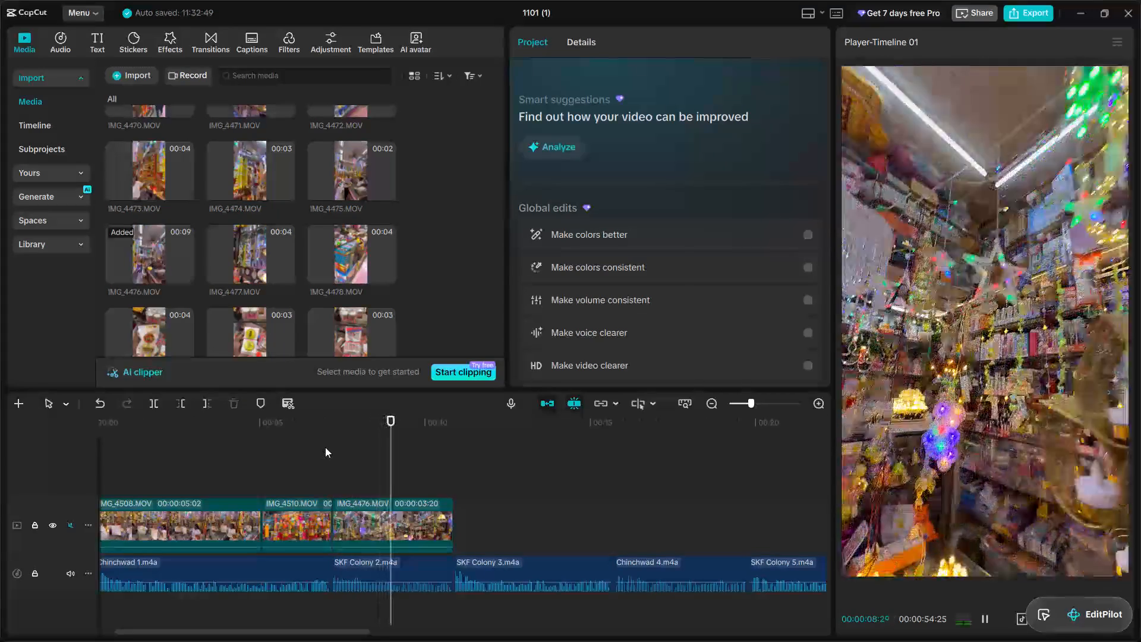
pyautogui.click(375, 507)
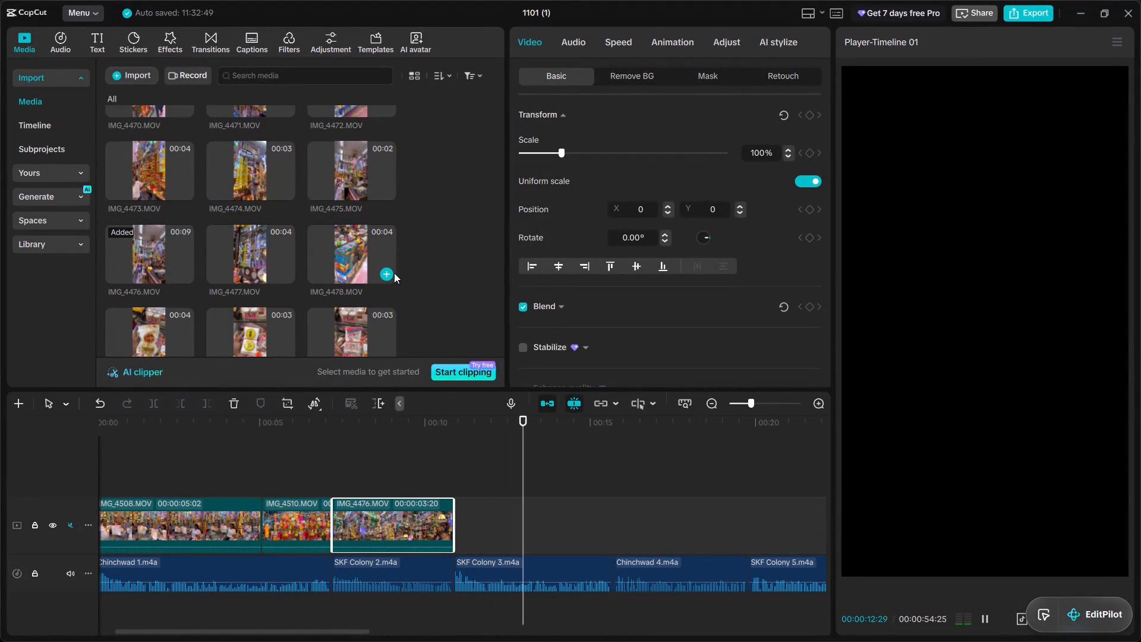
# Preview the shop clips between IMG_4450 and IMG_4464 to find footage for the SKF Colony 3 narration.
pyautogui.press('space')
pyautogui.scroll(6, 457, 196)
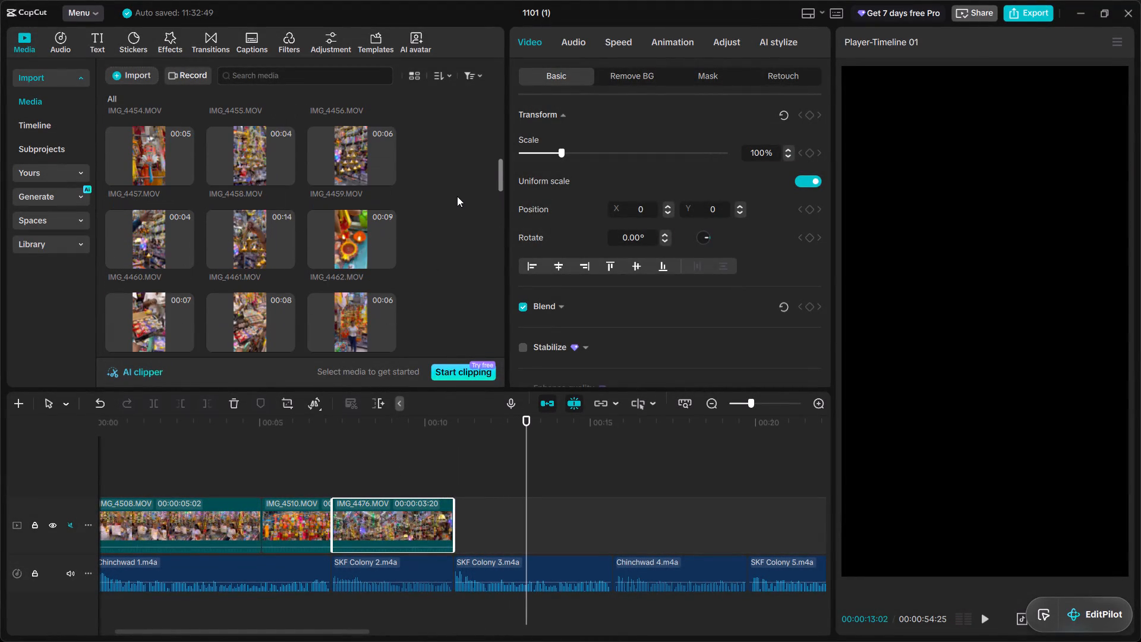
pyautogui.scroll(5, 457, 196)
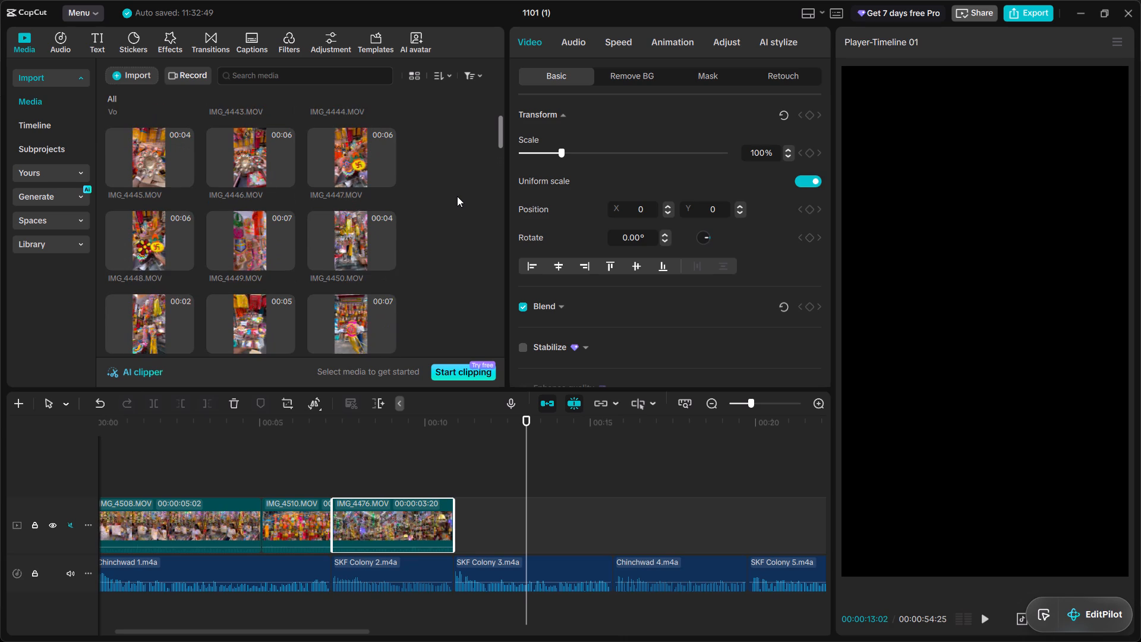
pyautogui.scroll(3, 457, 196)
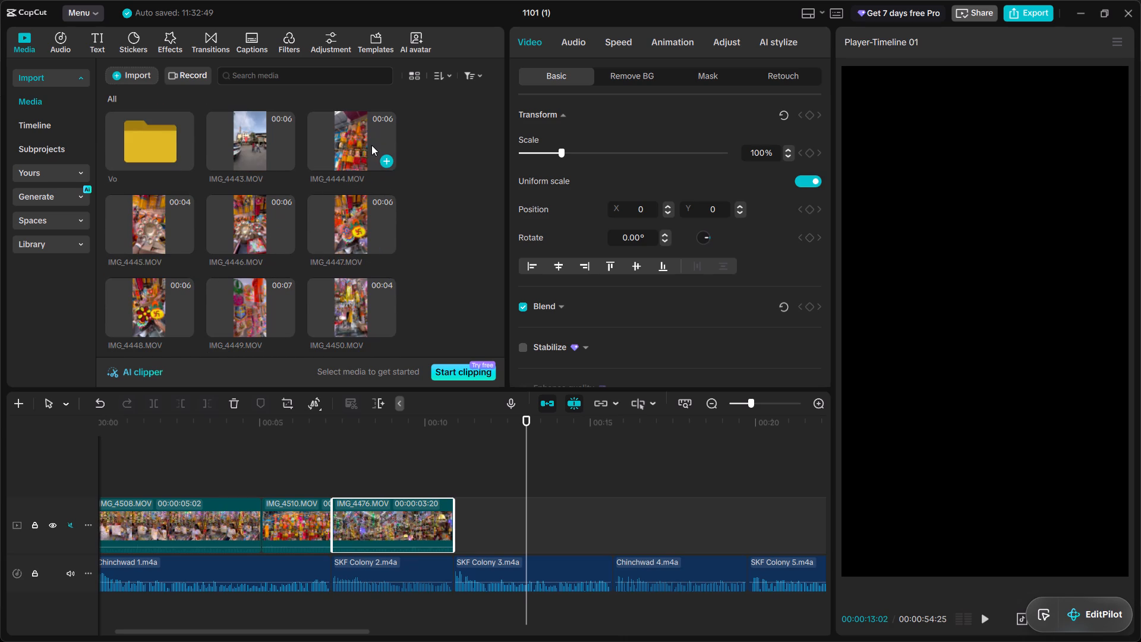
pyautogui.scroll(-2, 371, 145)
pyautogui.click(363, 167)
pyautogui.scroll(-1, 363, 167)
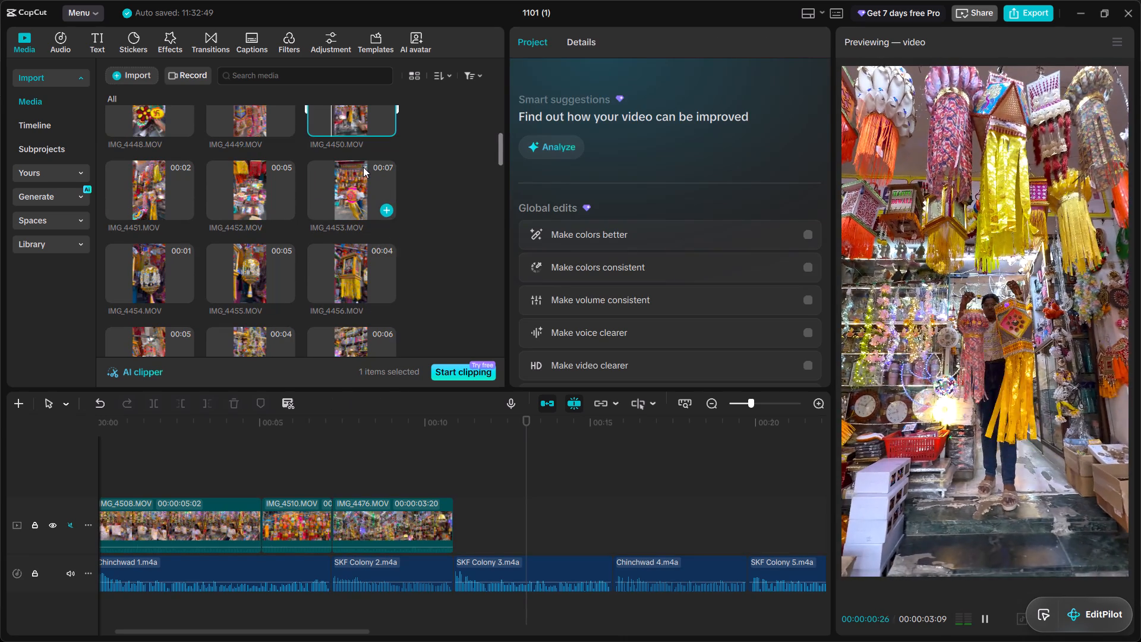
pyautogui.click(363, 167)
pyautogui.click(274, 187)
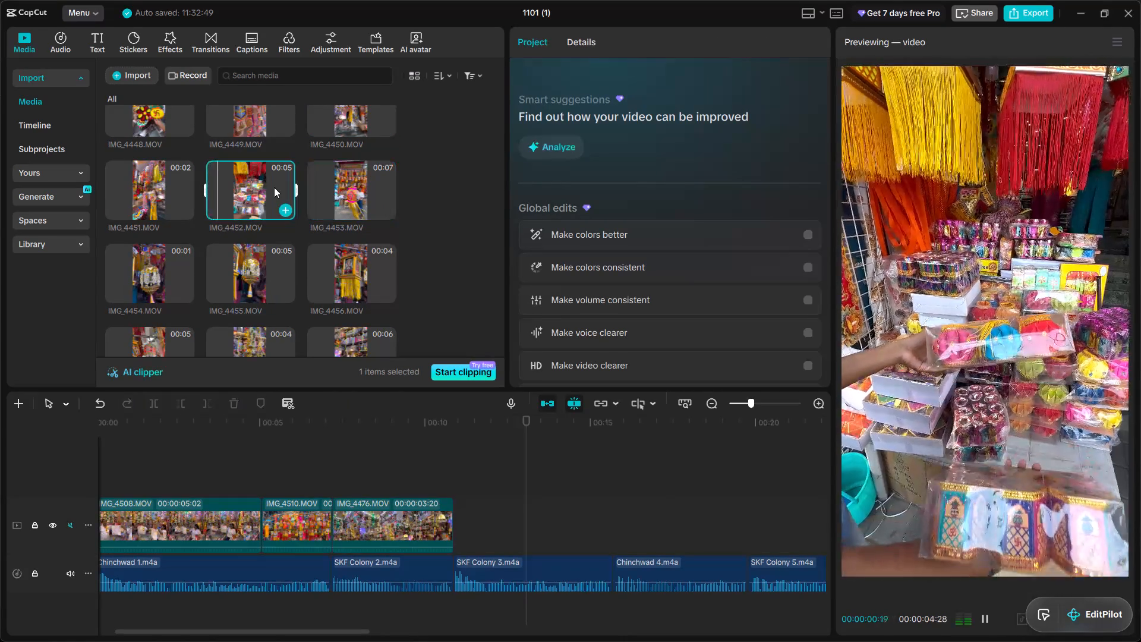
pyautogui.scroll(-1, 274, 187)
pyautogui.click(267, 203)
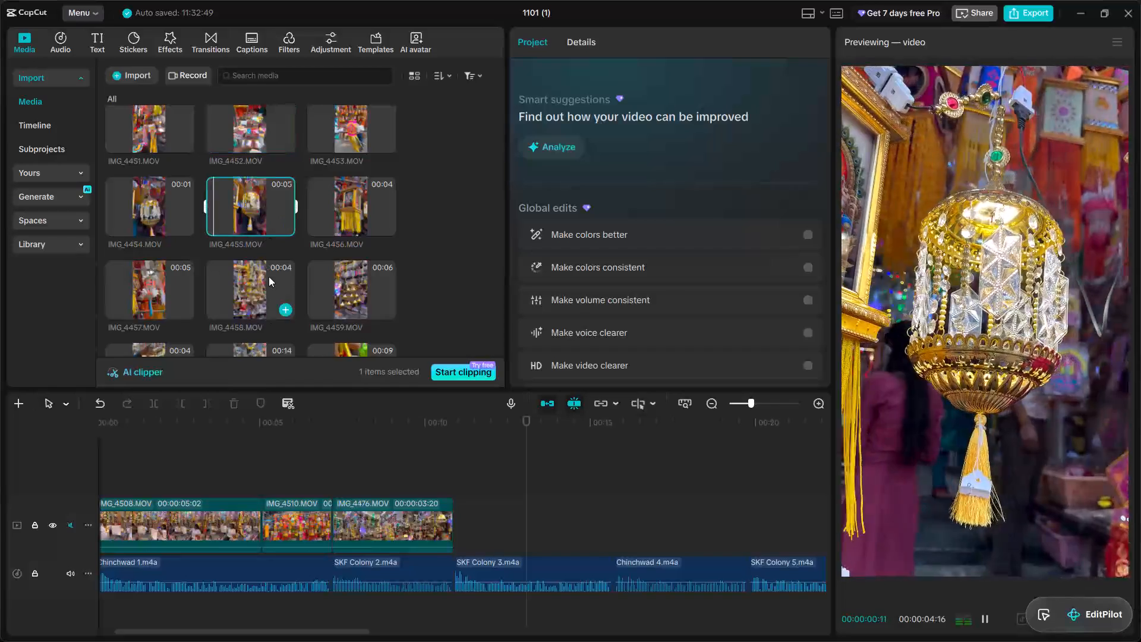
pyautogui.click(269, 276)
pyautogui.click(348, 285)
pyautogui.scroll(-1, 348, 285)
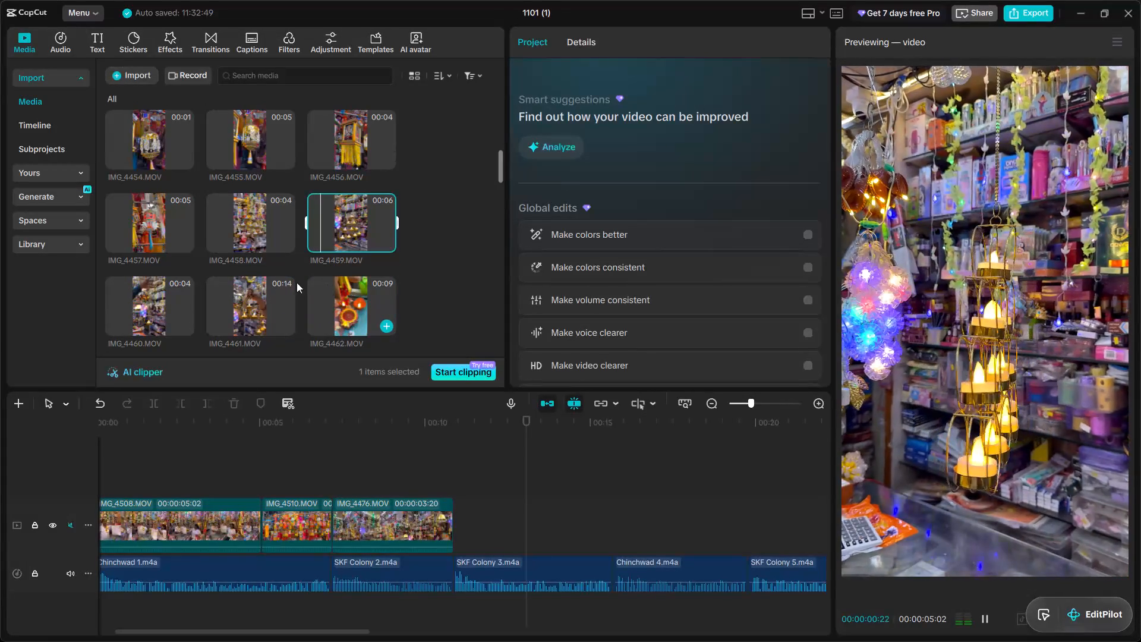
pyautogui.click(254, 317)
pyautogui.click(368, 301)
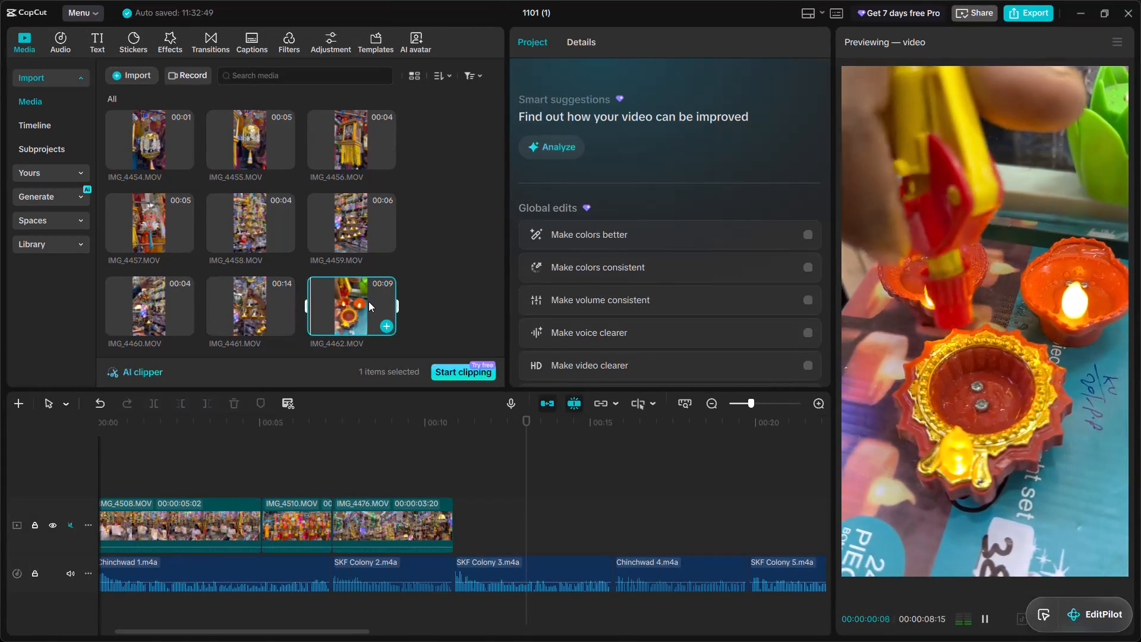
pyautogui.scroll(-1, 367, 290)
pyautogui.click(263, 238)
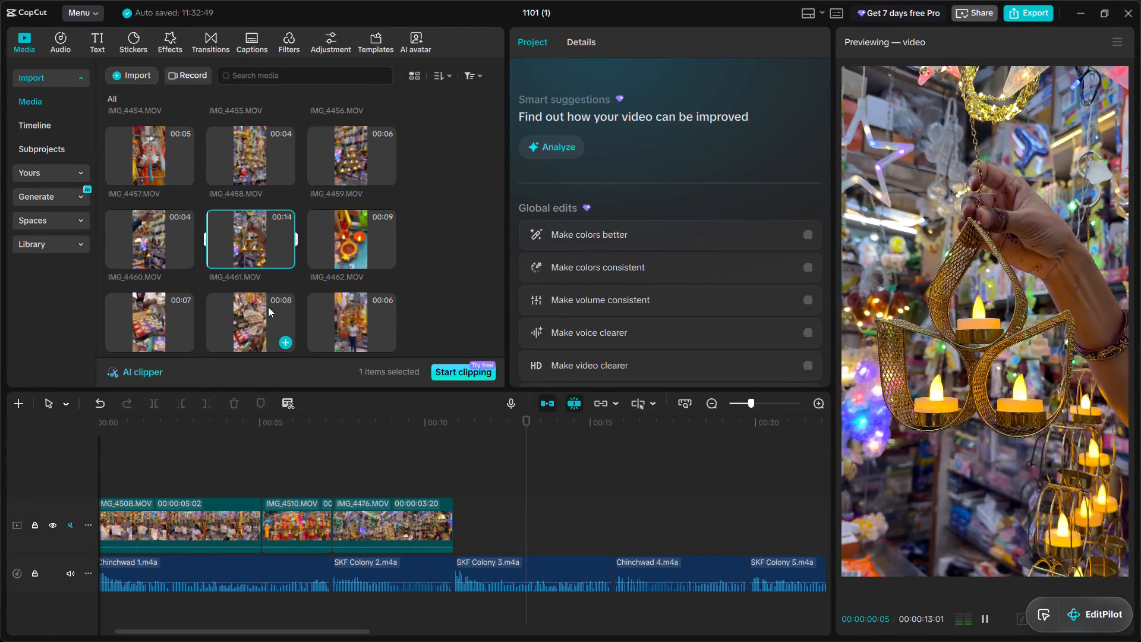
pyautogui.click(268, 307)
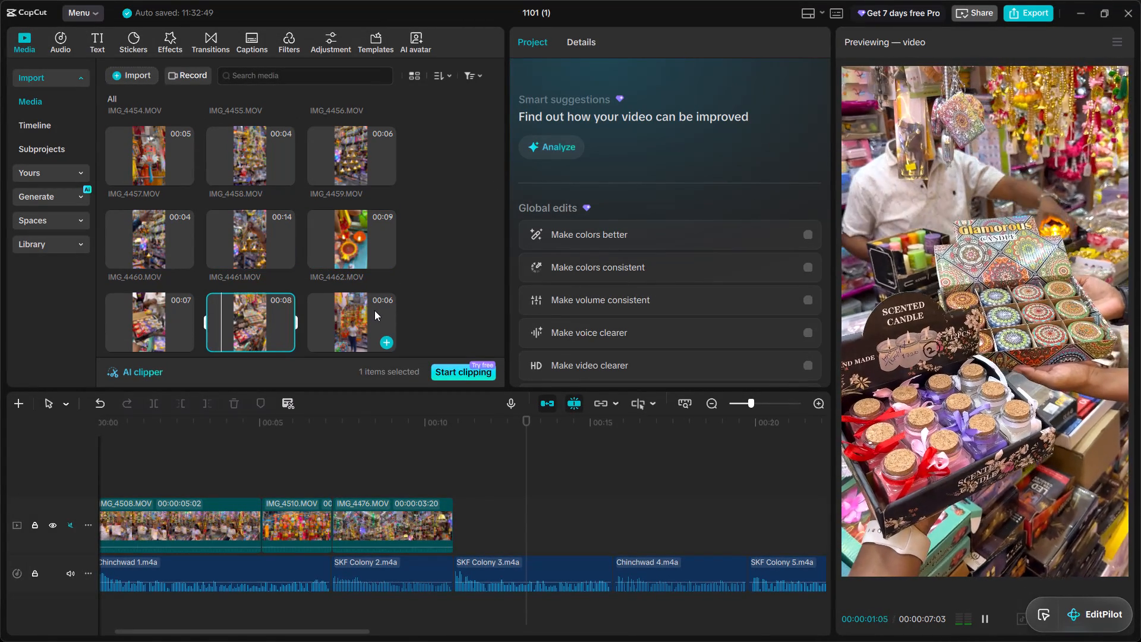
# Preview IMG_4465 and add it to the main track directly after IMG_4476.
pyautogui.click(374, 310)
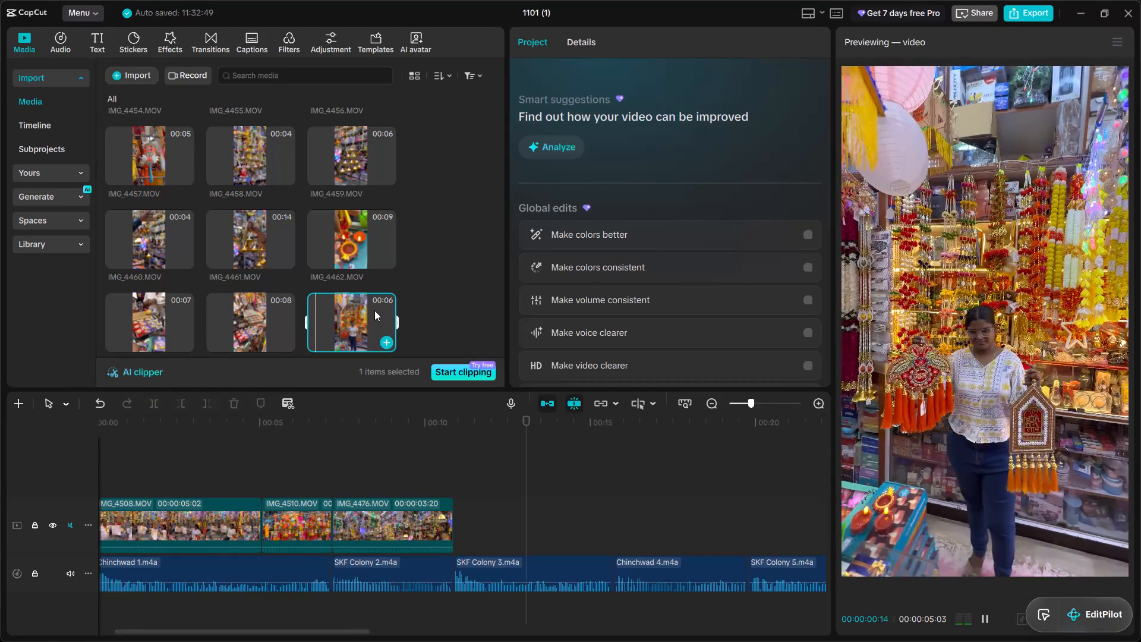
pyautogui.scroll(-1, 374, 310)
pyautogui.click(384, 274)
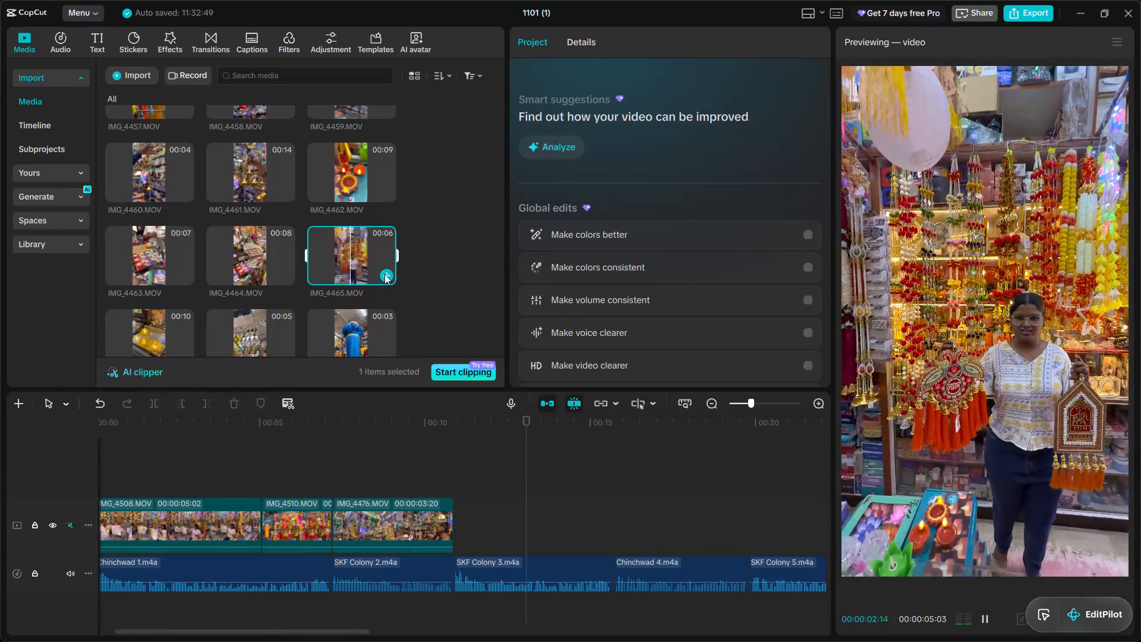
# Play IMG_4465 against SKF Colony 3, trim its end at 00:00:12:04, and listen to the narration that follows.
pyautogui.click(456, 479)
pyautogui.press('space')
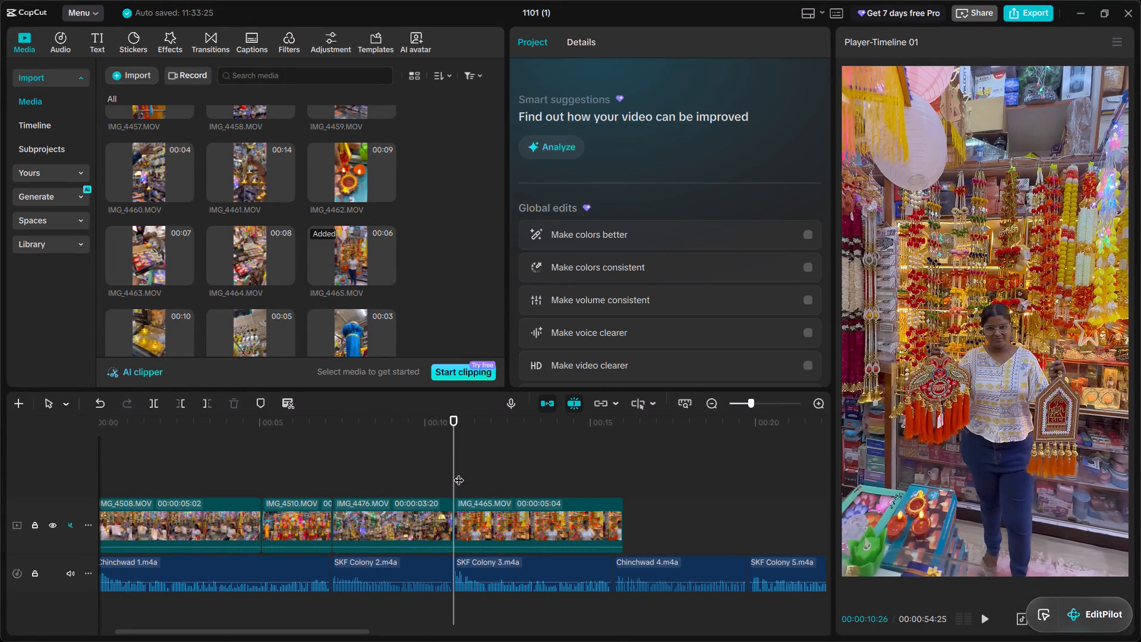
pyautogui.press('space')
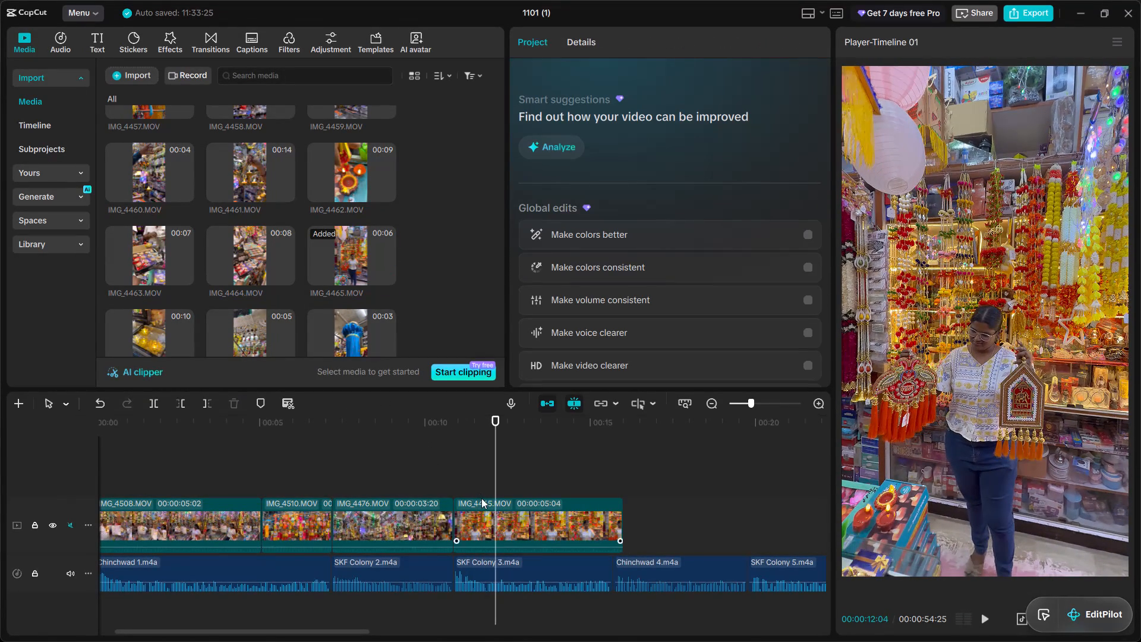
pyautogui.write('w')
pyautogui.press('space')
pyautogui.press('space')
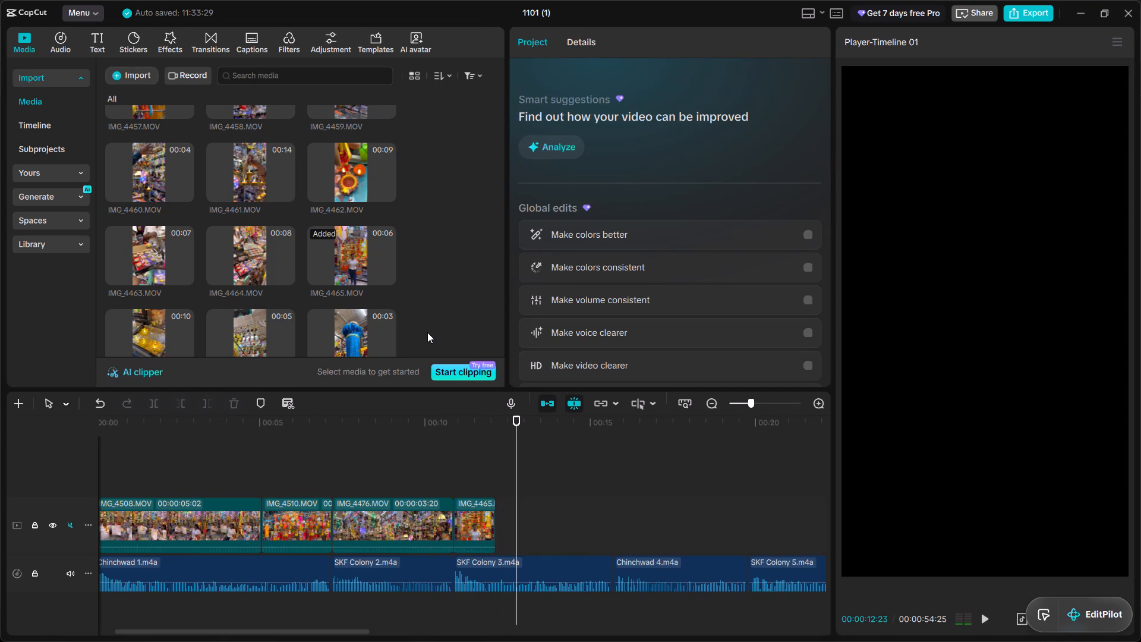
# Check IMG_4469 as a candidate, then add IMG_4453 to the main track directly after IMG_4465.
pyautogui.scroll(-2, 427, 323)
pyautogui.click(332, 200)
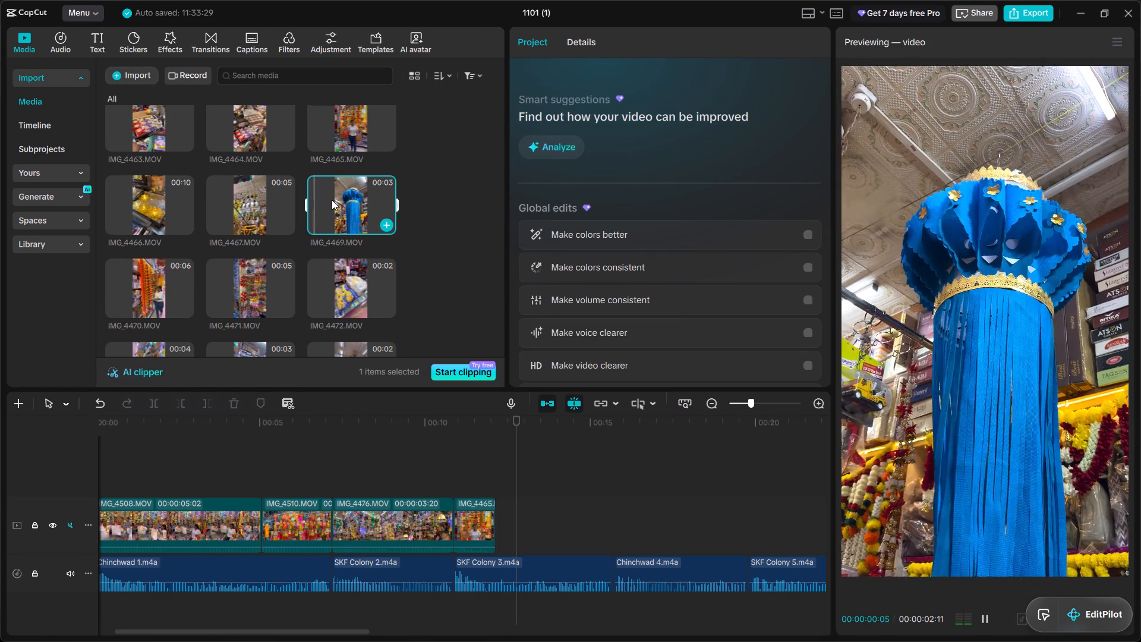
pyautogui.scroll(3, 185, 266)
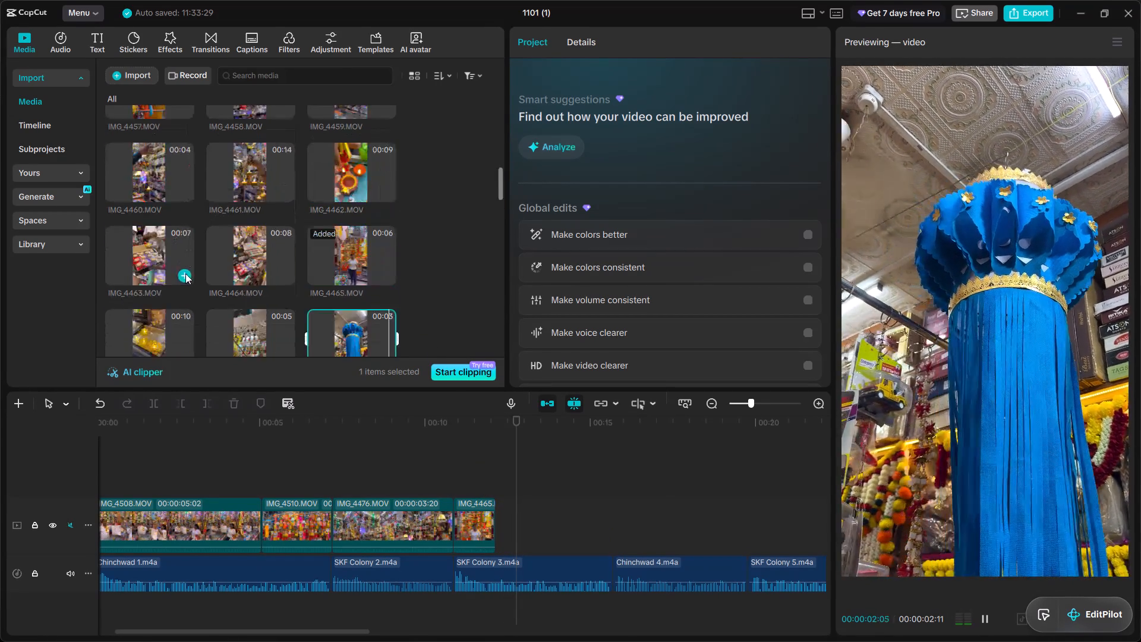
pyautogui.scroll(5, 185, 273)
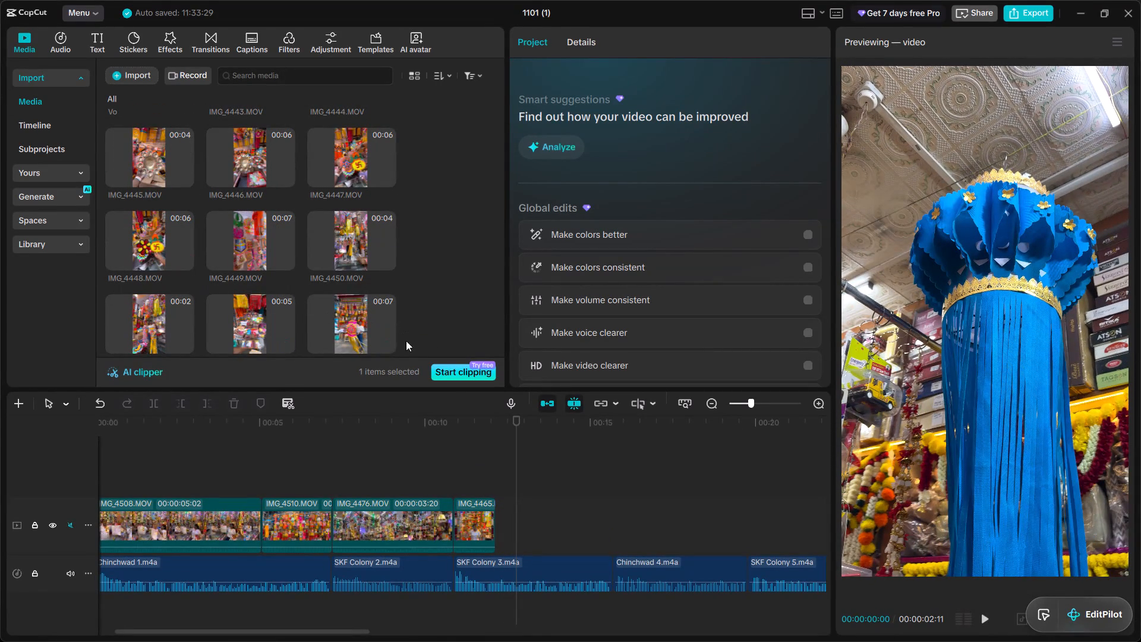
pyautogui.click(384, 345)
# Play back IMG_4465 and IMG_4453 and trim the end of IMG_4453 near the end of SKF Colony 3, making it 00:00:03:19 long.
pyautogui.click(464, 475)
pyautogui.press('space')
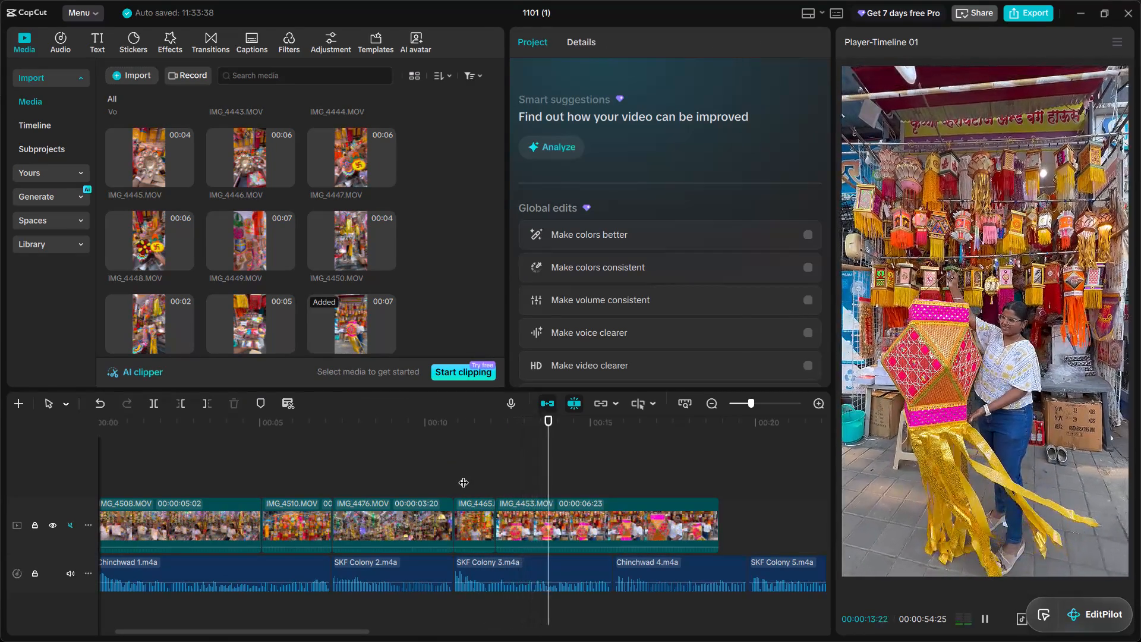
pyautogui.press('space')
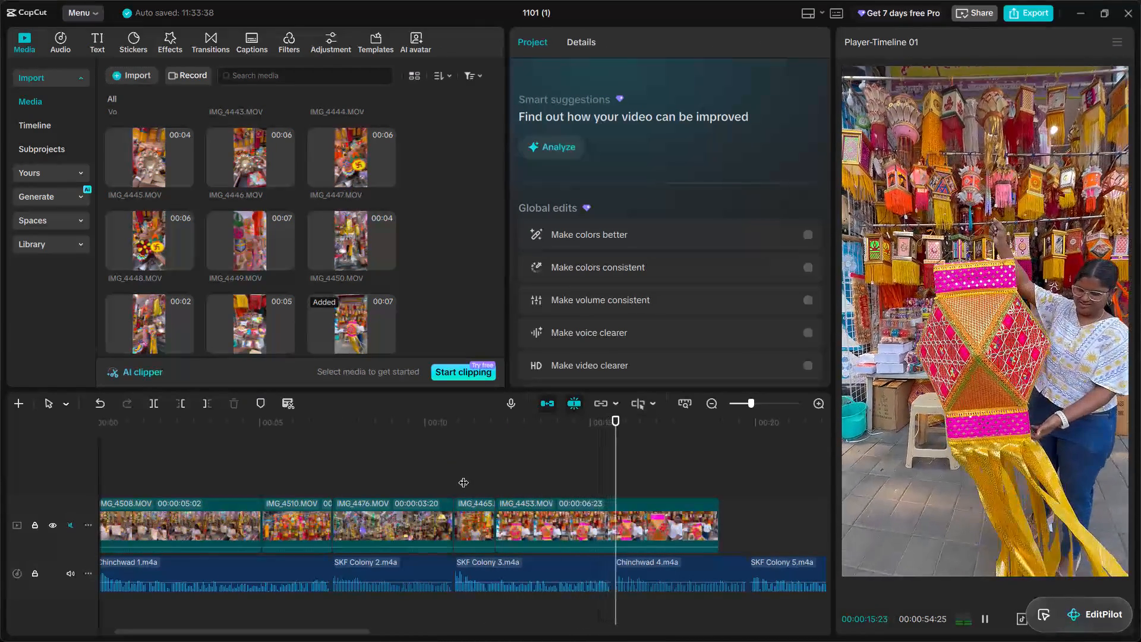
pyautogui.write('w')
# Play on through the Chinchwad 4 voice-over to hear what footage it needs.
pyautogui.press('space')
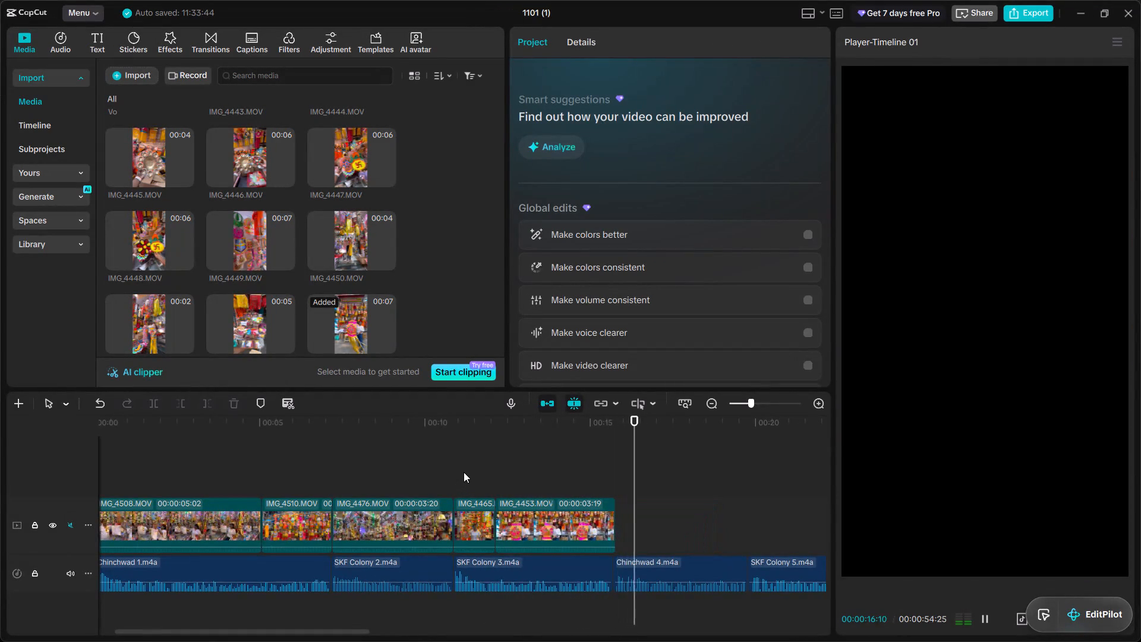
pyautogui.hscroll(-1, 464, 471)
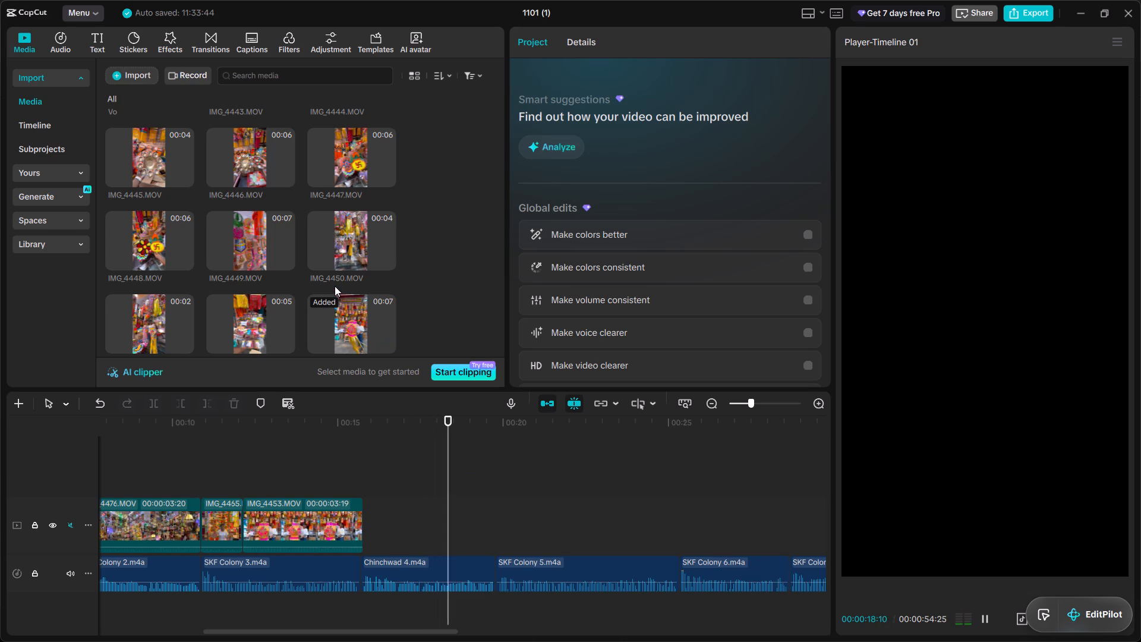
pyautogui.press('space')
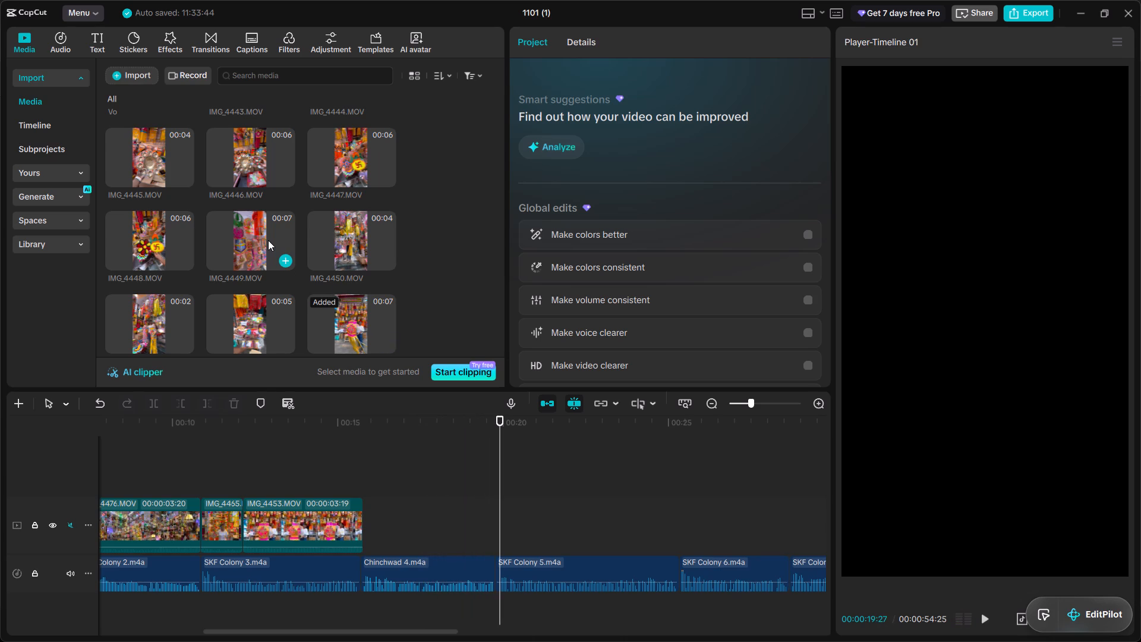
# Preview the last media clips, from IMG_4504 to IMG_4508, to look for footage matching the Chinchwad 4 narration.
pyautogui.scroll(-20, 268, 240)
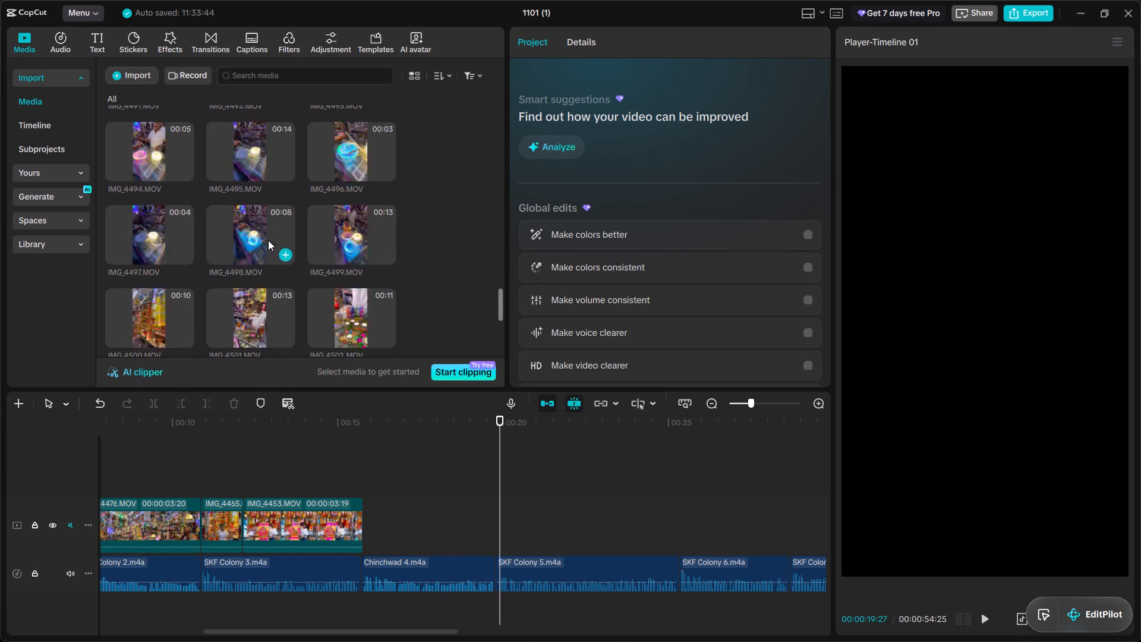
pyautogui.scroll(-9, 268, 240)
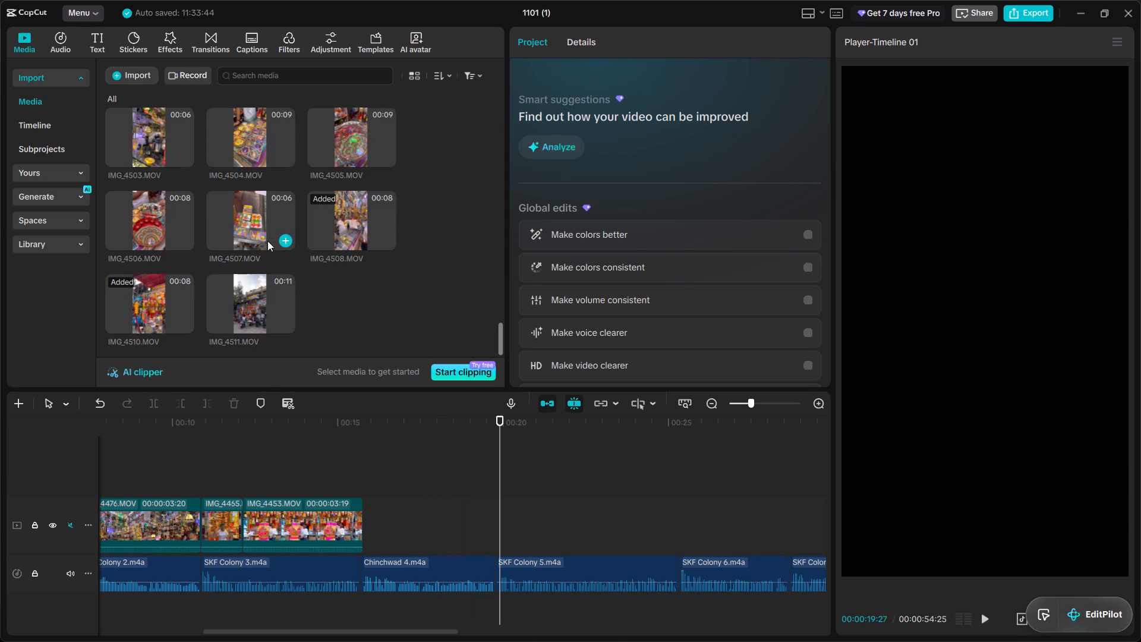
pyautogui.click(251, 304)
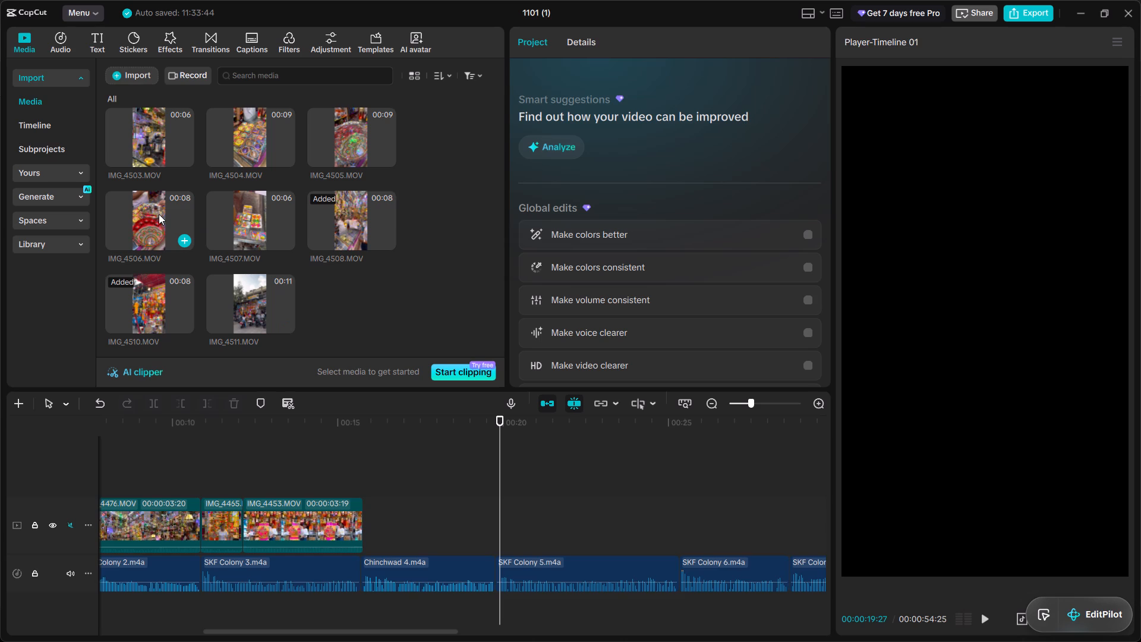
pyautogui.click(159, 214)
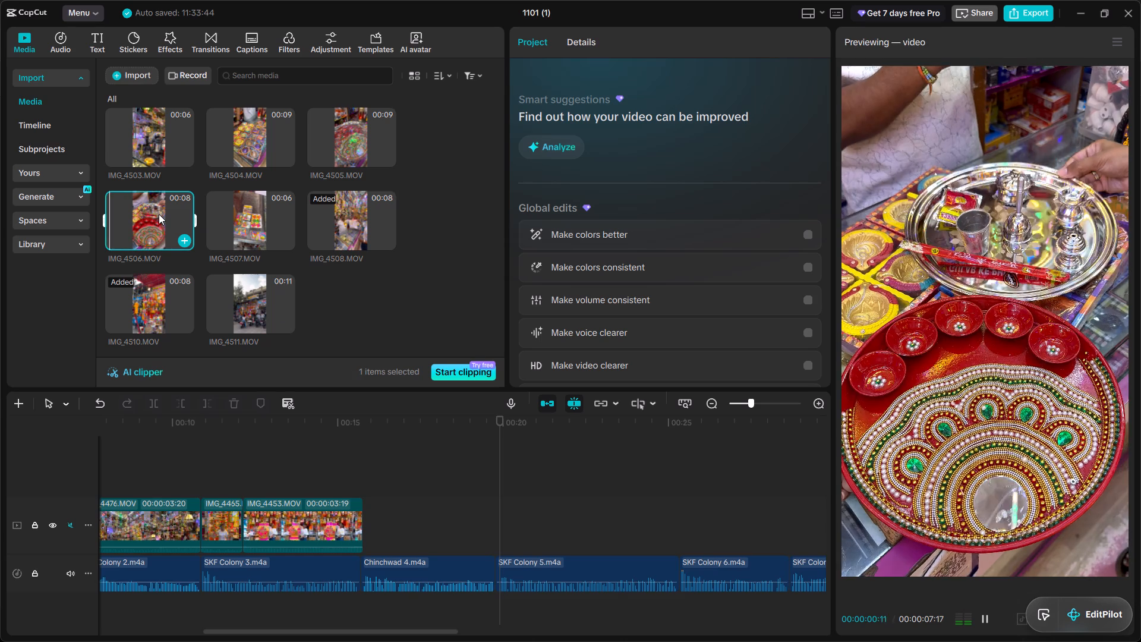
pyautogui.click(267, 222)
pyautogui.click(377, 209)
pyautogui.scroll(1, 377, 209)
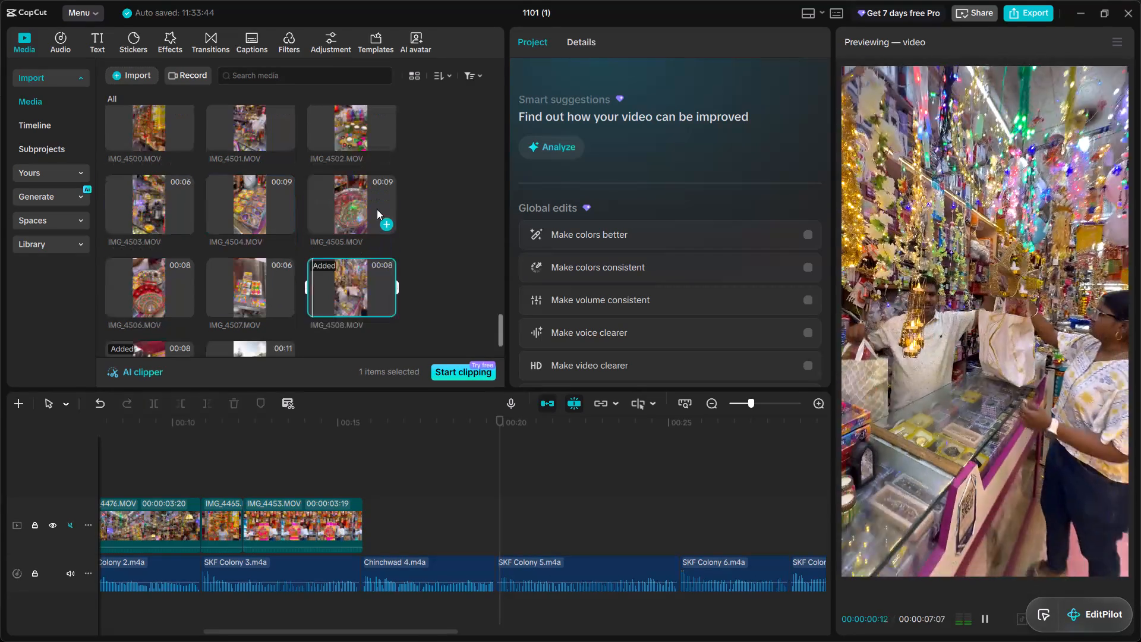
pyautogui.click(376, 202)
pyautogui.click(262, 201)
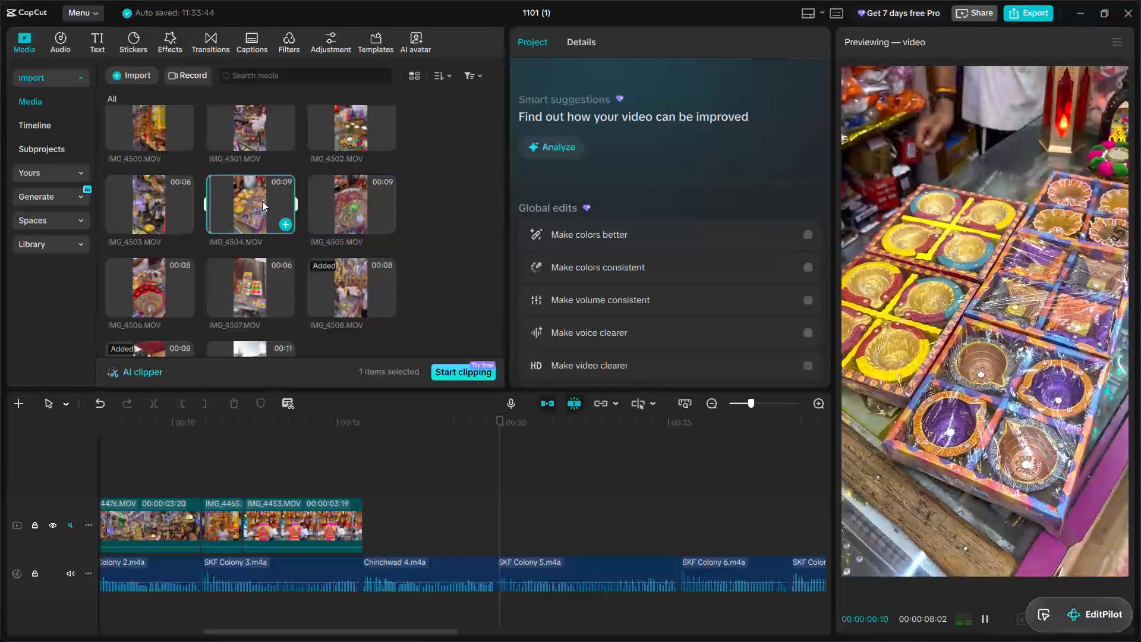
# Sort the media library by name in Z-A order.
pyautogui.click(434, 81)
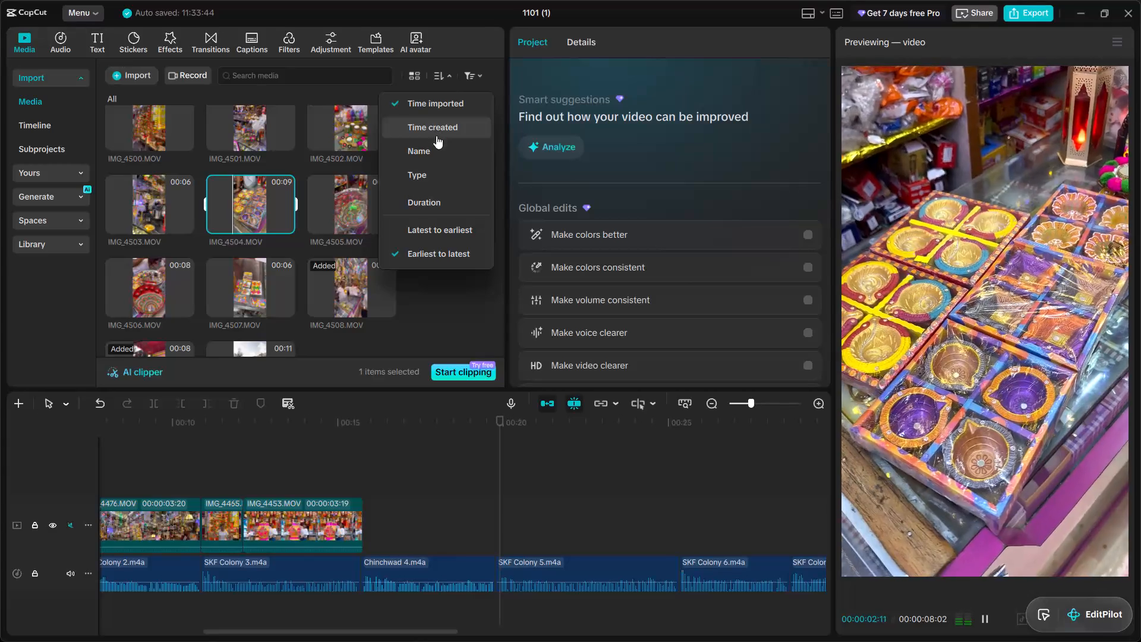
pyautogui.click(431, 155)
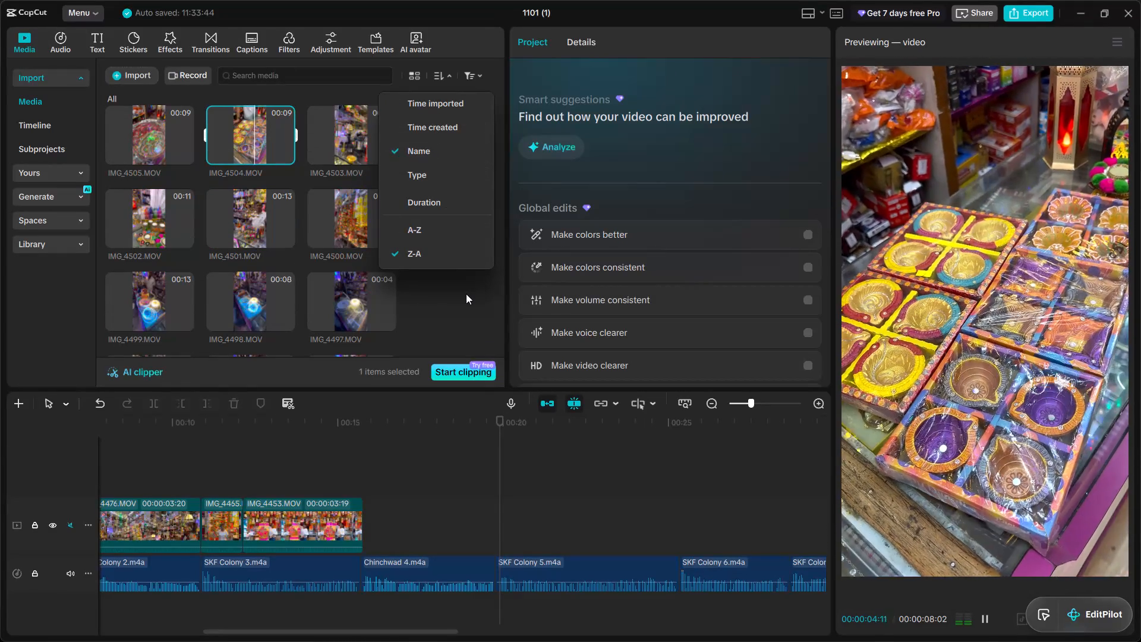
pyautogui.click(466, 294)
# Preview IMG_4507 and the name-sorted clips from IMG_4443 to IMG_4453 to look for footage matching the Chinchwad 4 narration.
pyautogui.scroll(13, 466, 294)
pyautogui.scroll(-1, 278, 148)
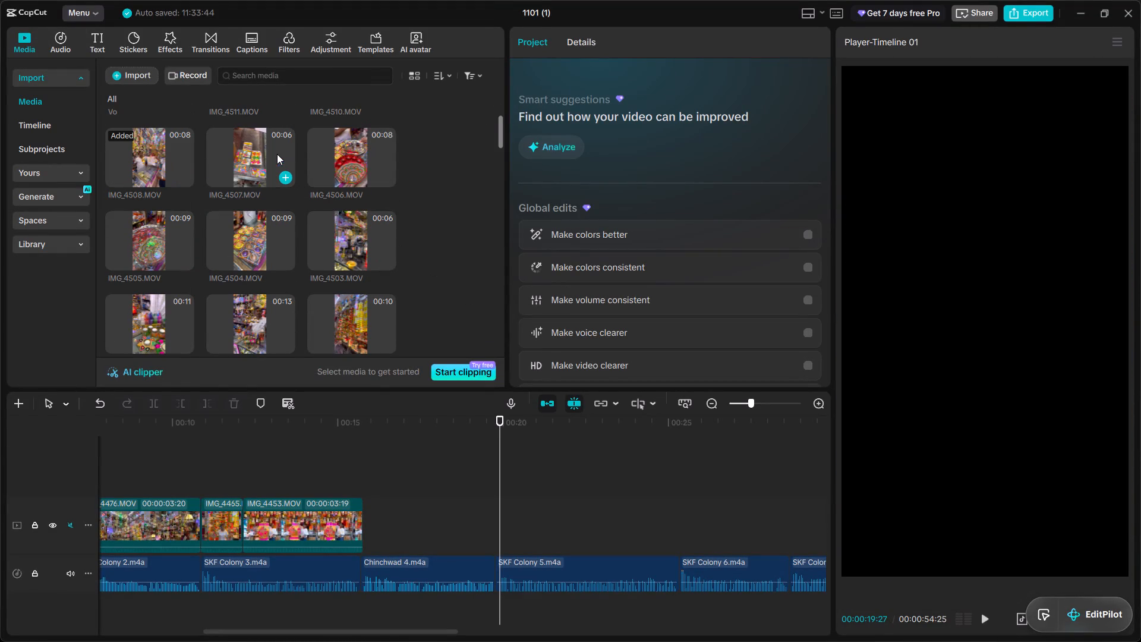
pyautogui.click(264, 166)
pyautogui.scroll(2, 264, 166)
pyautogui.scroll(-1, 266, 174)
pyautogui.scroll(1, 267, 176)
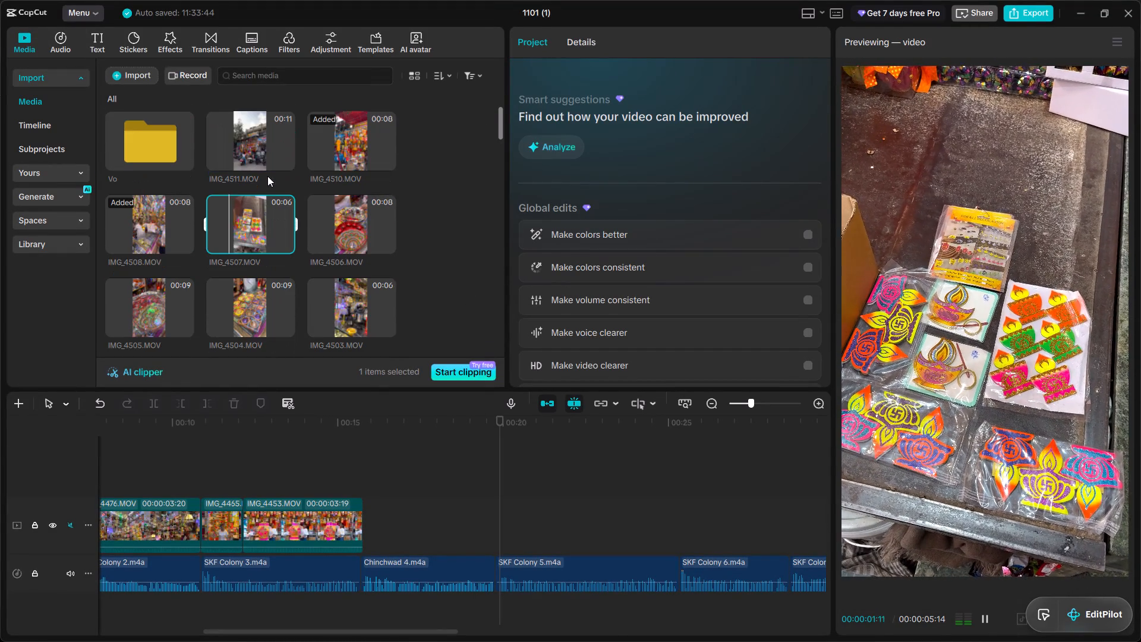
pyautogui.scroll(-20, 280, 179)
pyautogui.scroll(-8, 280, 179)
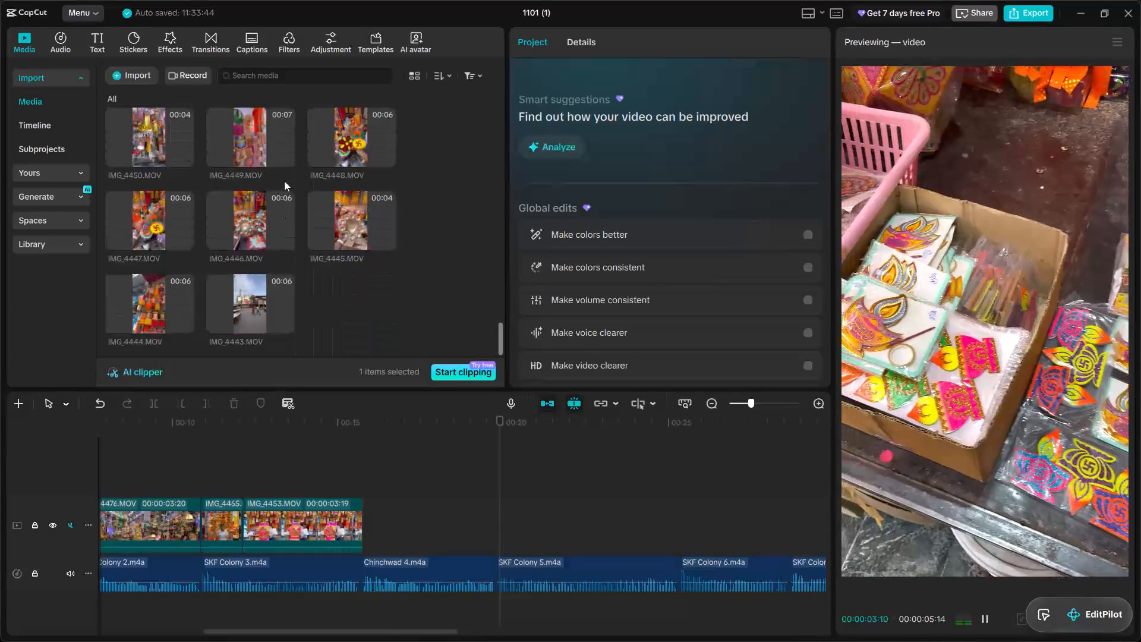
pyautogui.click(361, 329)
pyautogui.click(148, 309)
pyautogui.click(241, 288)
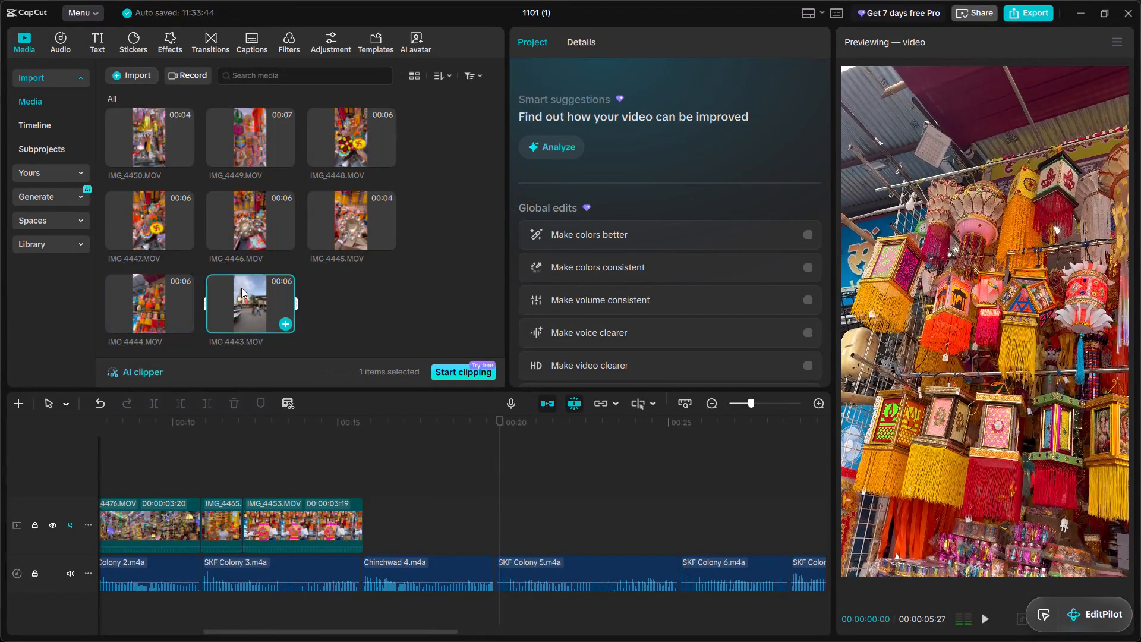
pyautogui.click(228, 188)
pyautogui.click(323, 201)
pyautogui.click(241, 208)
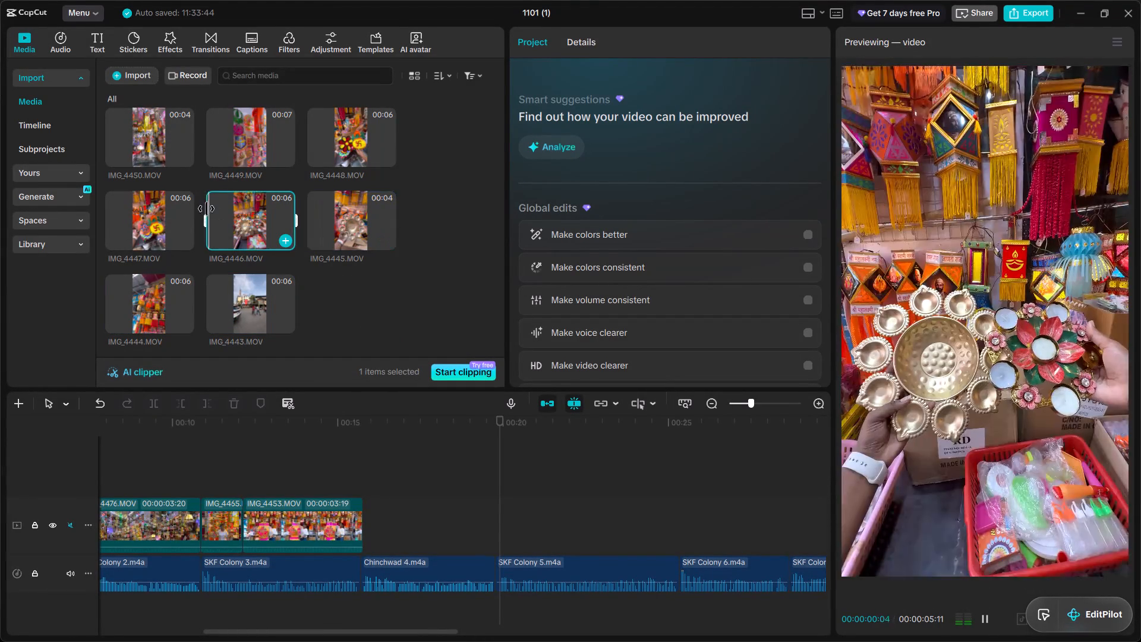
pyautogui.click(156, 203)
pyautogui.scroll(3, 156, 203)
pyautogui.click(172, 241)
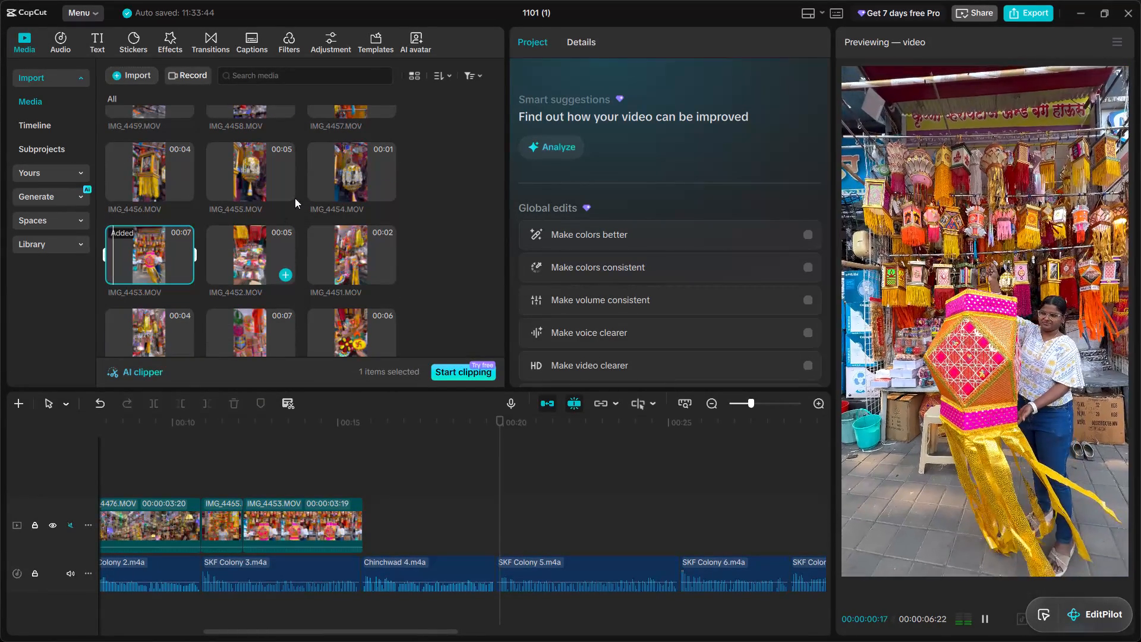
# Sort the media library by duration, from longest to shortest.
pyautogui.click(433, 74)
pyautogui.click(440, 204)
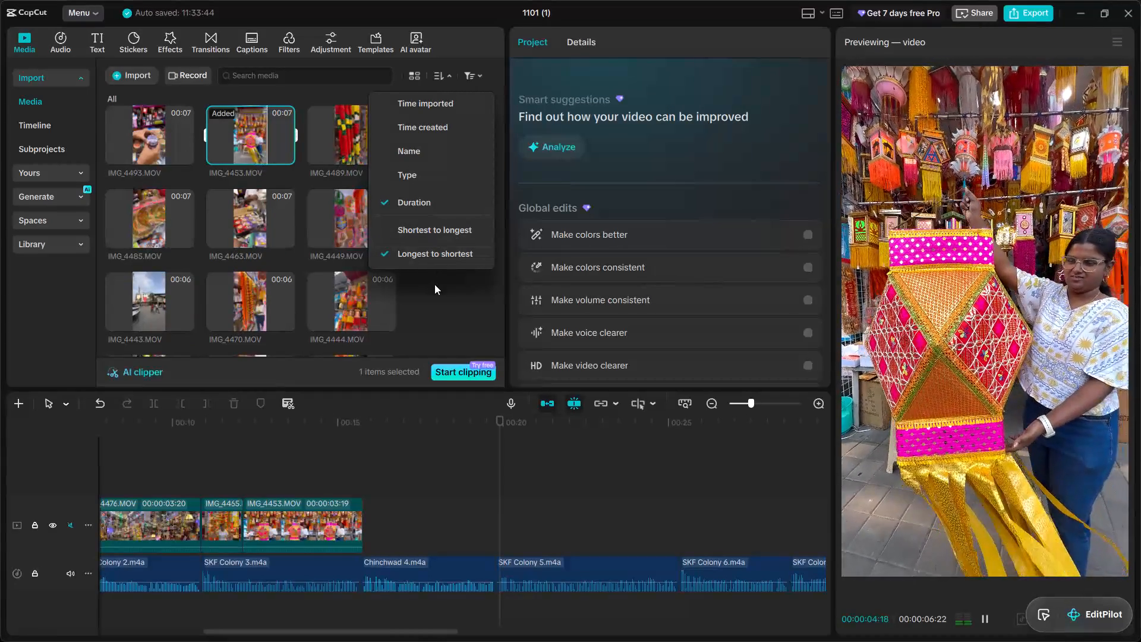
pyautogui.click(434, 284)
# Preview the longest clips, including IMG_4495, IMG_4461, IMG_4502 and IMG_4501, for footage suited to the Chinchwad 4 voice-over.
pyautogui.scroll(18, 434, 284)
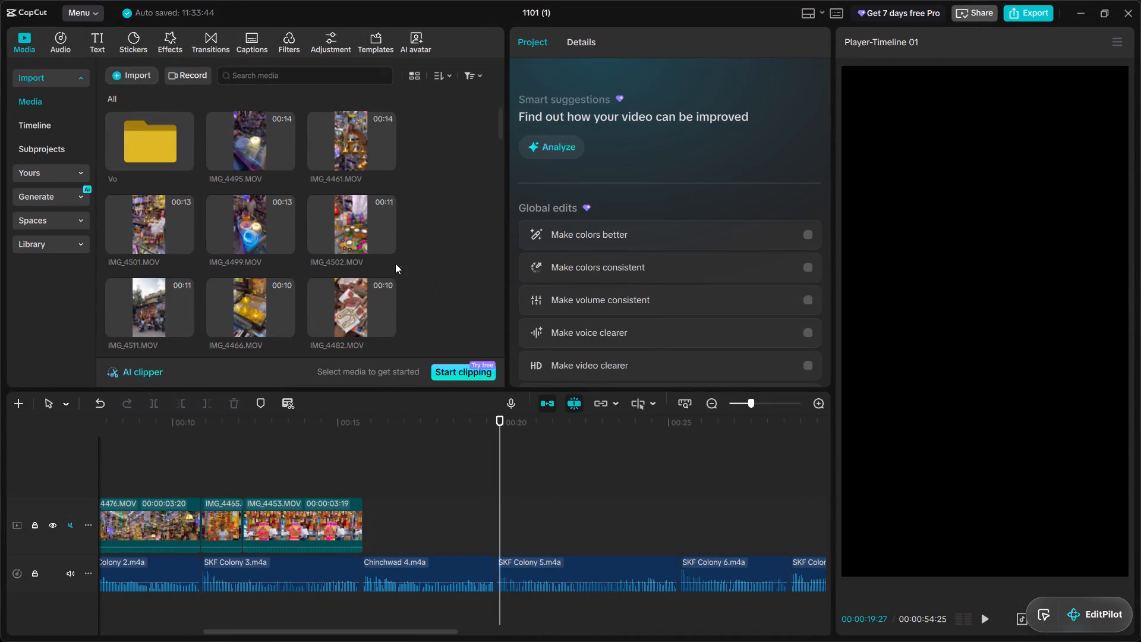
pyautogui.click(251, 125)
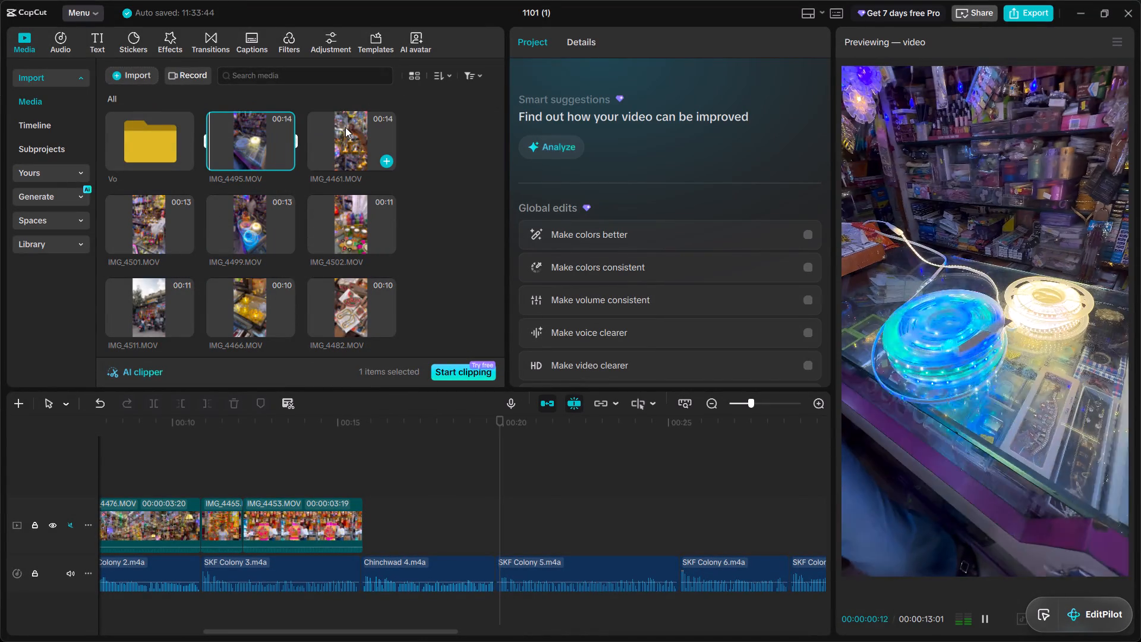
pyautogui.click(345, 127)
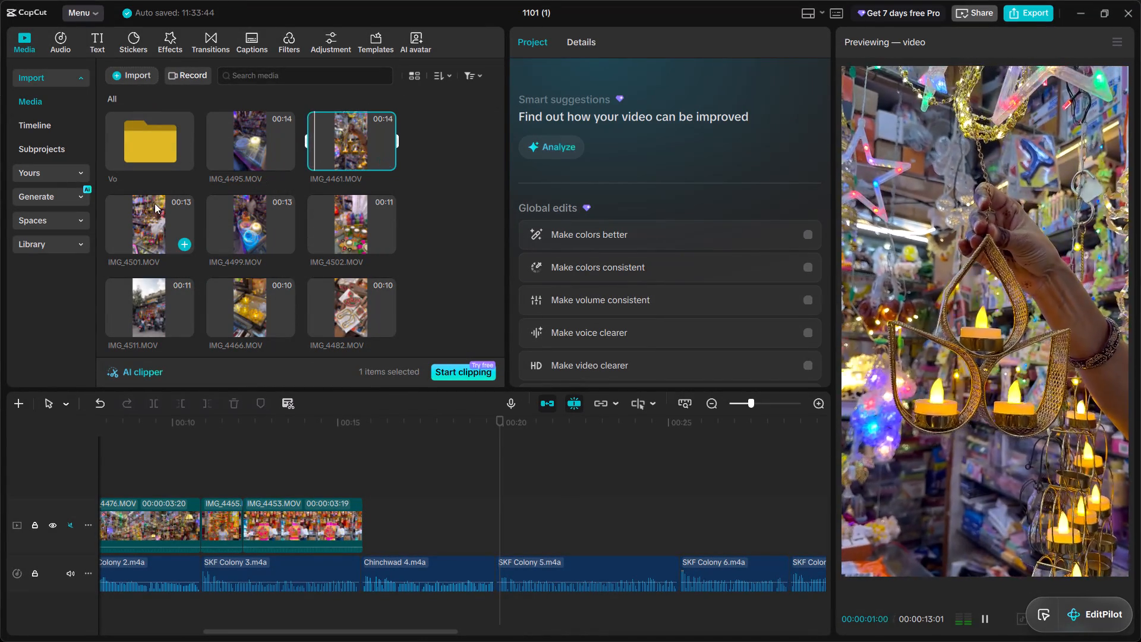
pyautogui.click(155, 203)
pyautogui.click(378, 209)
pyautogui.click(175, 210)
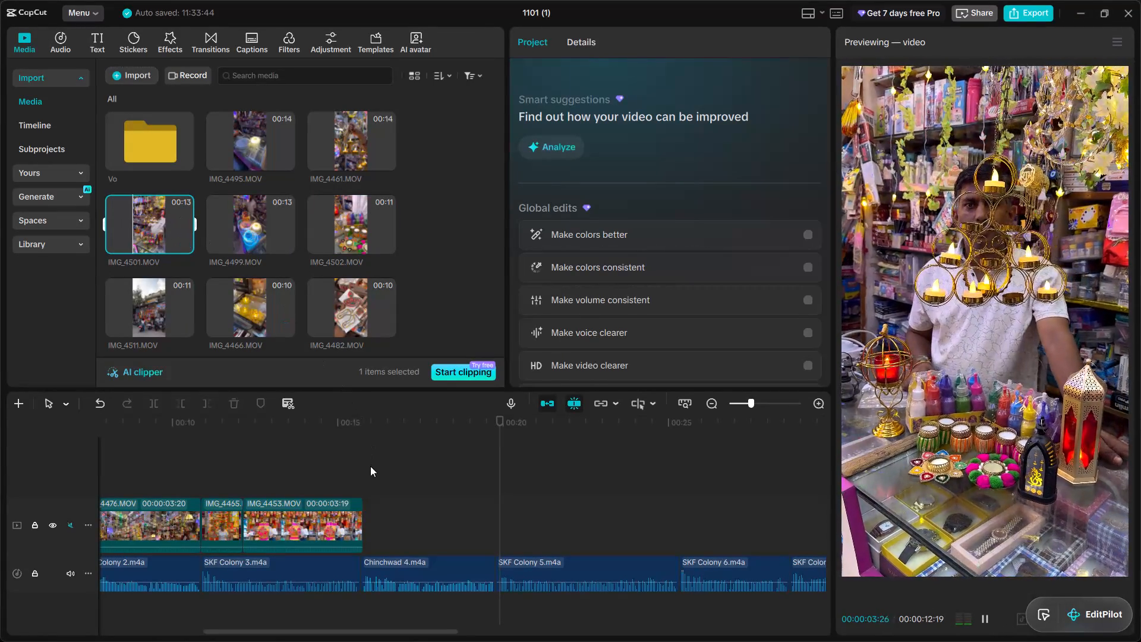
# Replay the opening of the Chinchwad 4 voice-over to hear what footage it needs.
pyautogui.click(367, 467)
pyautogui.press('space')
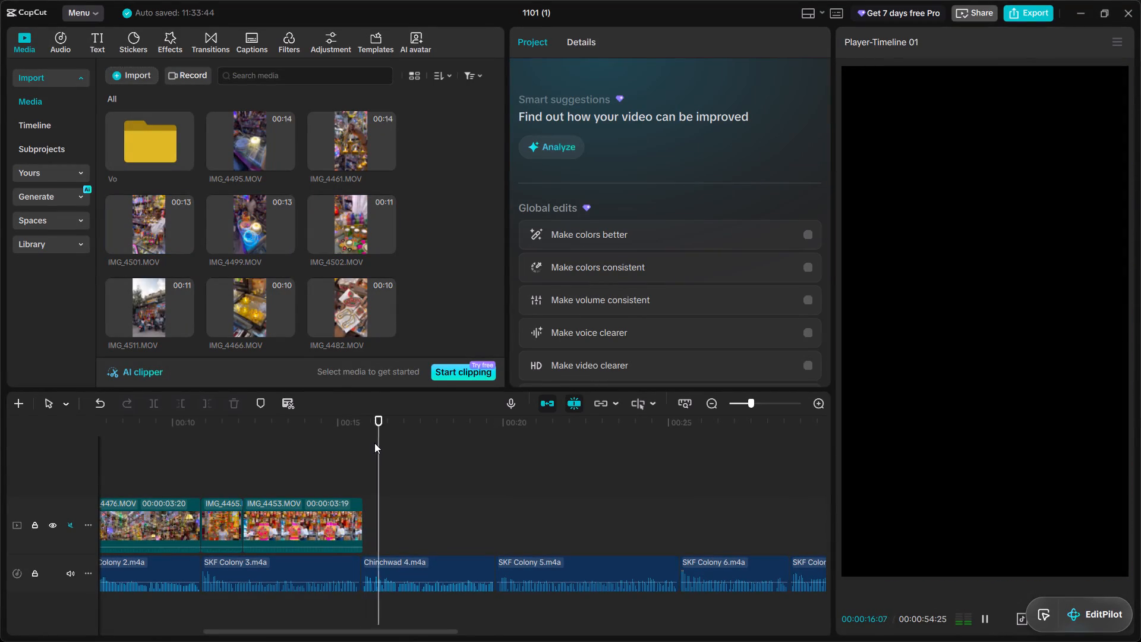
pyautogui.press('space')
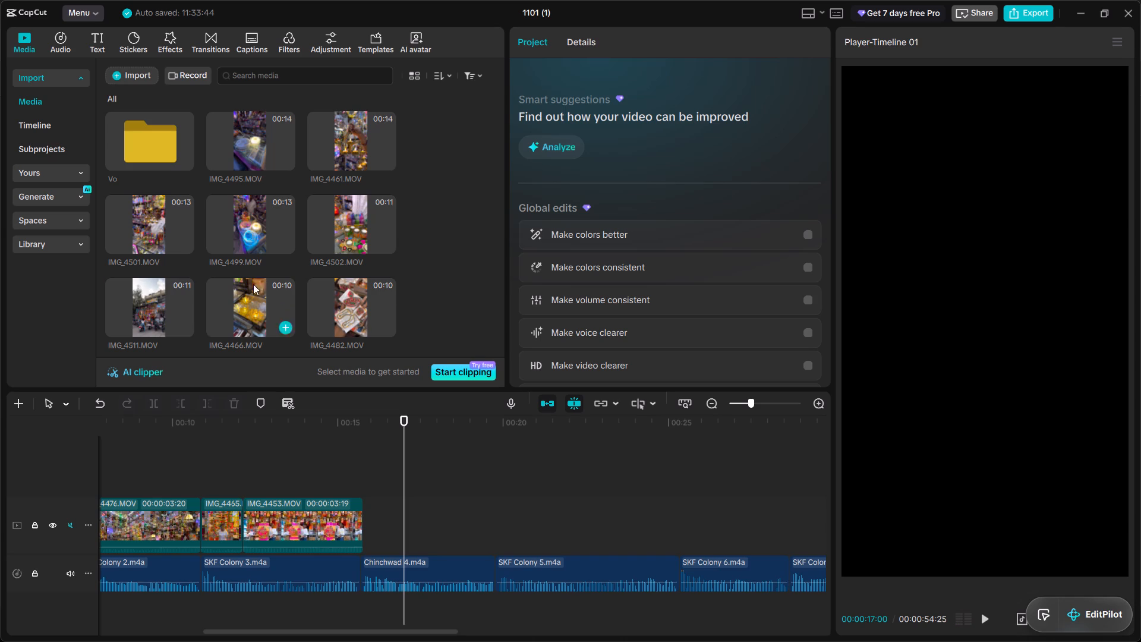
# Preview the ten- and nine-second clips from IMG_4466 to IMG_4462 for footage matching the opening of Chinchwad 4.
pyautogui.scroll(-1, 251, 285)
pyautogui.click(256, 242)
pyautogui.click(349, 227)
pyautogui.scroll(-1, 349, 227)
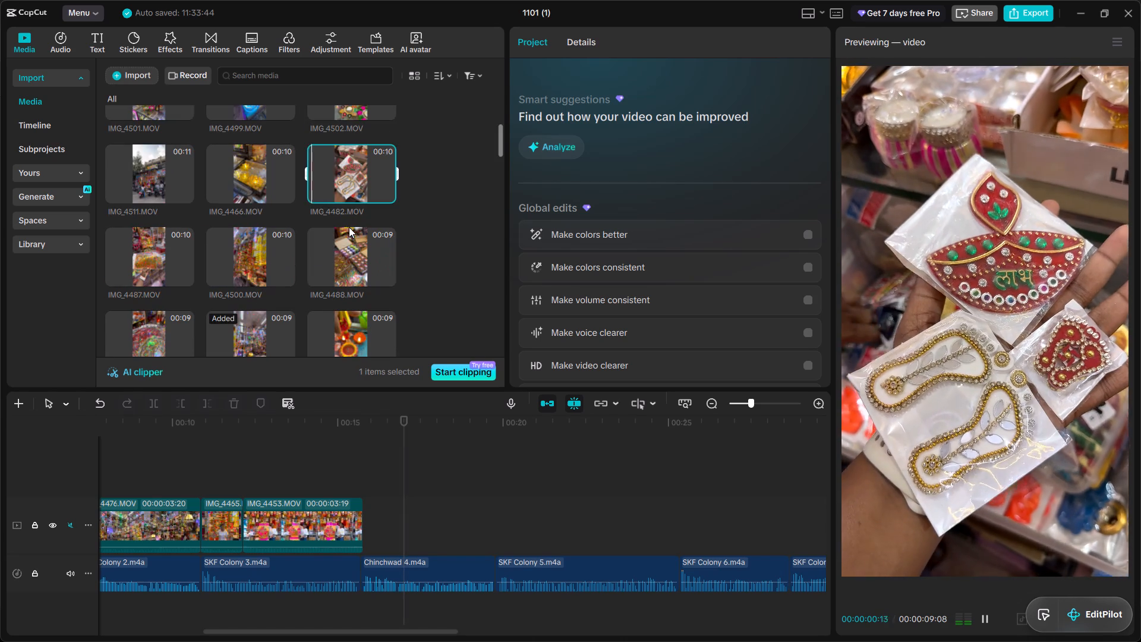
pyautogui.click(341, 248)
pyautogui.click(234, 257)
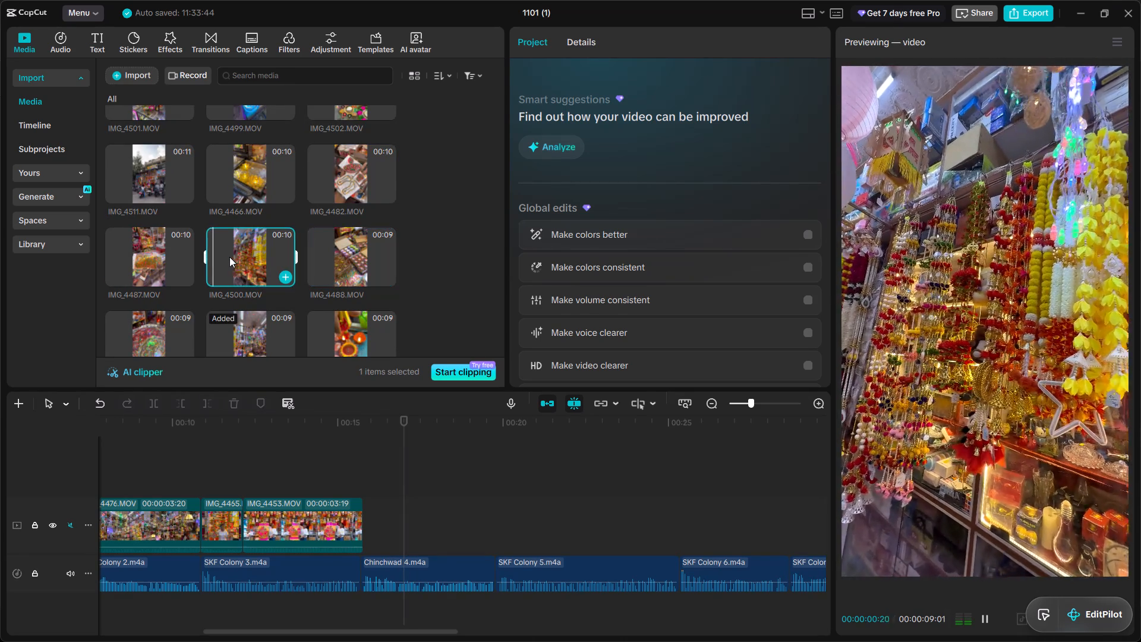
pyautogui.click(144, 266)
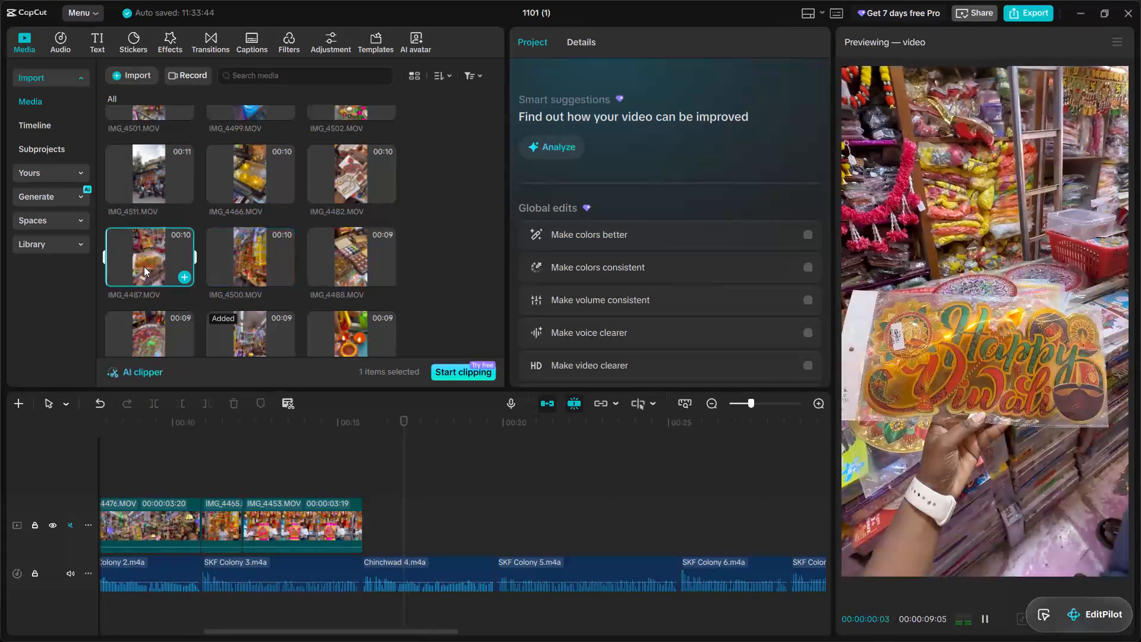
pyautogui.scroll(-1, 144, 266)
pyautogui.click(144, 266)
pyautogui.click(263, 261)
pyautogui.click(357, 269)
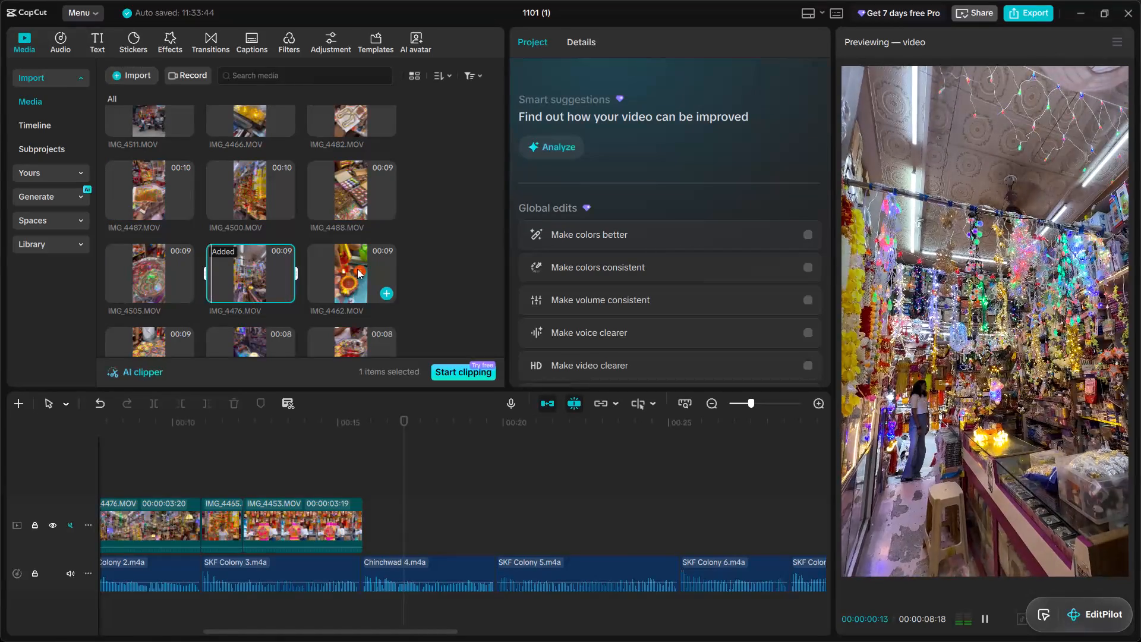
# Preview the eight- and seven-second clips from IMG_4498 to IMG_4489 for footage matching Chinchwad 4.
pyautogui.scroll(-1, 357, 269)
pyautogui.click(262, 298)
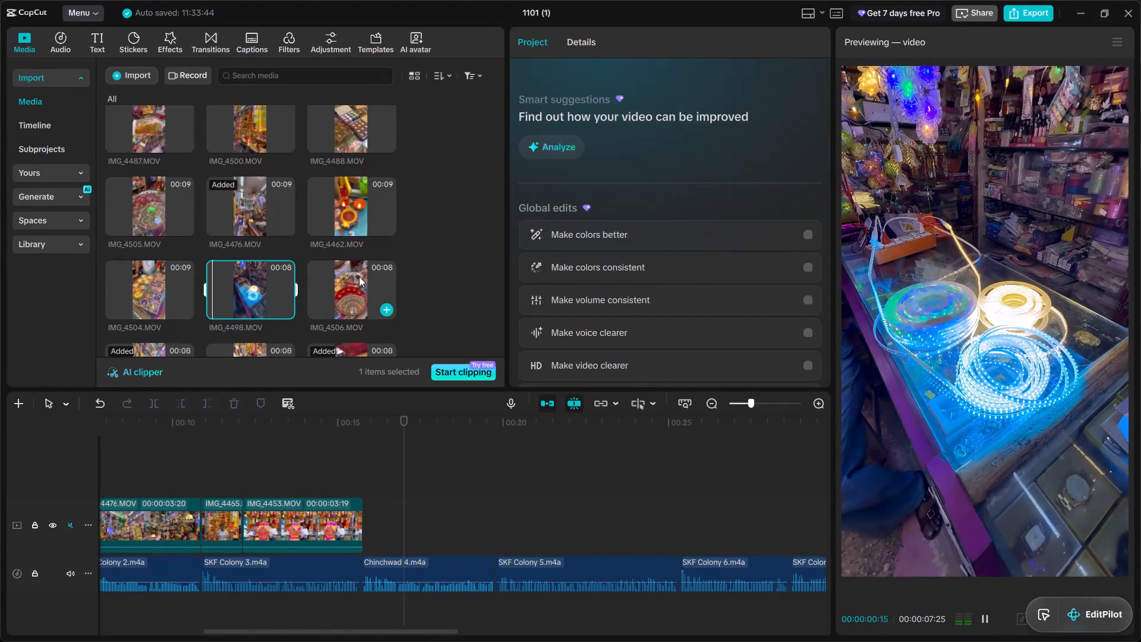
pyautogui.click(359, 276)
pyautogui.scroll(-1, 359, 276)
pyautogui.click(150, 292)
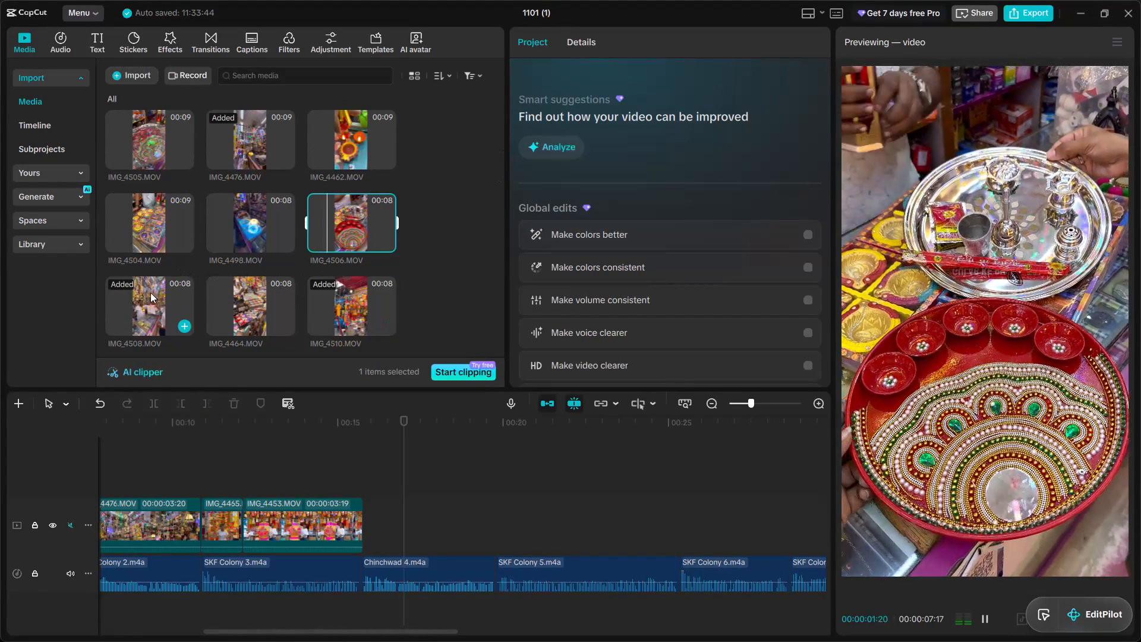
pyautogui.click(261, 298)
pyautogui.click(352, 298)
pyautogui.scroll(-1, 353, 298)
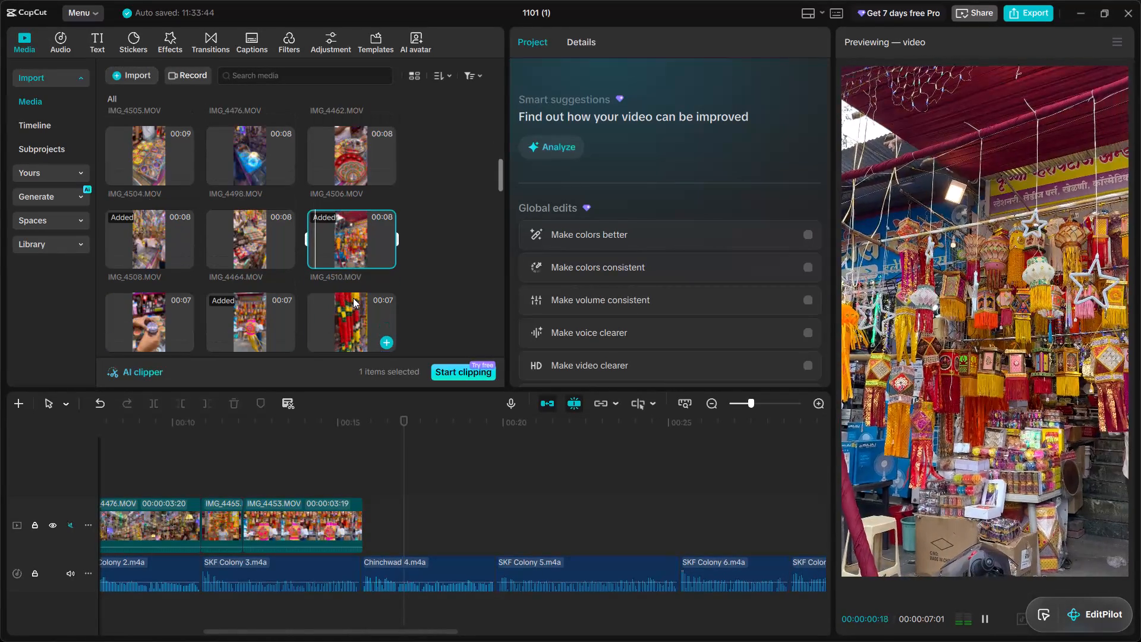
pyautogui.click(141, 311)
pyautogui.click(266, 312)
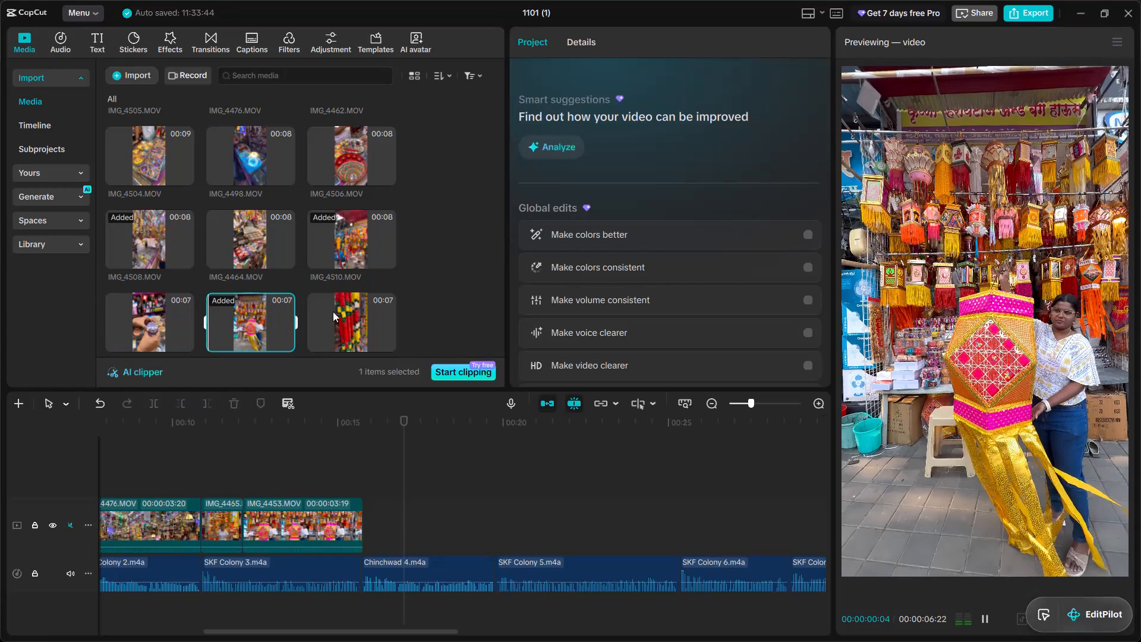
pyautogui.click(345, 310)
# Preview the seven- and six-second clips from IMG_4485 to IMG_4446, including IMG_4470 and IMG_4443, for footage matching Chinchwad 4.
pyautogui.scroll(-2, 345, 310)
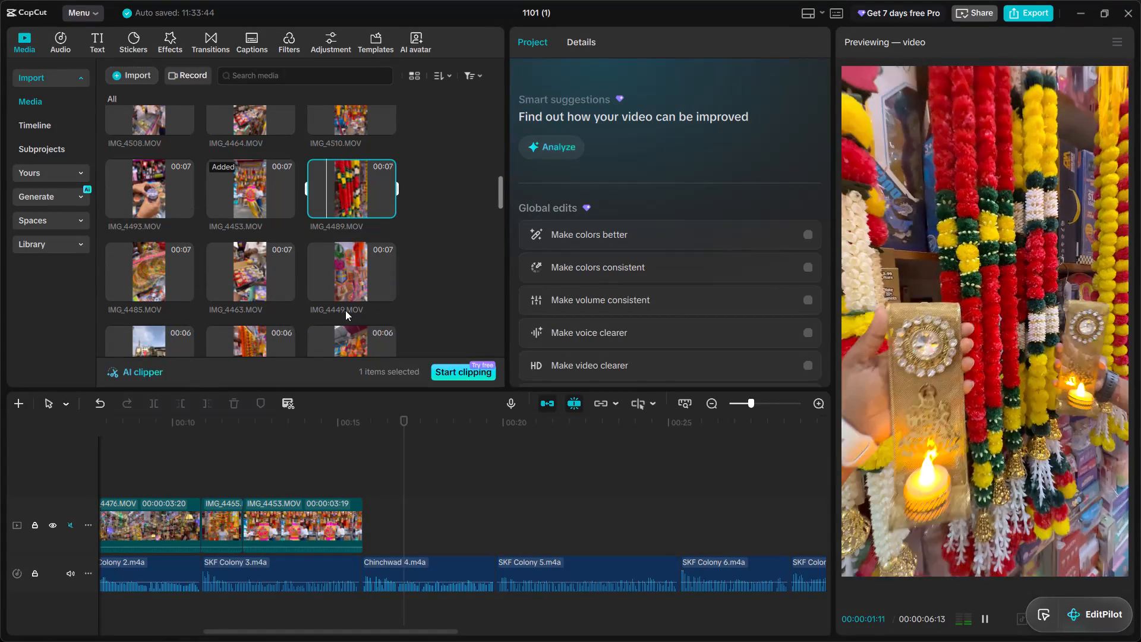
pyautogui.click(165, 279)
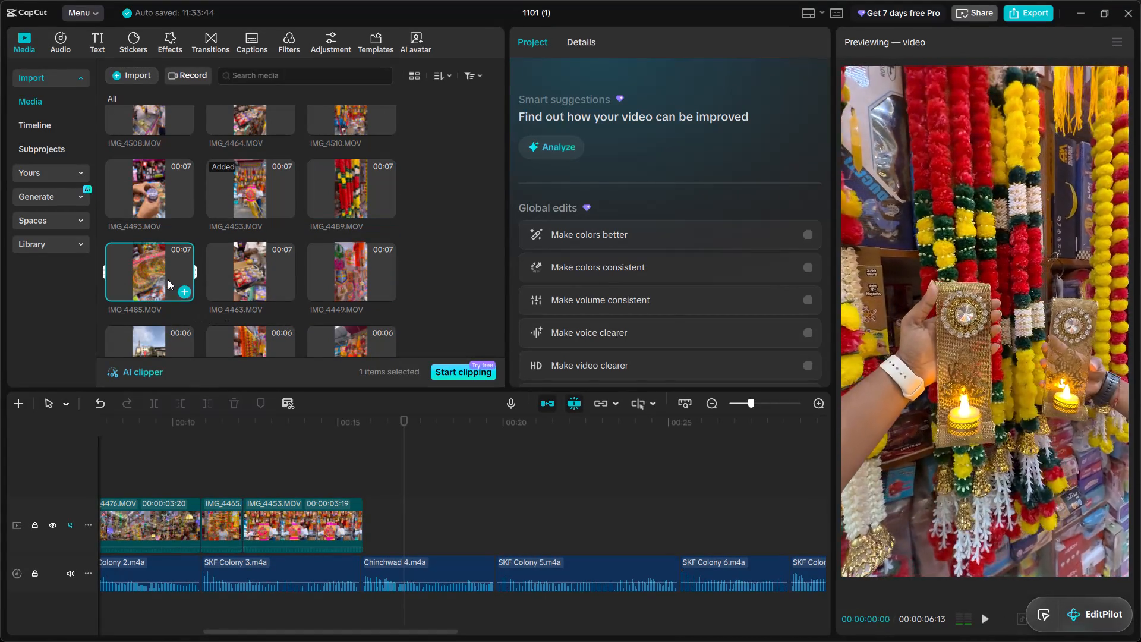
pyautogui.click(269, 271)
pyautogui.click(361, 259)
pyautogui.scroll(-1, 361, 259)
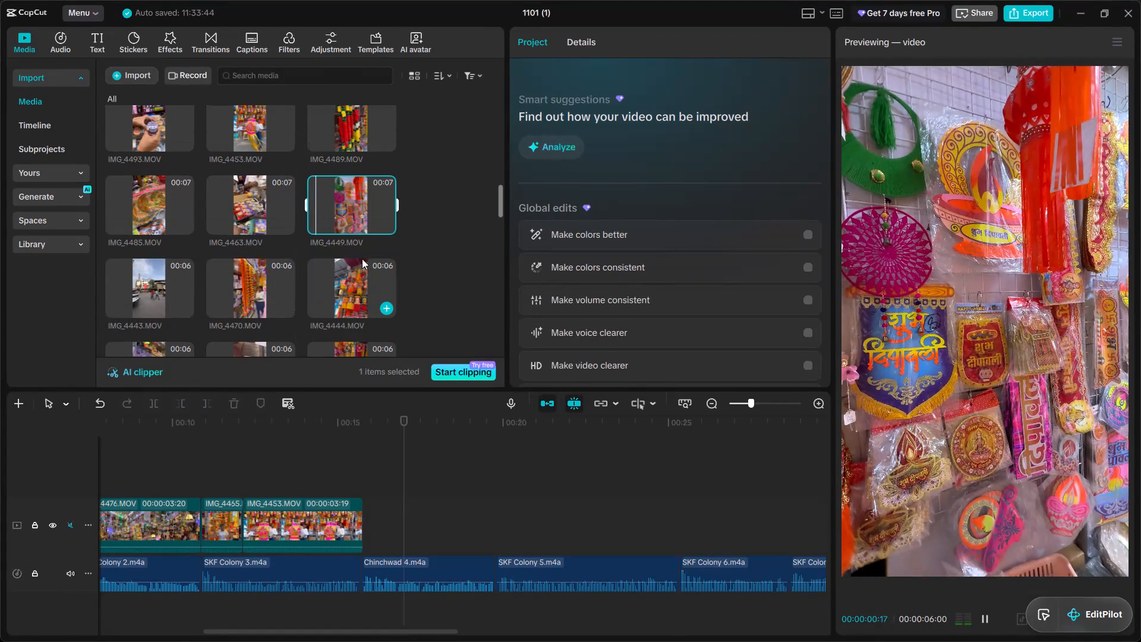
pyautogui.click(362, 276)
pyautogui.click(259, 288)
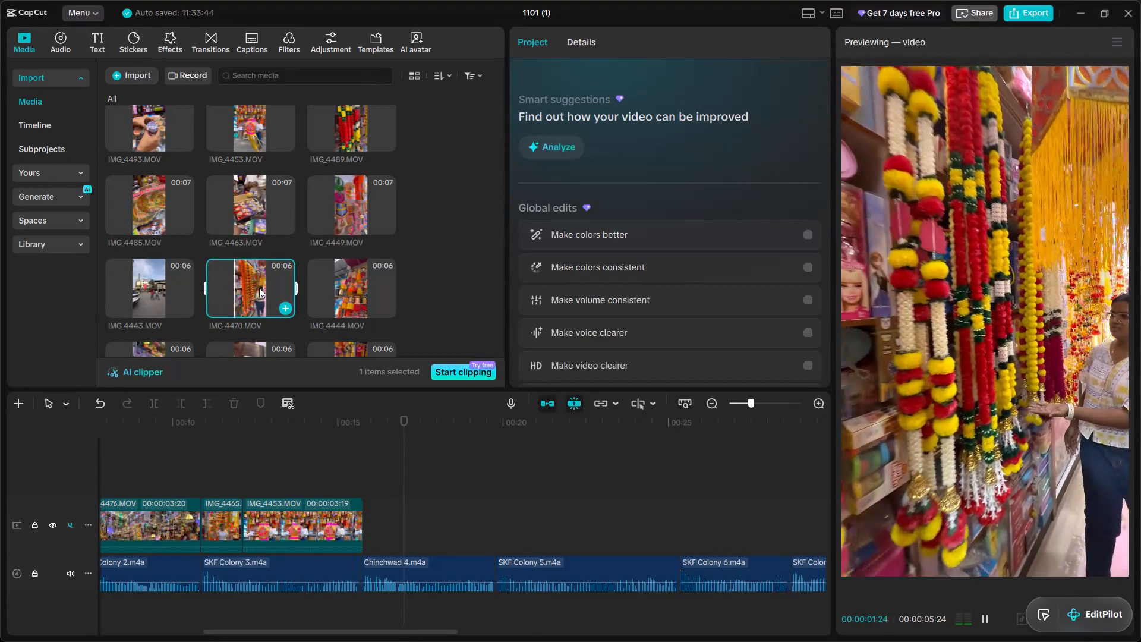
pyautogui.scroll(-1, 259, 288)
pyautogui.click(242, 310)
pyautogui.click(354, 303)
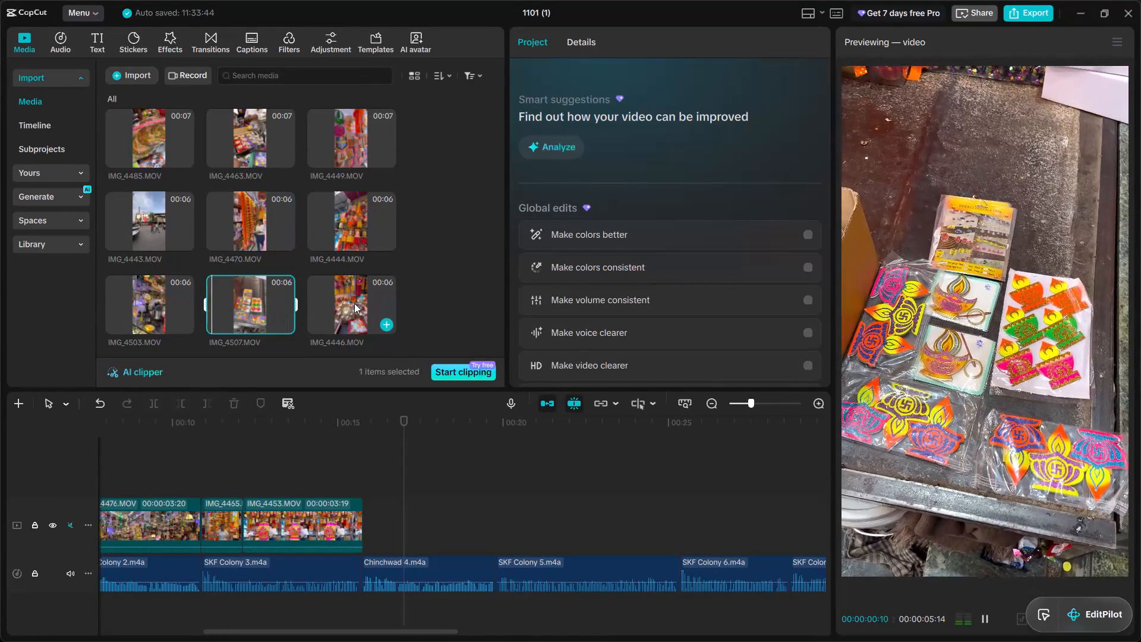
pyautogui.click(134, 309)
pyautogui.click(156, 210)
# Review IMG_4503 again and preview IMG_4448, IMG_4447, IMG_4484, IMG_4452 and IMG_4459 for footage matching Chinchwad 4.
pyautogui.scroll(-1, 184, 263)
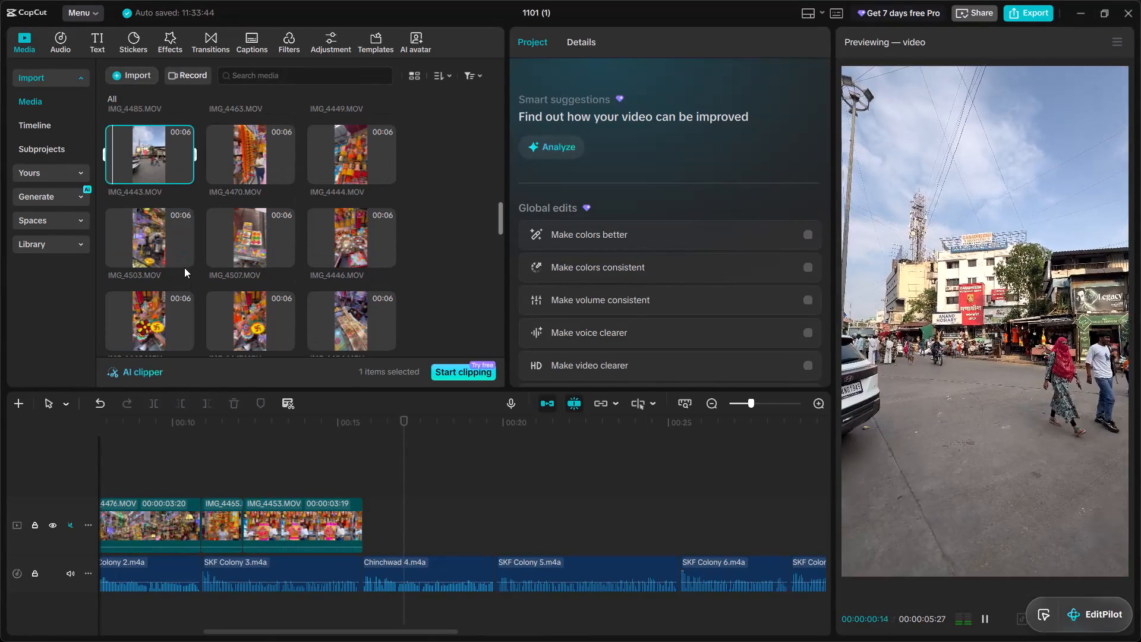
pyautogui.click(165, 230)
pyautogui.click(169, 322)
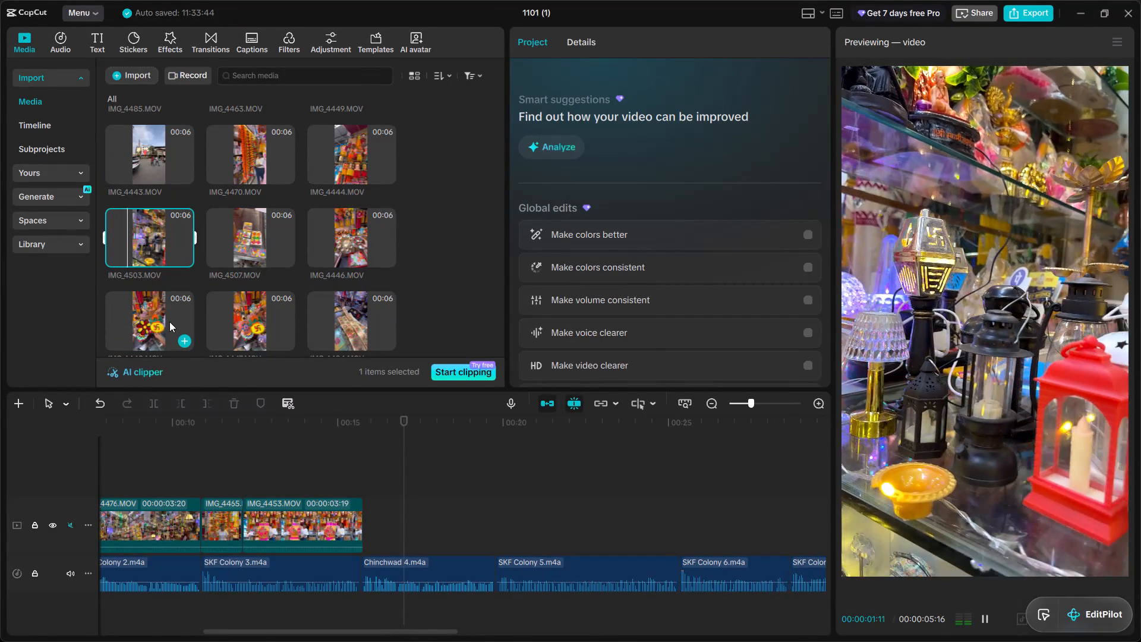
pyautogui.click(247, 314)
pyautogui.click(377, 305)
pyautogui.scroll(-2, 377, 304)
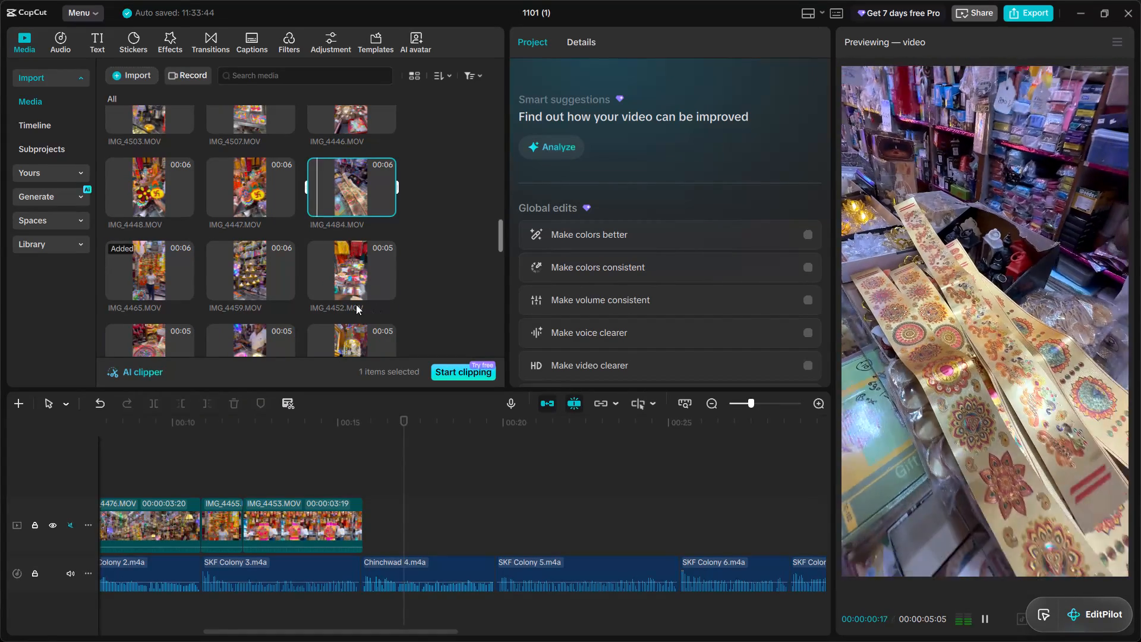
pyautogui.click(343, 260)
pyautogui.click(247, 268)
# Preview the five-second clips IMG_4494, IMG_4486, IMG_4457, IMG_4467 and IMG_4471 for footage matching Chinchwad 4.
pyautogui.scroll(-1, 247, 267)
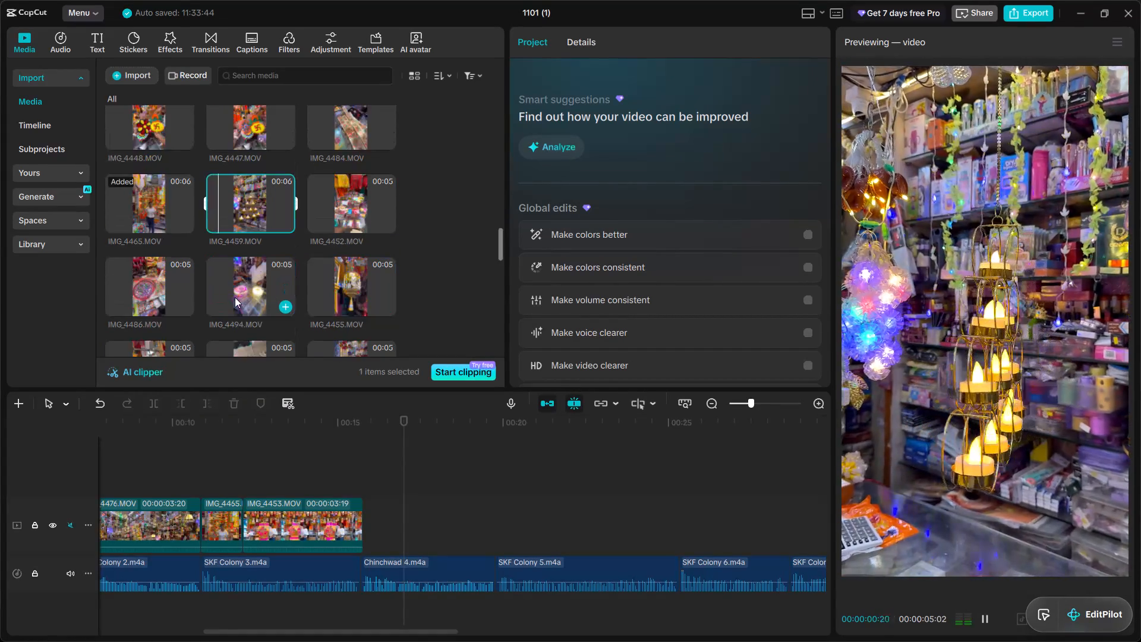
pyautogui.click(235, 297)
pyautogui.click(154, 278)
pyautogui.scroll(-1, 171, 278)
pyautogui.click(163, 304)
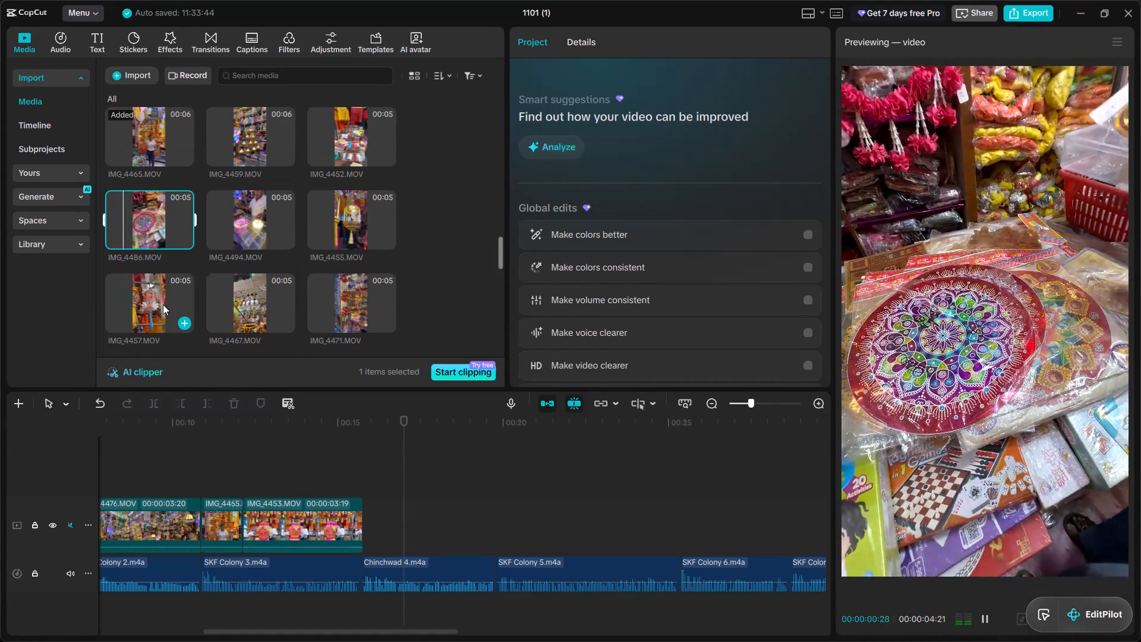
pyautogui.click(283, 289)
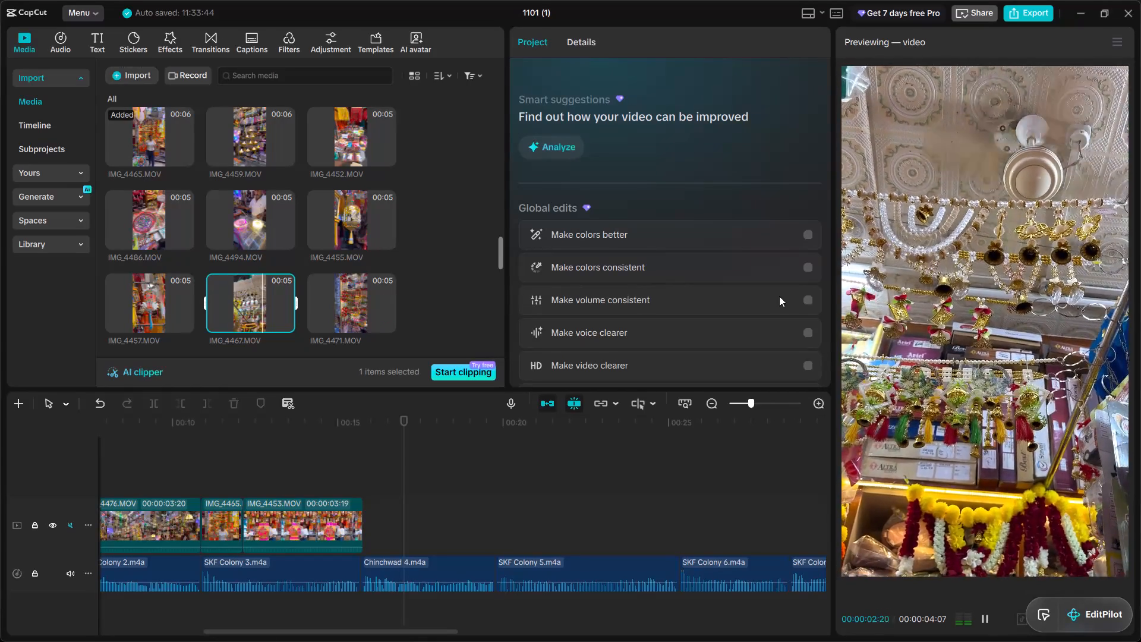
pyautogui.click(380, 294)
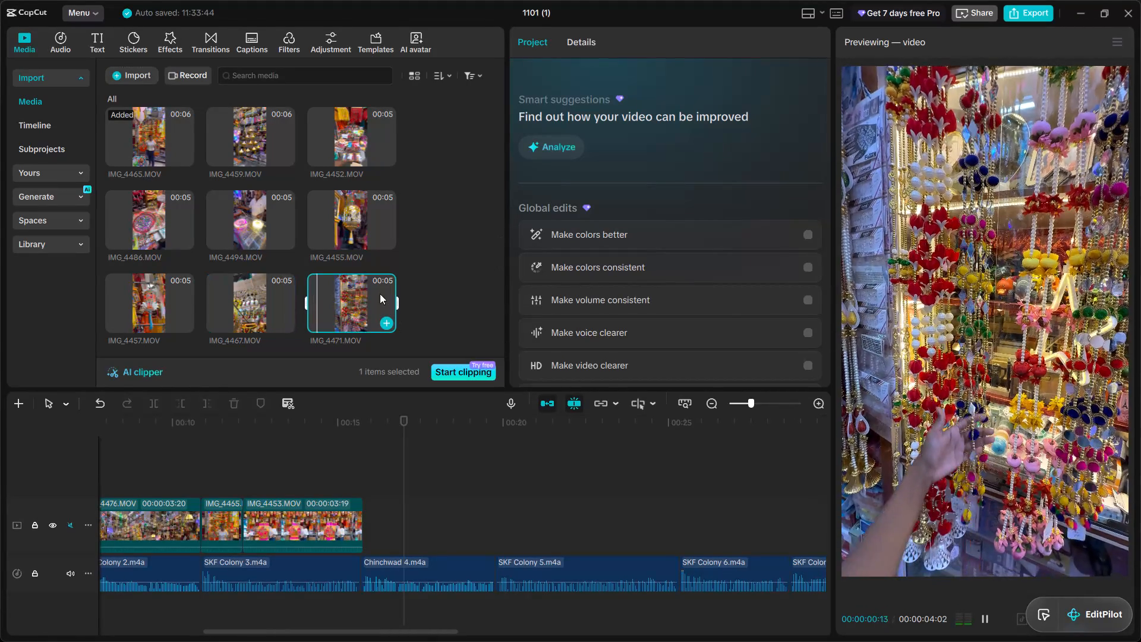
pyautogui.scroll(-2, 360, 294)
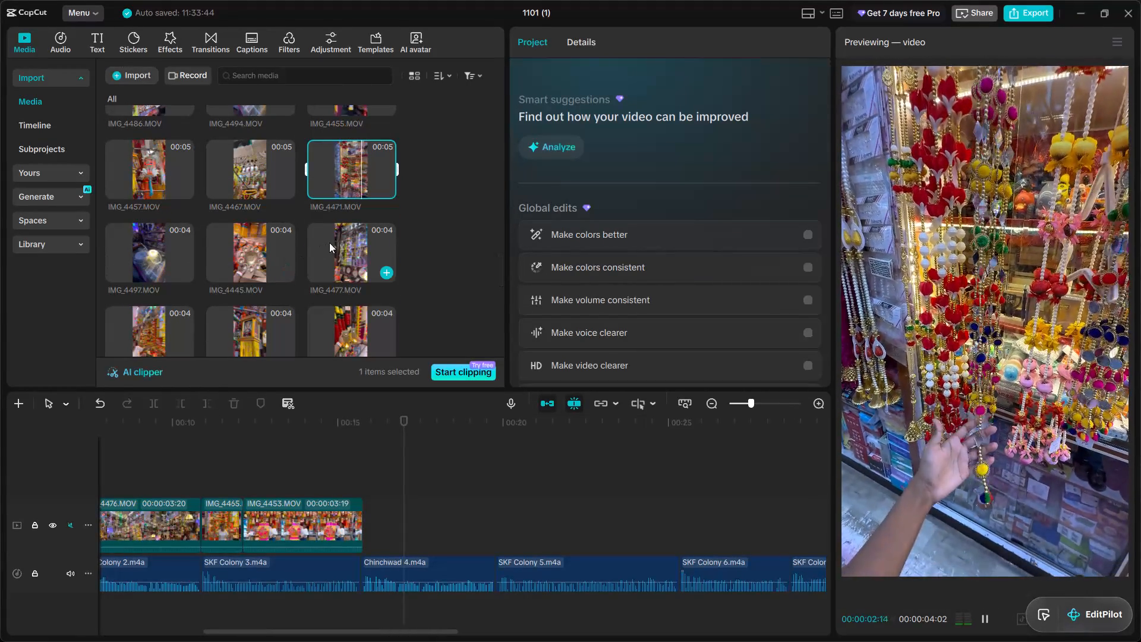
# Preview the four-second clips from IMG_4477 to IMG_4479, including IMG_4490, IMG_4456, IMG_4450 and IMG_4458, for footage matching Chinchwad 4.
pyautogui.scroll(-1, 335, 243)
pyautogui.click(348, 196)
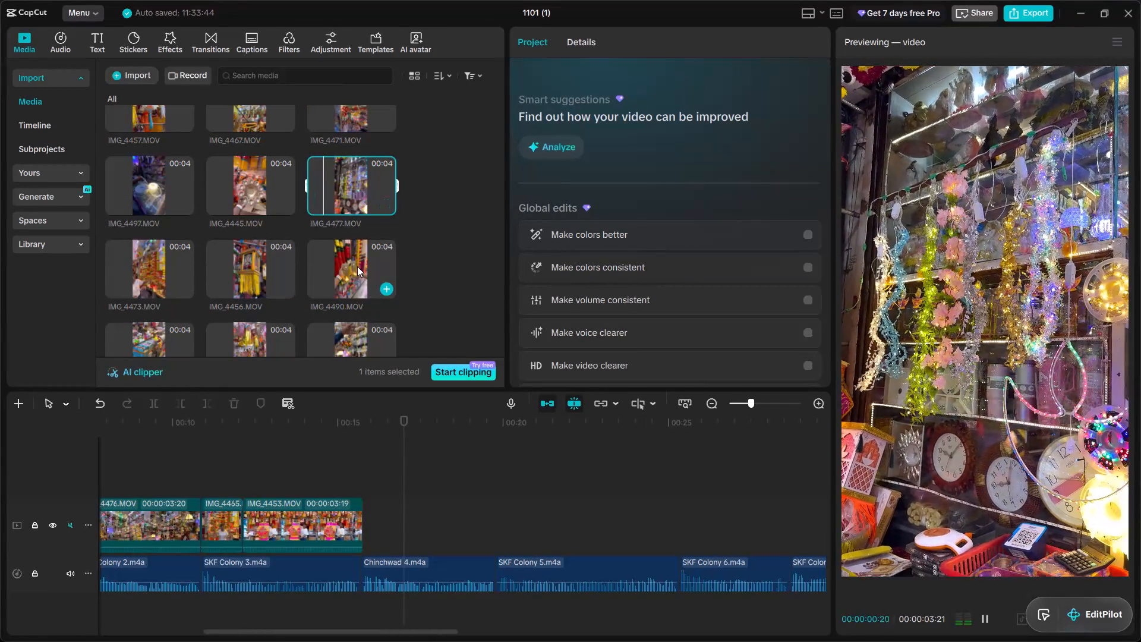
pyautogui.click(357, 266)
pyautogui.scroll(1, 297, 167)
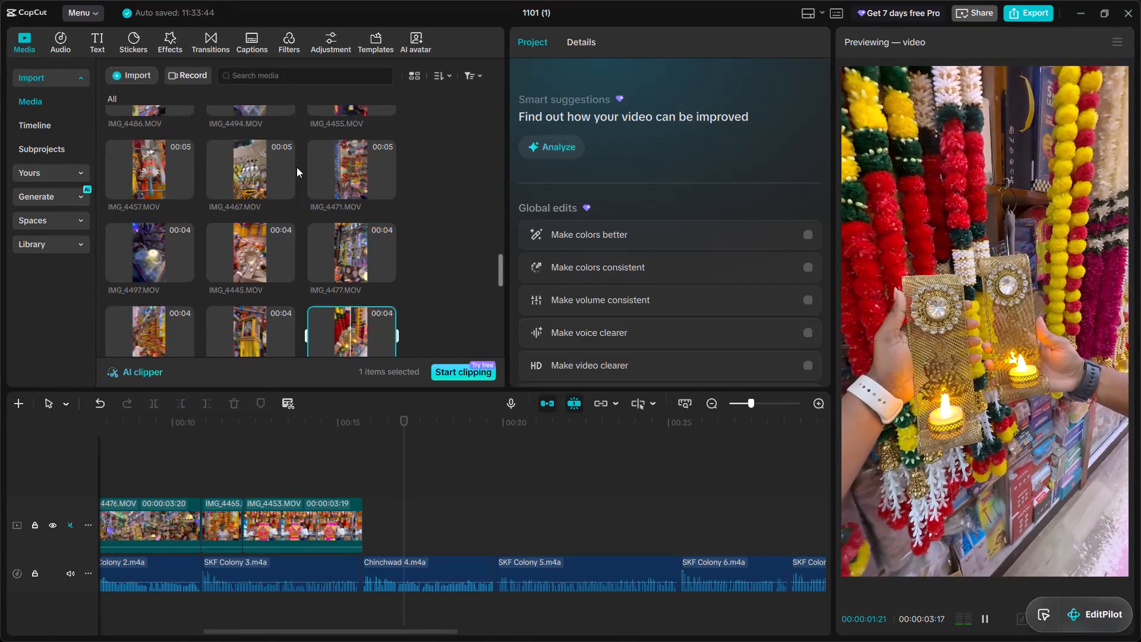
pyautogui.scroll(-2, 258, 206)
pyautogui.click(258, 208)
pyautogui.click(263, 290)
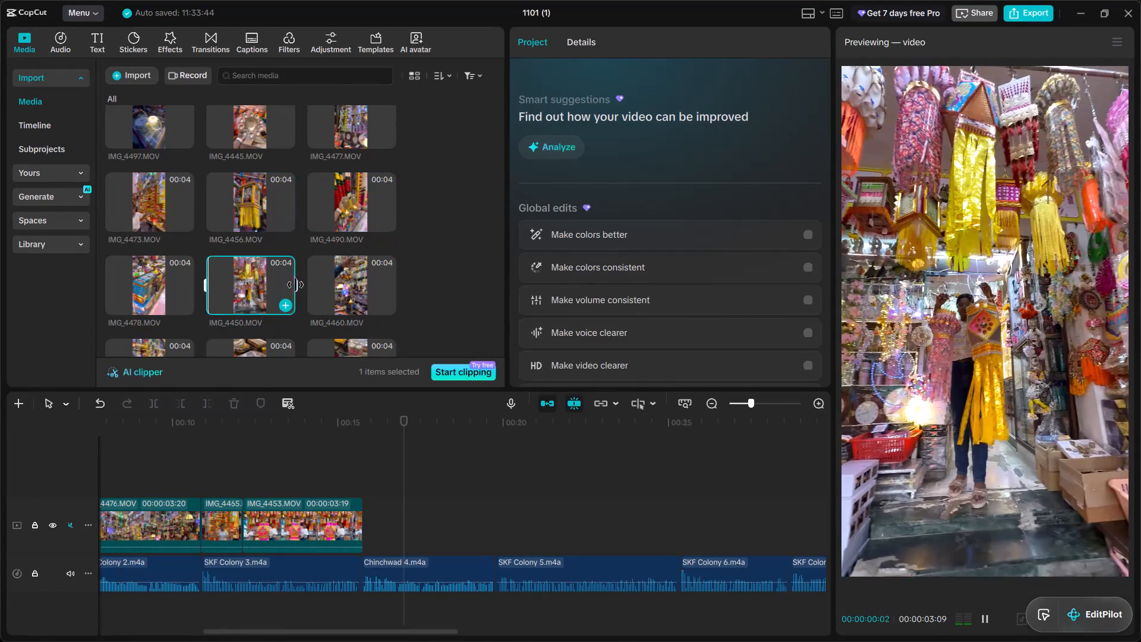
pyautogui.click(343, 266)
pyautogui.scroll(-1, 343, 266)
pyautogui.click(165, 282)
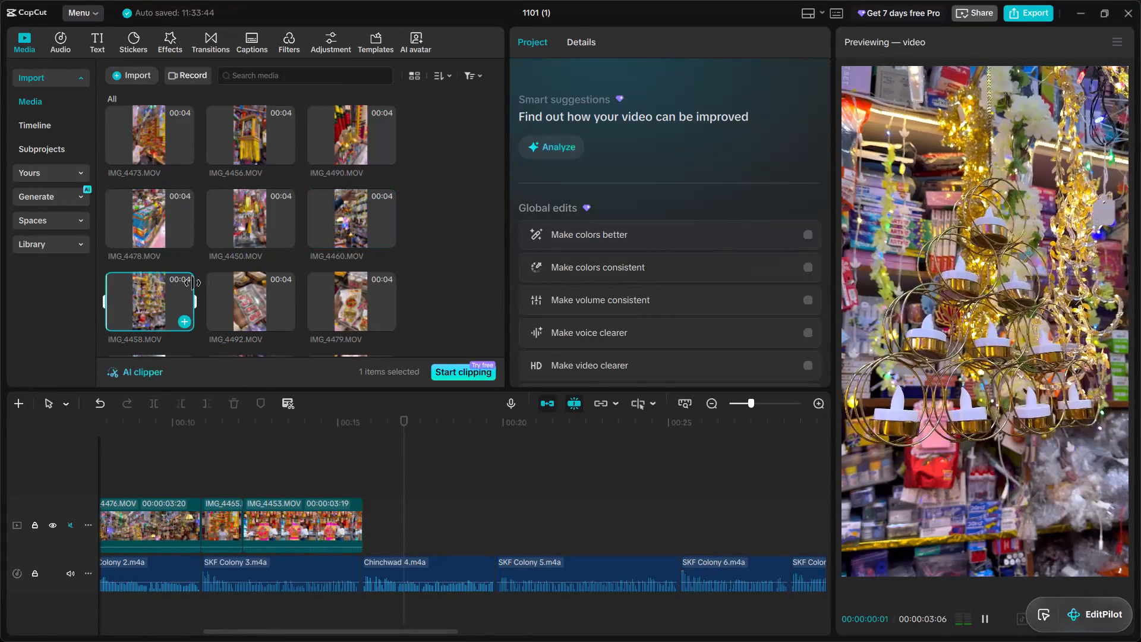
pyautogui.click(241, 285)
pyautogui.click(357, 294)
# Preview the three- to one-second clips from IMG_4474 to IMG_4454, including IMG_4469, IMG_4451, IMG_4472 and IMG_4491, for footage matching Chinchwad 4.
pyautogui.scroll(-2, 355, 294)
pyautogui.click(177, 247)
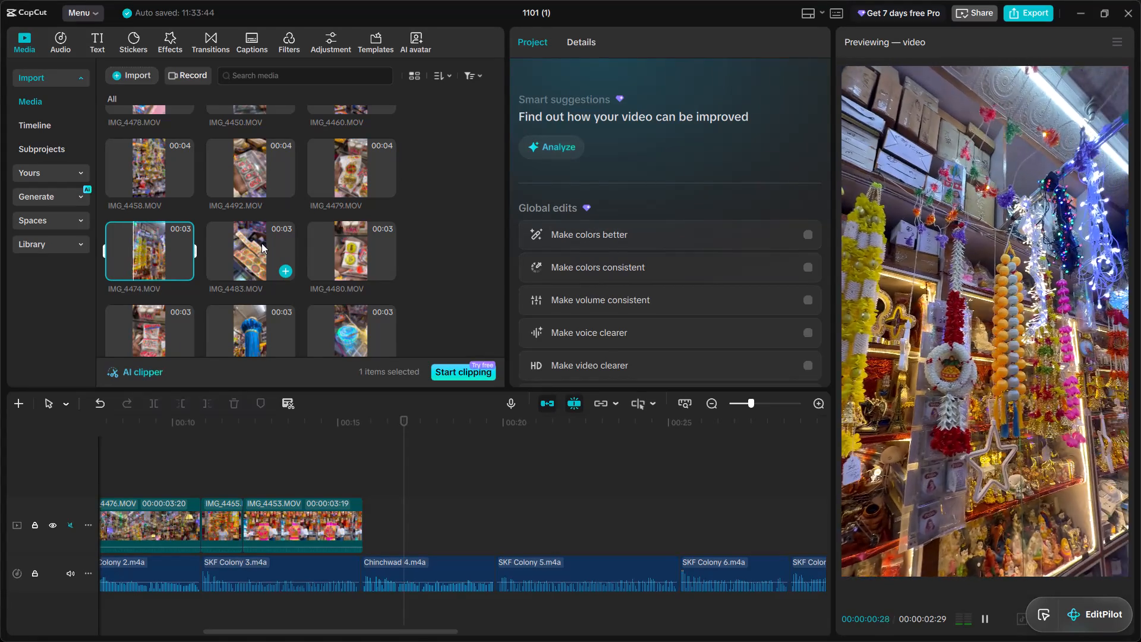
pyautogui.click(261, 243)
pyautogui.scroll(-1, 261, 243)
pyautogui.click(266, 244)
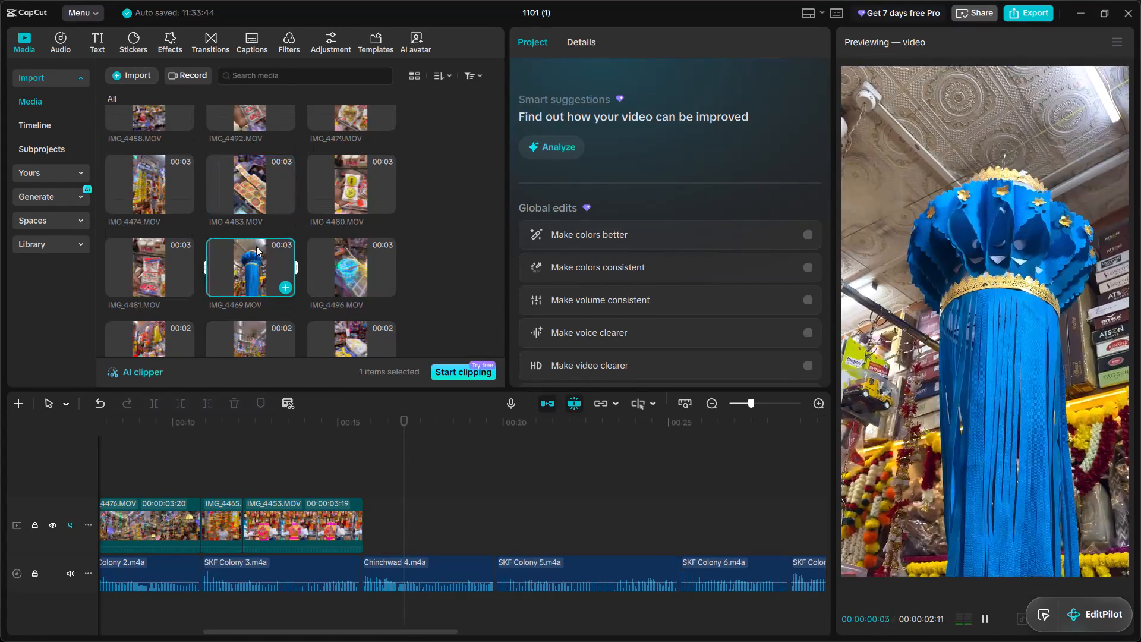
pyautogui.click(132, 263)
pyautogui.scroll(-1, 132, 263)
pyautogui.click(132, 263)
pyautogui.click(253, 274)
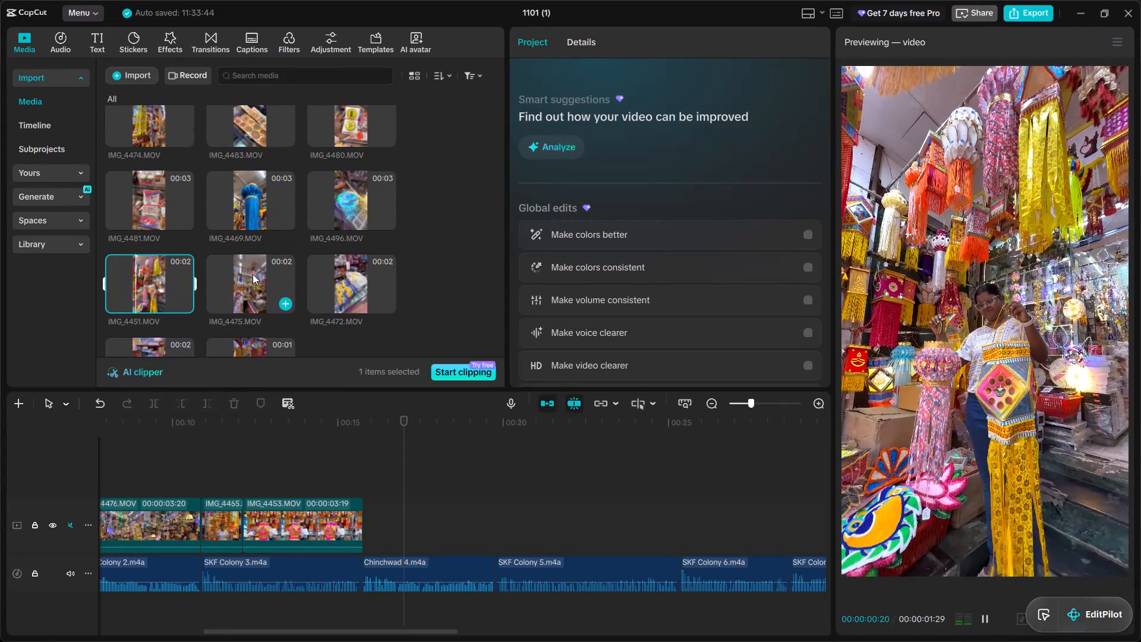
pyautogui.click(346, 276)
pyautogui.scroll(-1, 296, 301)
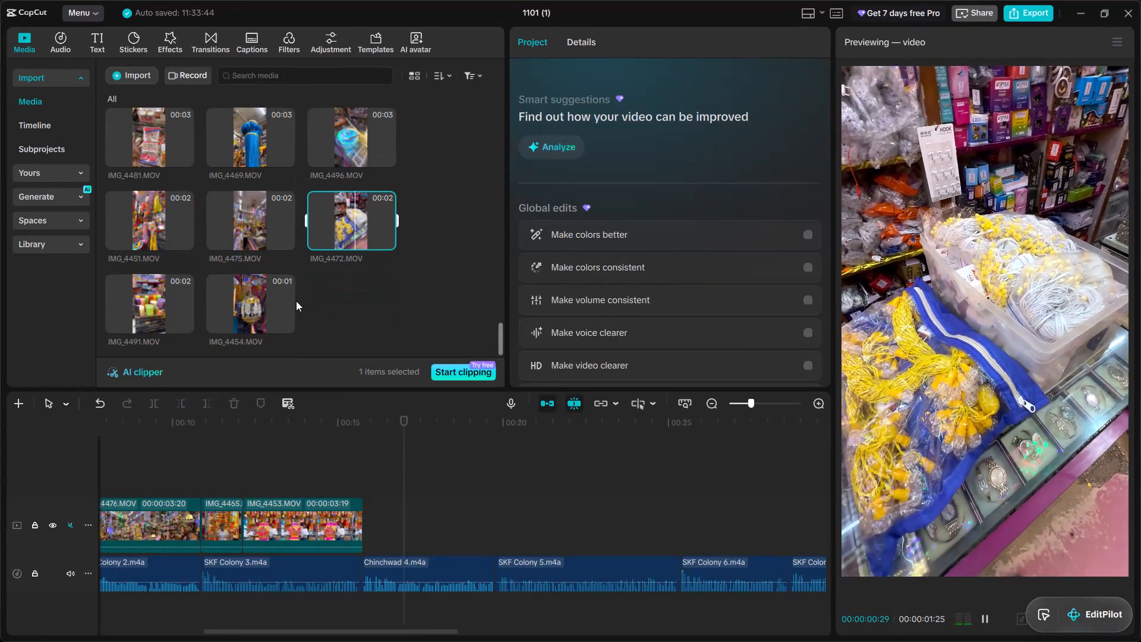
pyautogui.click(259, 307)
pyautogui.click(132, 297)
# Add IMG_4467 to the timeline directly after IMG_4453, above the Chinchwad 4 voice-over.
pyautogui.scroll(6, 216, 292)
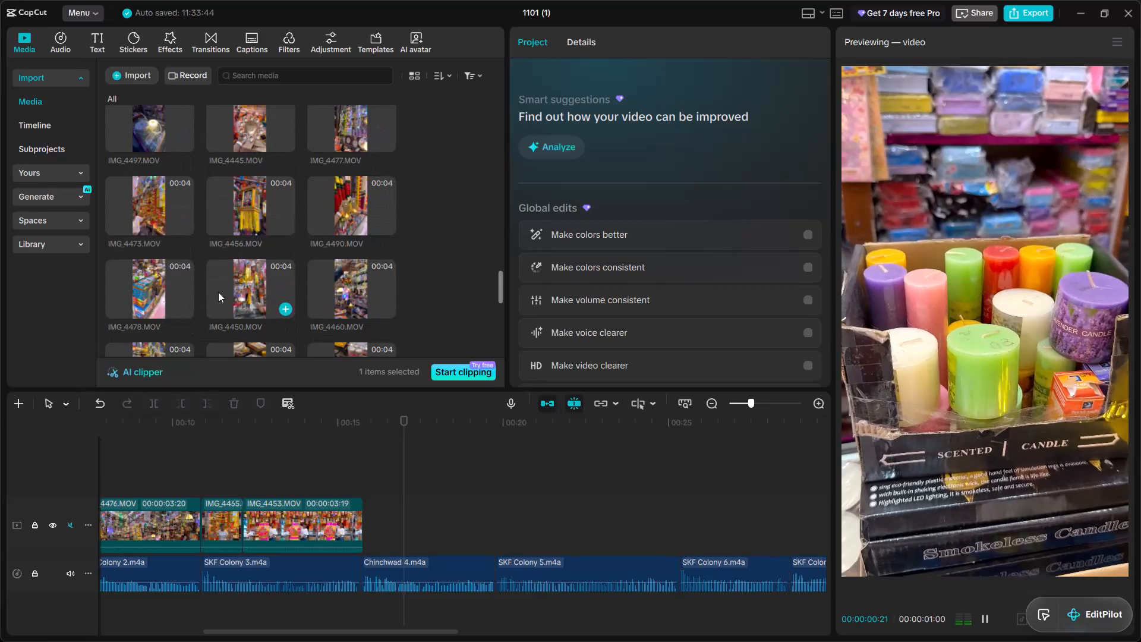
pyautogui.scroll(3, 218, 292)
pyautogui.click(247, 255)
pyautogui.click(289, 261)
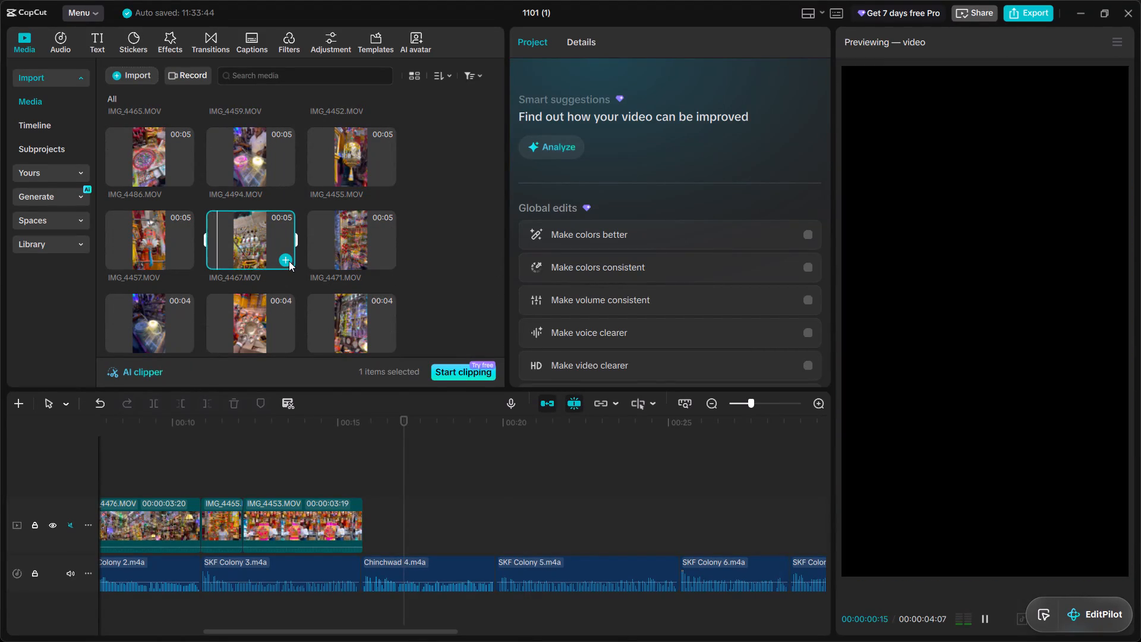
# Play IMG_4467 against the Chinchwad 4 narration and trim the clip's end to a duration of 00:00:04:00.
pyautogui.click(350, 454)
pyautogui.press('space')
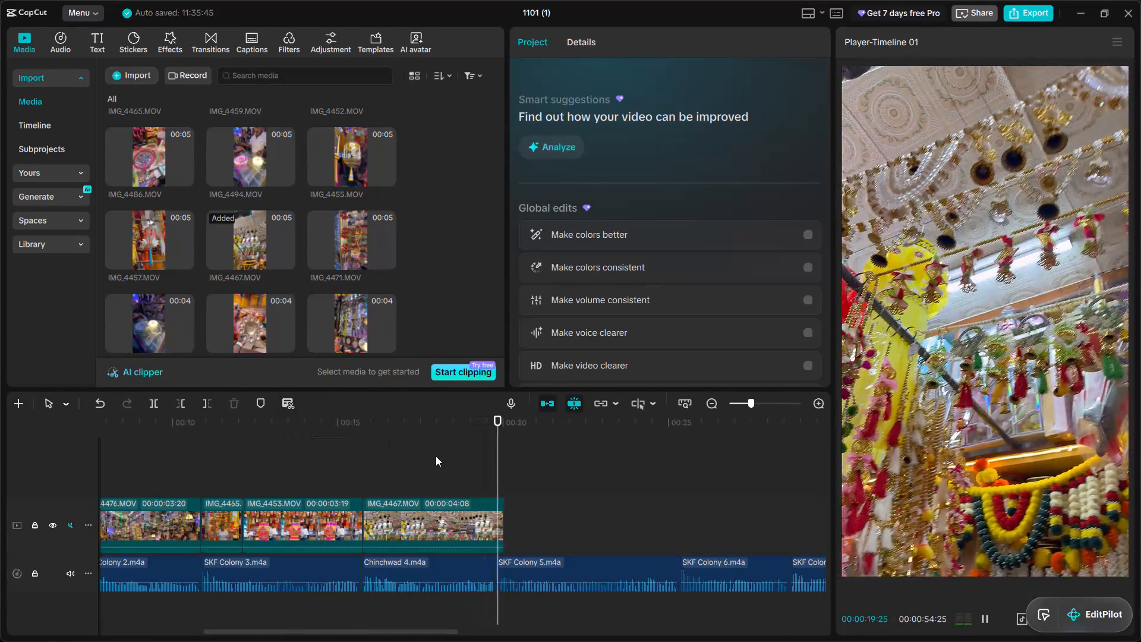
pyautogui.press('space')
pyautogui.click(498, 508)
pyautogui.moveTo(502, 509); pyautogui.dragTo(498, 509)
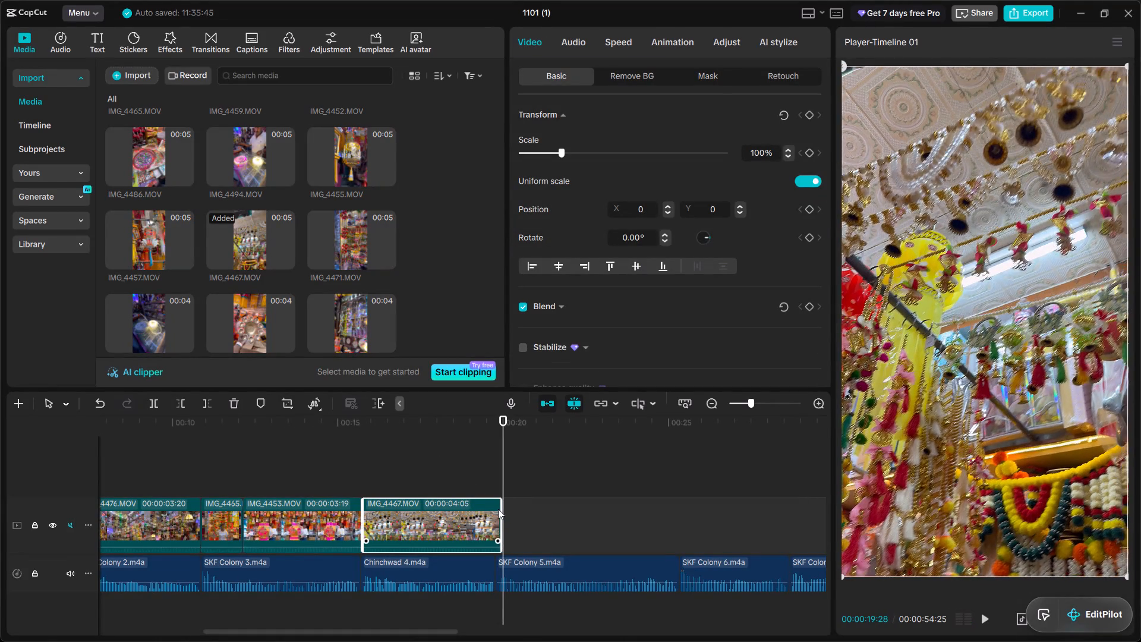
pyautogui.moveTo(498, 509); pyautogui.dragTo(493, 508)
# Play from the end of Chinchwad 4 into SKF Colony 5 to hear its narration, and return to IMG_4467's end.
pyautogui.click(460, 462)
pyautogui.press('space')
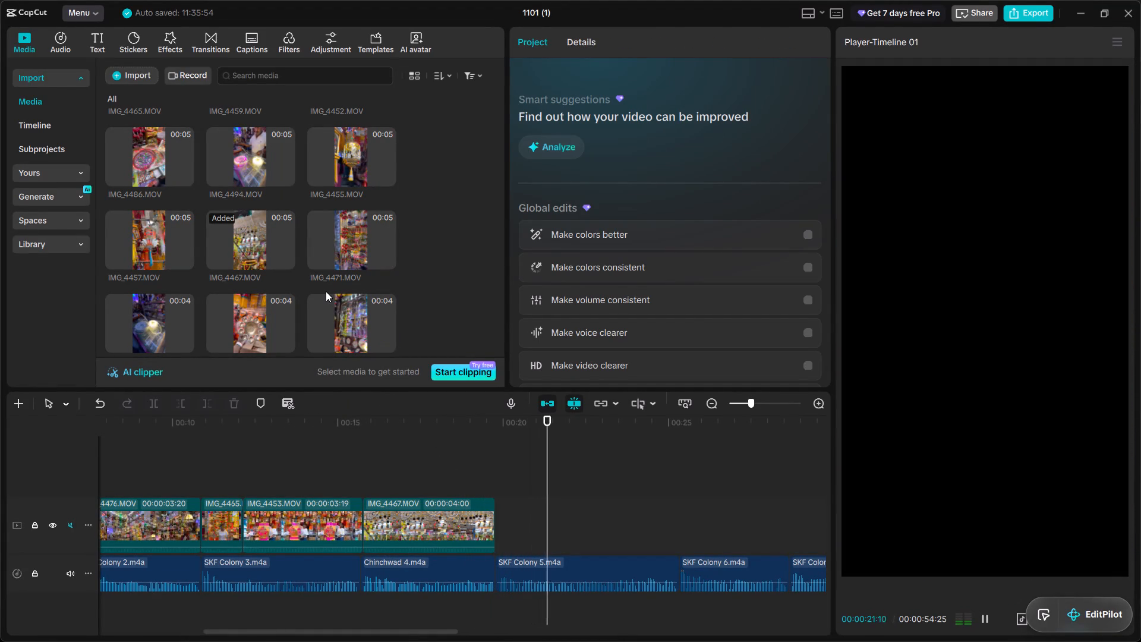
pyautogui.click(496, 466)
# Preview the shortest clips IMG_4491, IMG_4454, IMG_4475 and IMG_4472 for footage matching SKF Colony 5.
pyautogui.scroll(-4, 406, 309)
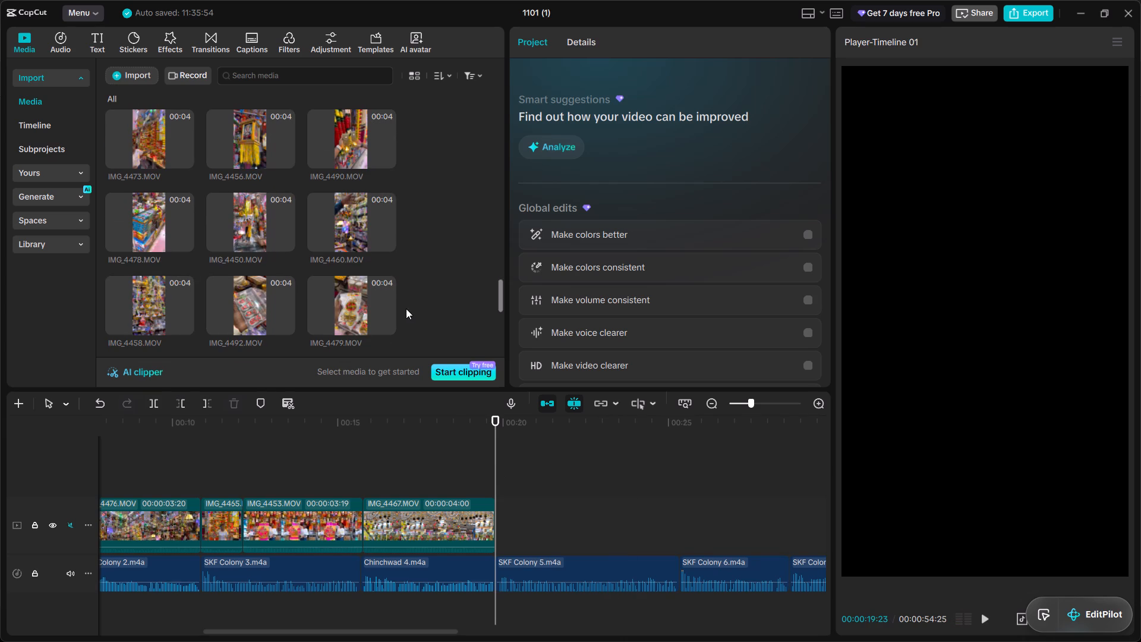
pyautogui.scroll(-4, 406, 309)
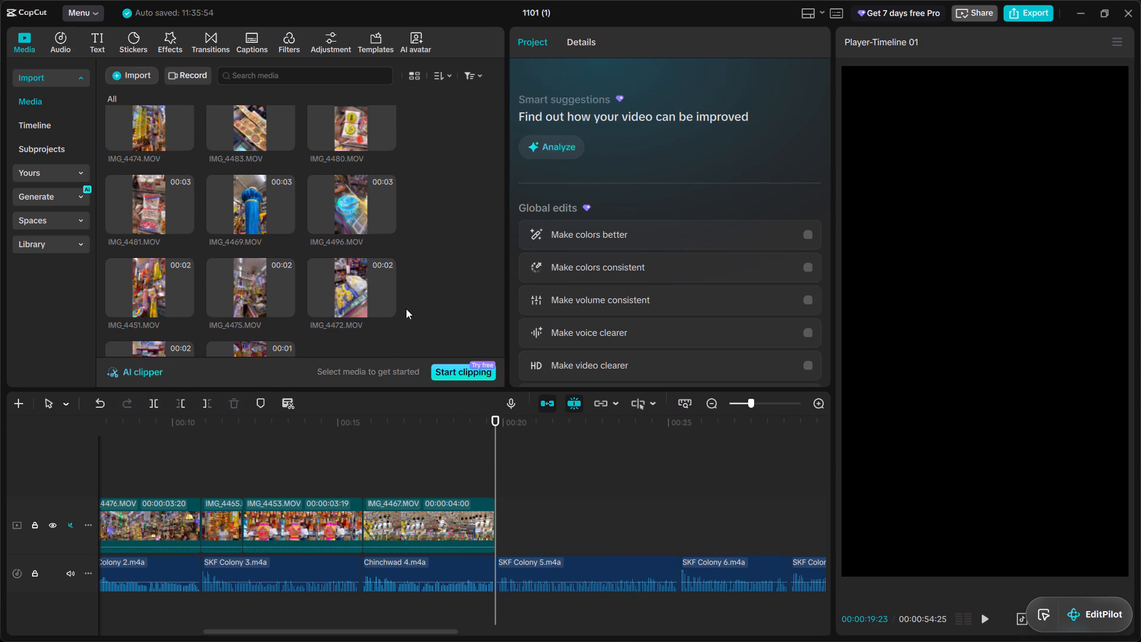
pyautogui.scroll(-1, 406, 309)
pyautogui.click(173, 309)
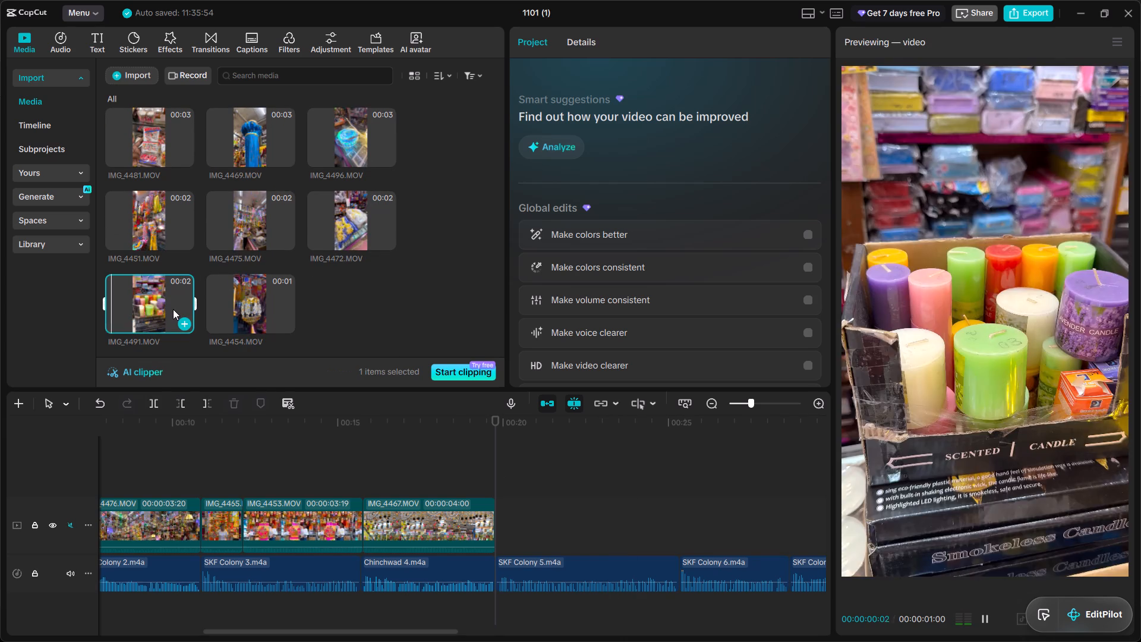
pyautogui.click(235, 311)
pyautogui.scroll(1, 235, 311)
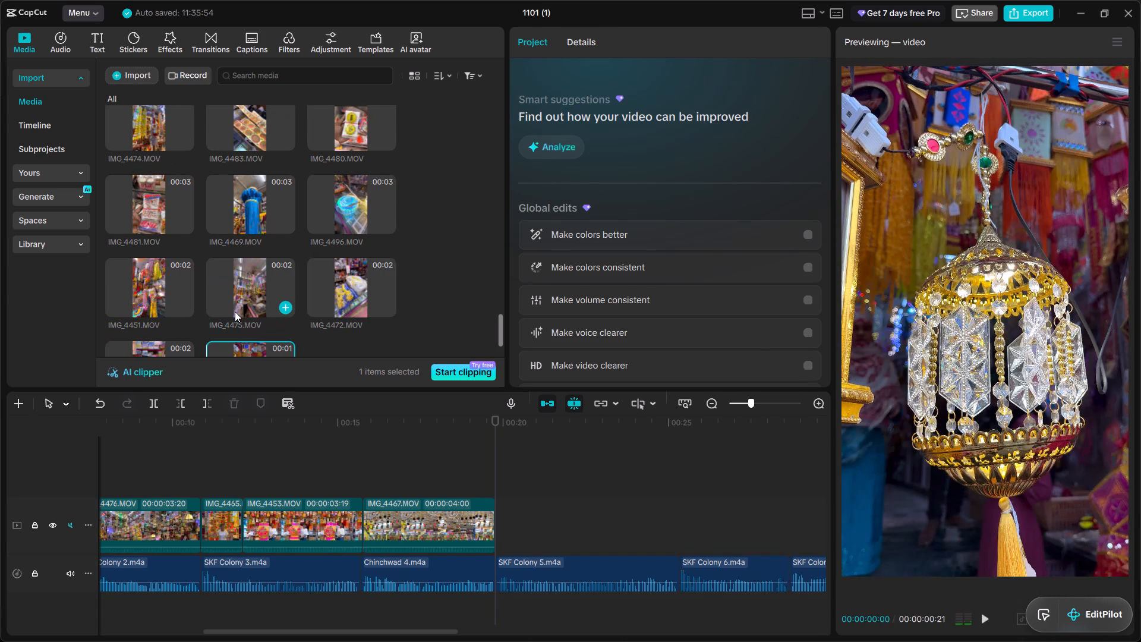
pyautogui.click(235, 311)
pyautogui.click(351, 294)
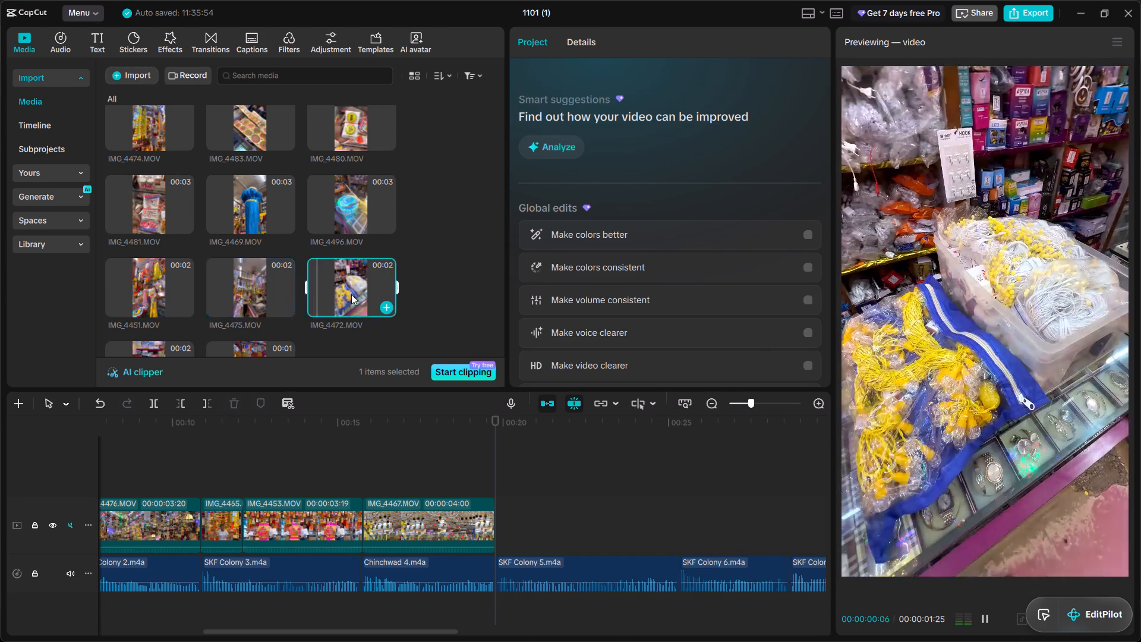
# Preview the three-second clips IMG_4496, IMG_4469, IMG_4481, IMG_4474, IMG_4483 and IMG_4480 for footage matching SKF Colony 5.
pyautogui.scroll(1, 351, 294)
pyautogui.click(349, 275)
pyautogui.click(240, 279)
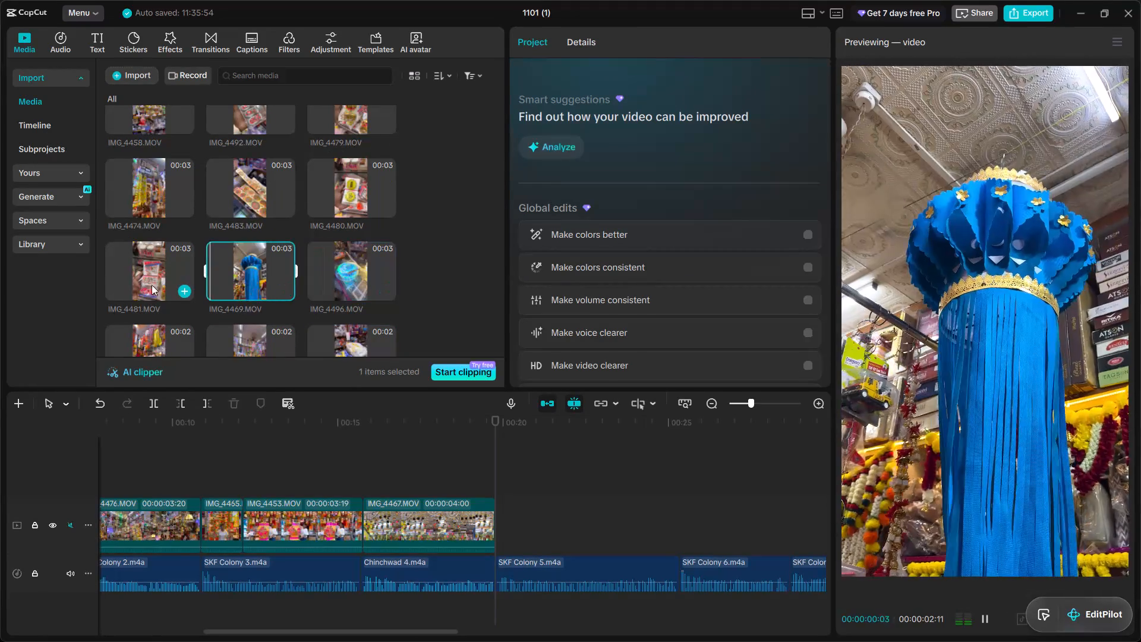
pyautogui.click(138, 285)
pyautogui.scroll(1, 138, 285)
pyautogui.click(147, 251)
pyautogui.click(257, 247)
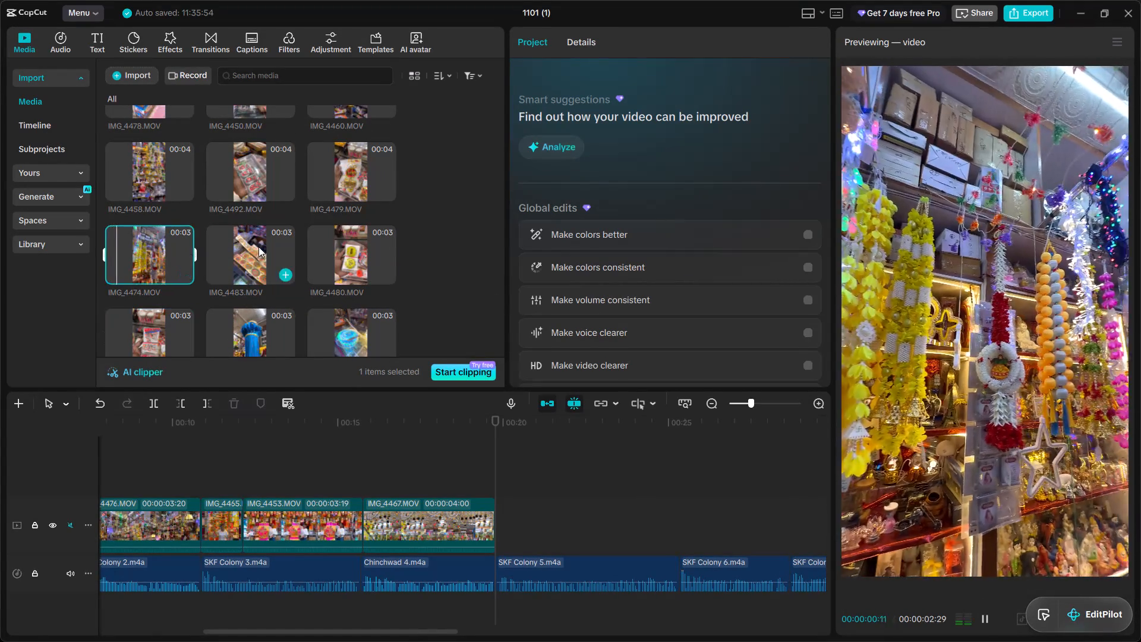
pyautogui.click(372, 253)
# Preview the four-second clips IMG_4479, IMG_4492, IMG_4458, IMG_4478, IMG_4450 and IMG_4460 for footage matching SKF Colony 5.
pyautogui.scroll(1, 367, 225)
pyautogui.click(367, 225)
pyautogui.click(256, 231)
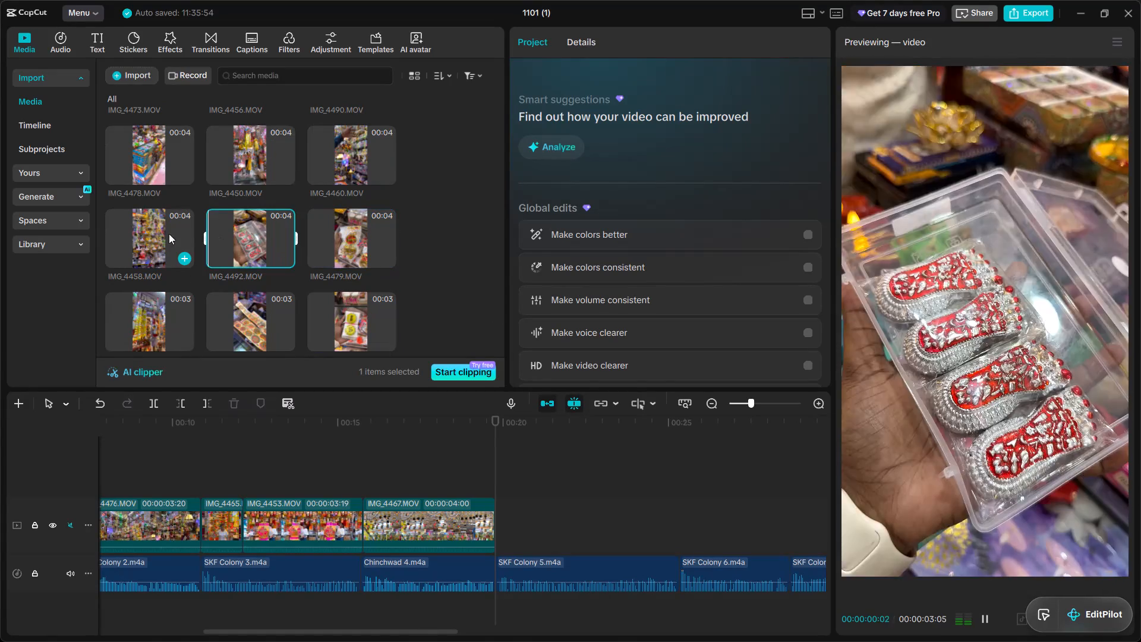
pyautogui.click(133, 233)
pyautogui.scroll(1, 133, 233)
pyautogui.click(133, 233)
pyautogui.click(160, 298)
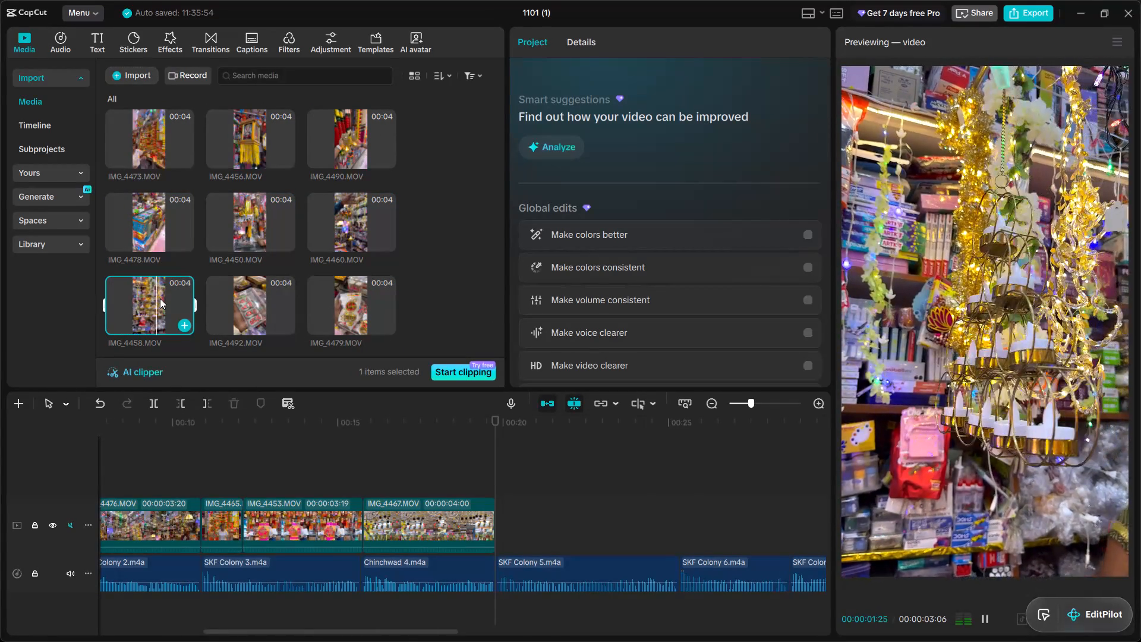
pyautogui.scroll(1, 160, 298)
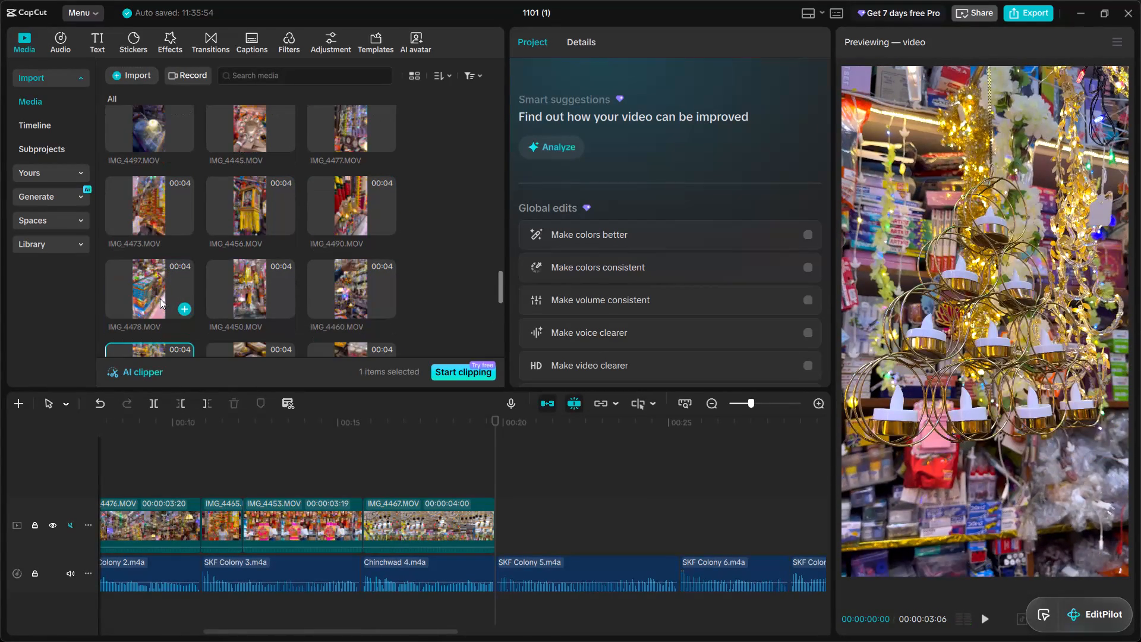
pyautogui.click(160, 288)
pyautogui.click(279, 289)
pyautogui.click(370, 278)
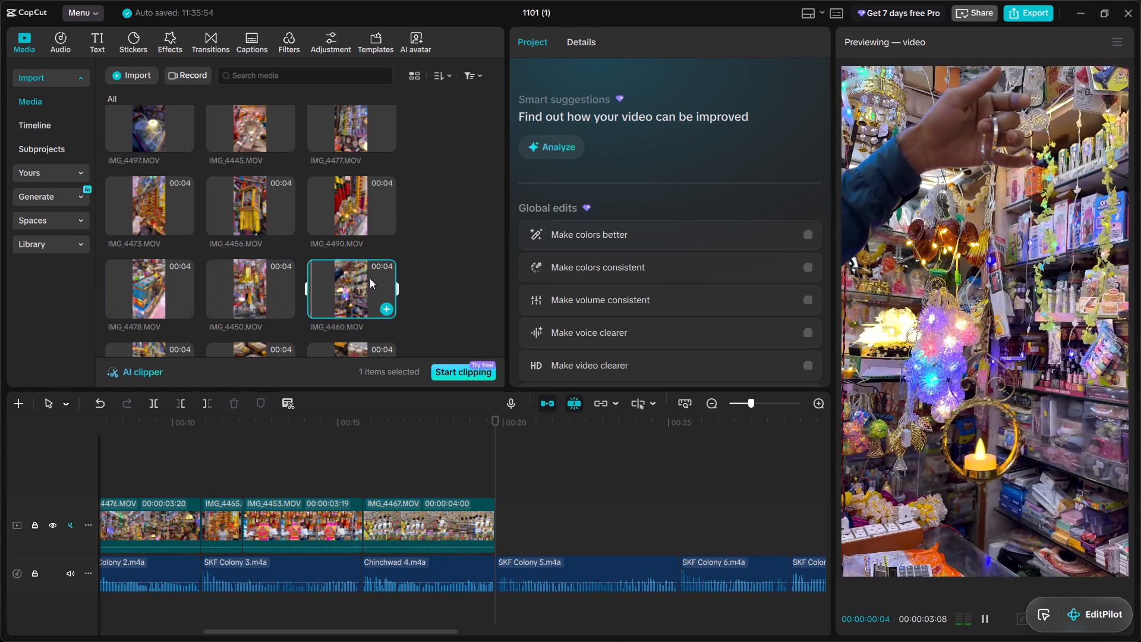
# Preview the four-second clips IMG_4490, IMG_4456, IMG_4473, IMG_4497, IMG_4445 and IMG_4477 for footage matching SKF Colony 5.
pyautogui.scroll(1, 370, 278)
pyautogui.click(363, 244)
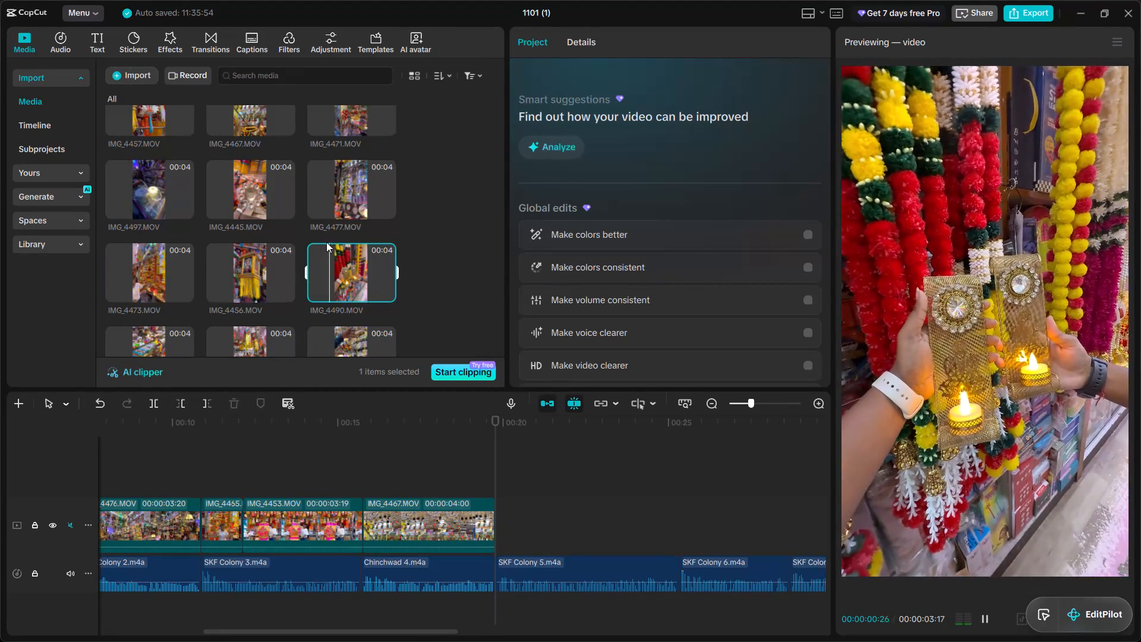
pyautogui.click(261, 240)
pyautogui.click(255, 268)
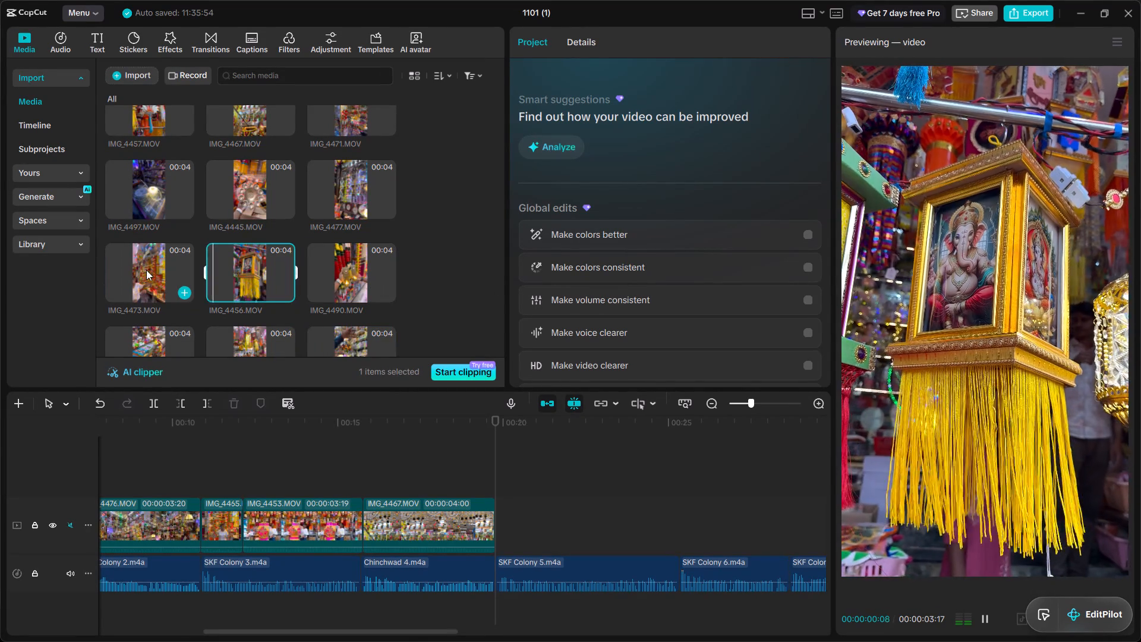
pyautogui.click(146, 270)
pyautogui.click(163, 188)
pyautogui.click(261, 185)
pyautogui.click(336, 199)
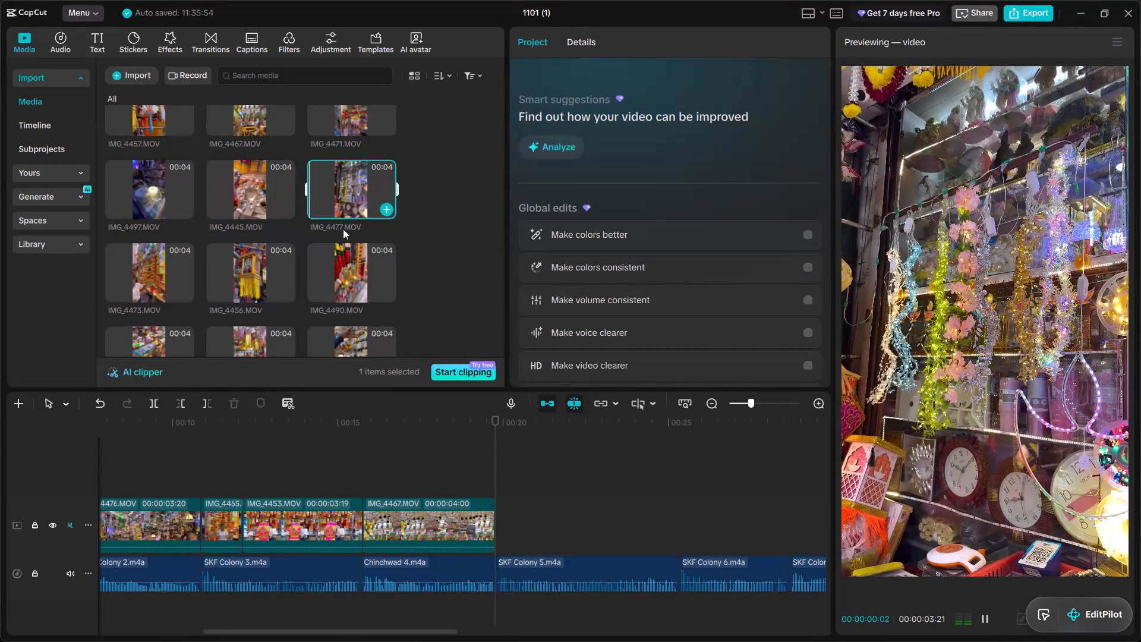
# Preview the five- and six-second clips IMG_4471, IMG_4494, IMG_4455, IMG_4486, IMG_4459 and IMG_4452 for footage matching SKF Colony 5.
pyautogui.scroll(3, 346, 253)
pyautogui.click(345, 301)
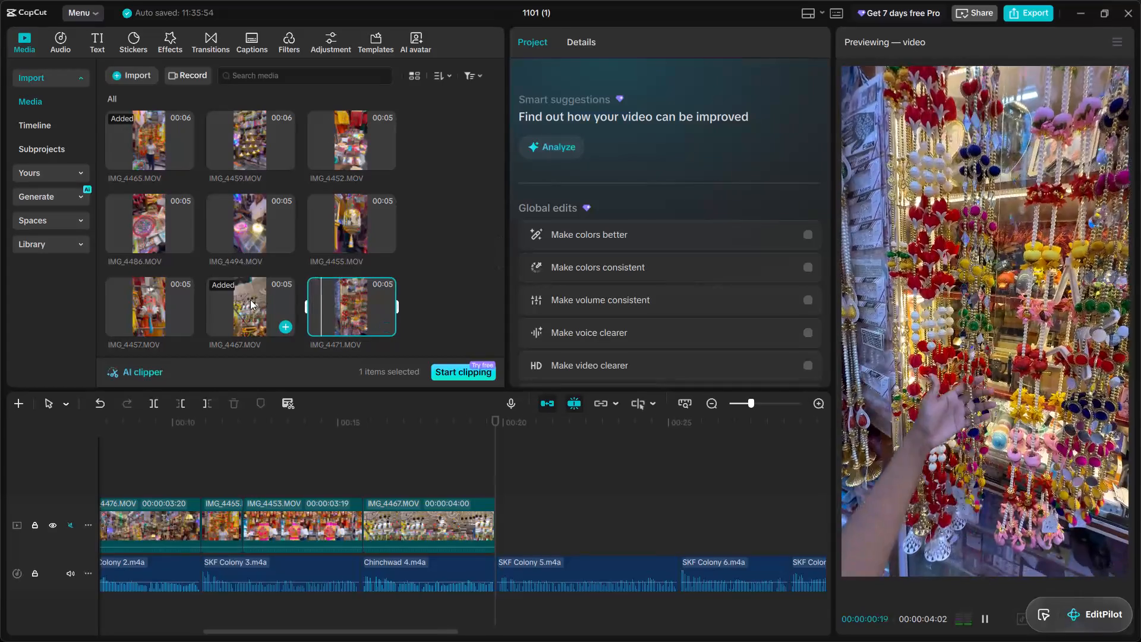
pyautogui.click(236, 221)
pyautogui.click(350, 226)
pyautogui.scroll(1, 350, 226)
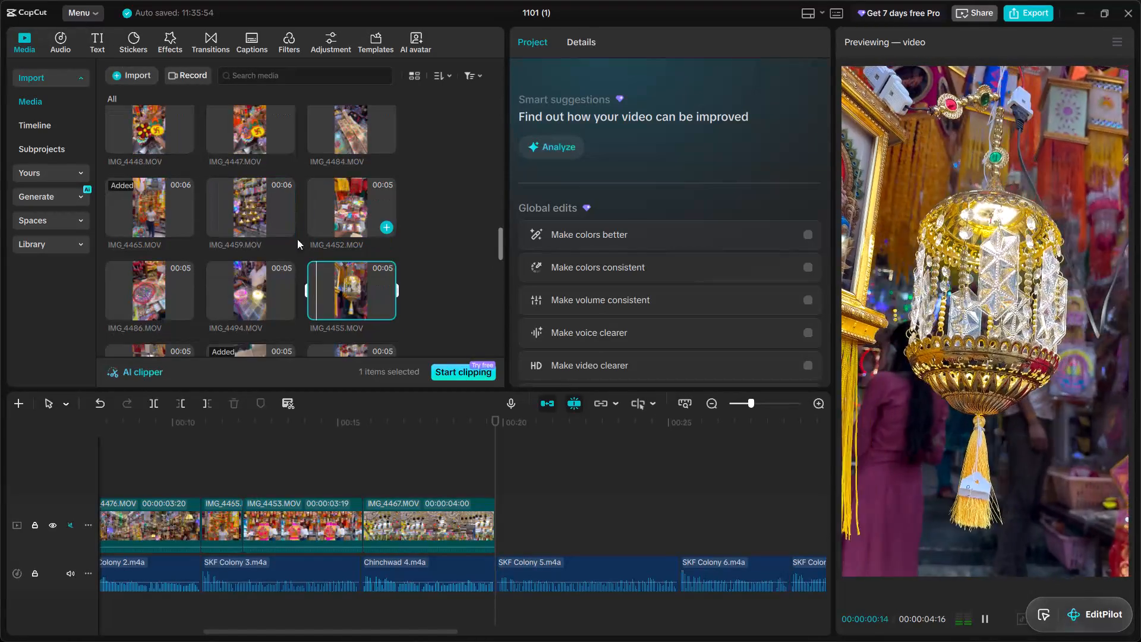
pyautogui.click(165, 290)
pyautogui.click(254, 198)
pyautogui.click(361, 204)
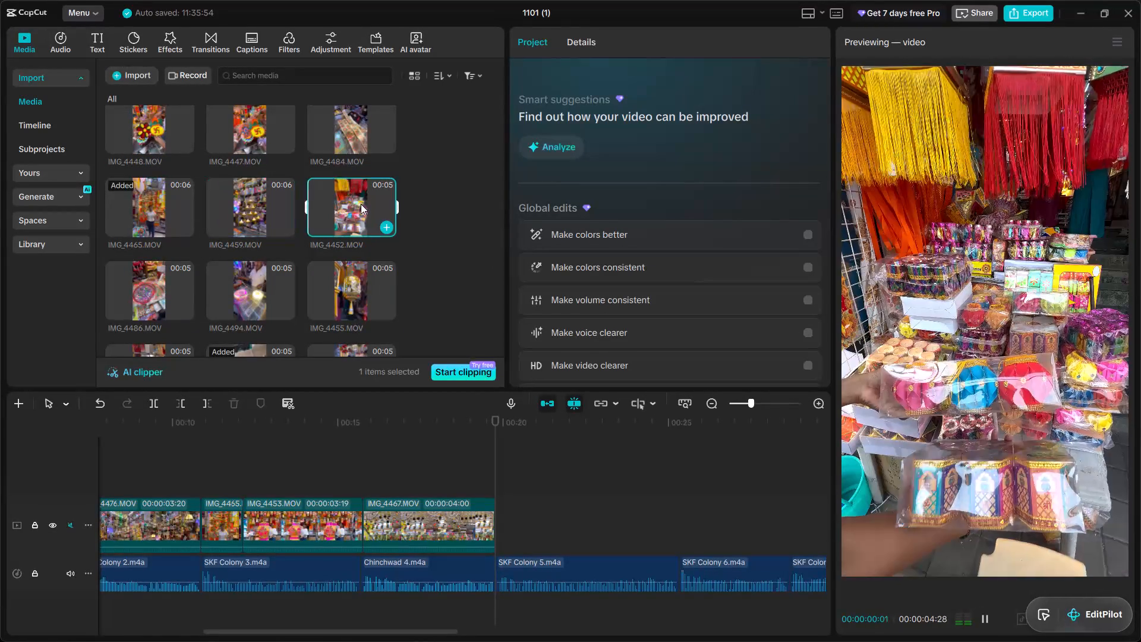
# Preview the six-second clips IMG_4484, IMG_4447, IMG_4448, IMG_4503, IMG_4507, IMG_4446, IMG_4444 and IMG_4470 for footage matching SKF Colony 5.
pyautogui.scroll(2, 365, 207)
pyautogui.click(355, 273)
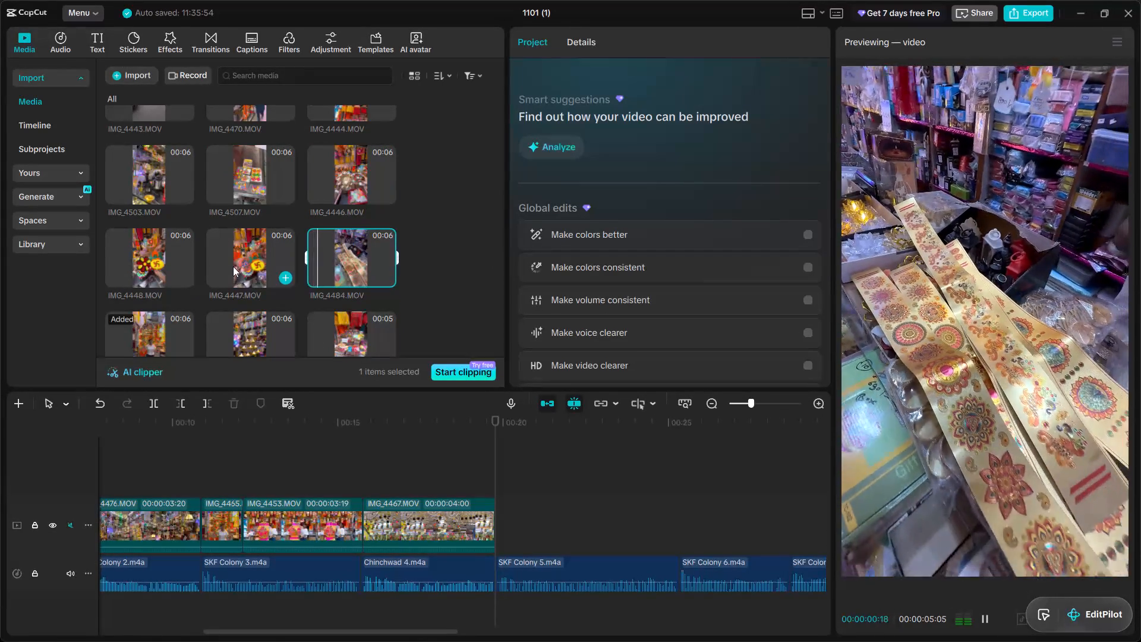
pyautogui.click(233, 266)
pyautogui.scroll(1, 233, 266)
pyautogui.click(130, 317)
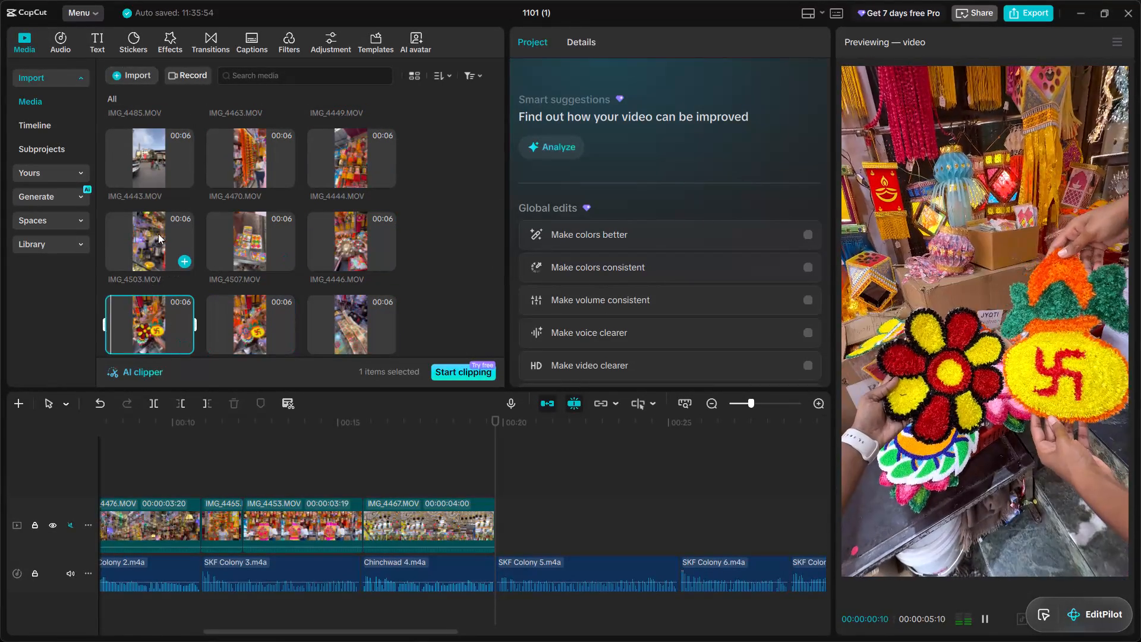
pyautogui.click(158, 234)
pyautogui.click(257, 231)
pyautogui.click(327, 240)
pyautogui.scroll(1, 327, 240)
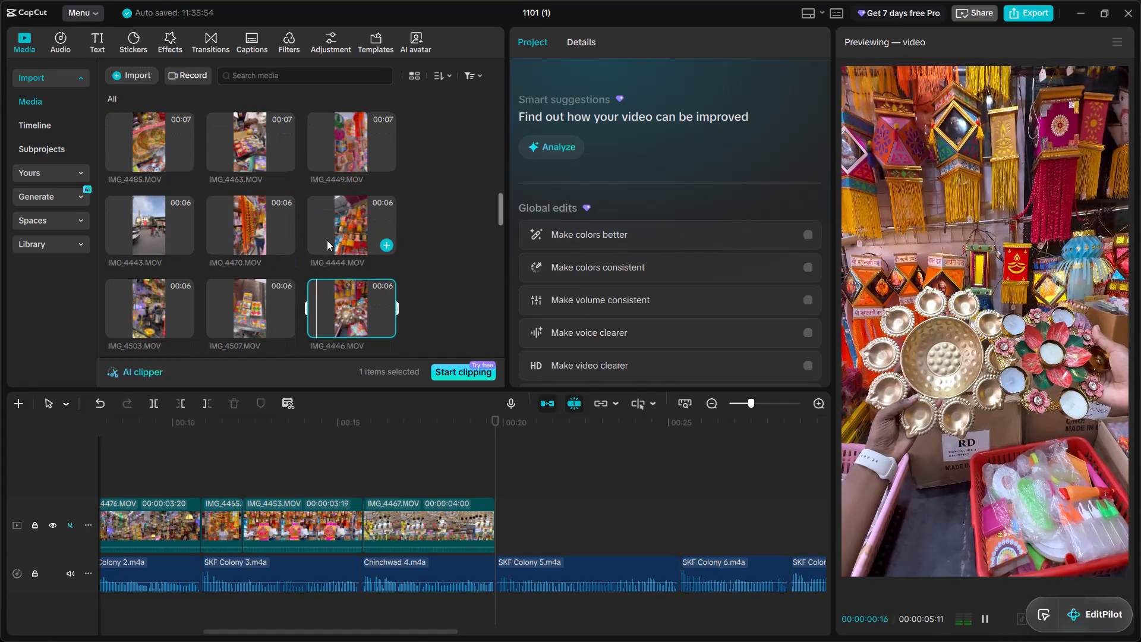
pyautogui.click(326, 216)
pyautogui.click(247, 222)
# Preview the seven-second clips IMG_4493, IMG_4485, IMG_4463, IMG_4449 and IMG_4489 for footage matching SKF Colony 5.
pyautogui.scroll(3, 247, 222)
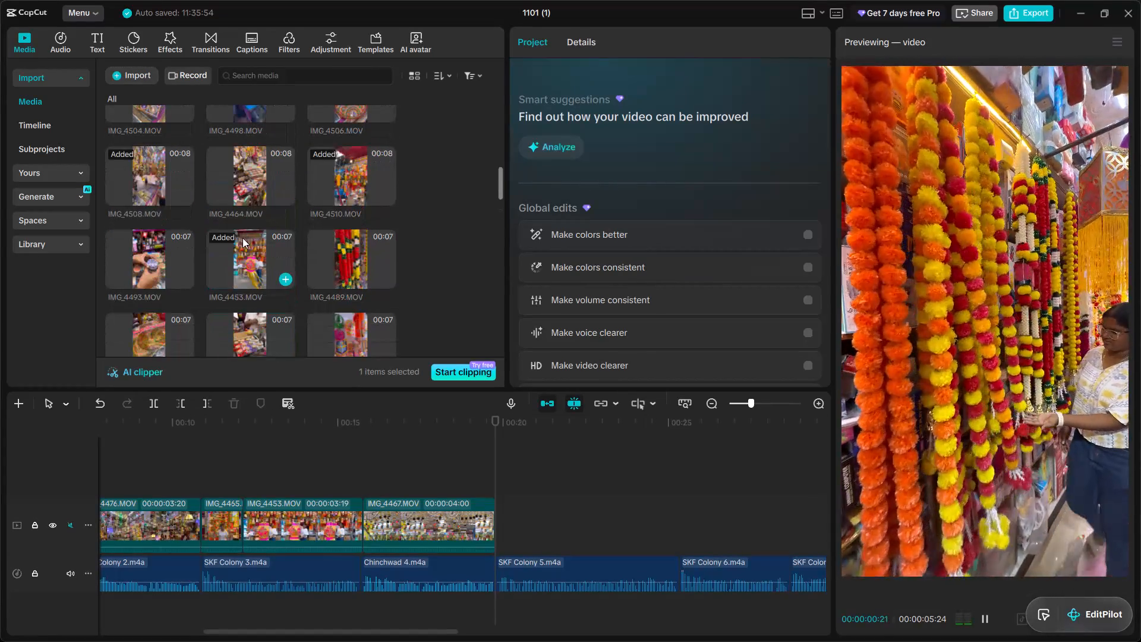
pyautogui.click(149, 260)
pyautogui.scroll(-1, 149, 260)
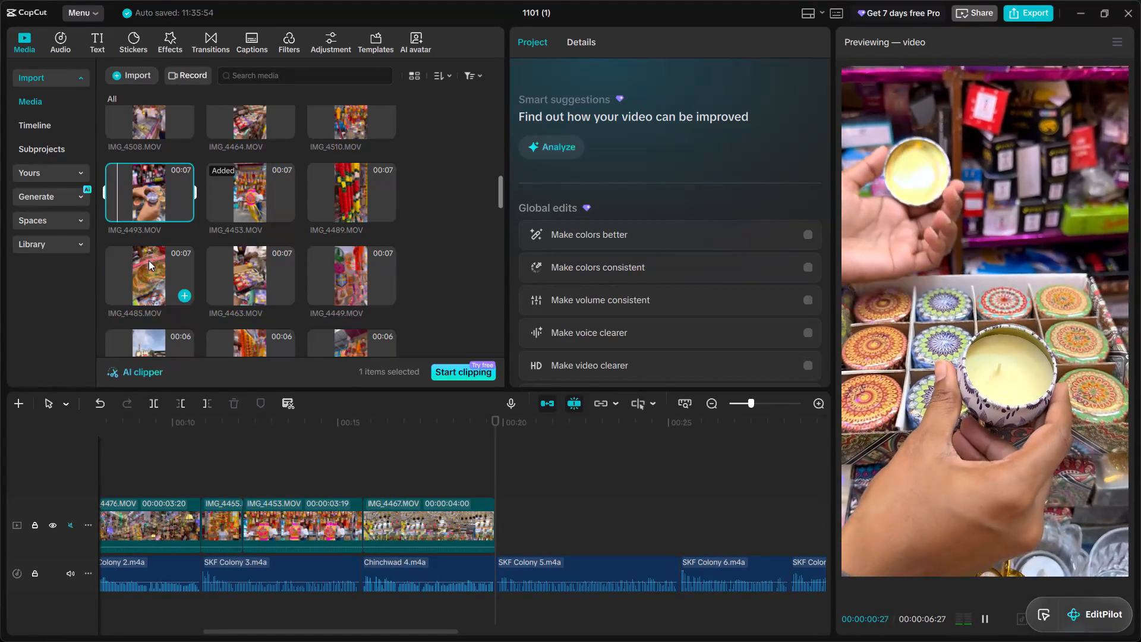
pyautogui.click(149, 260)
pyautogui.click(254, 271)
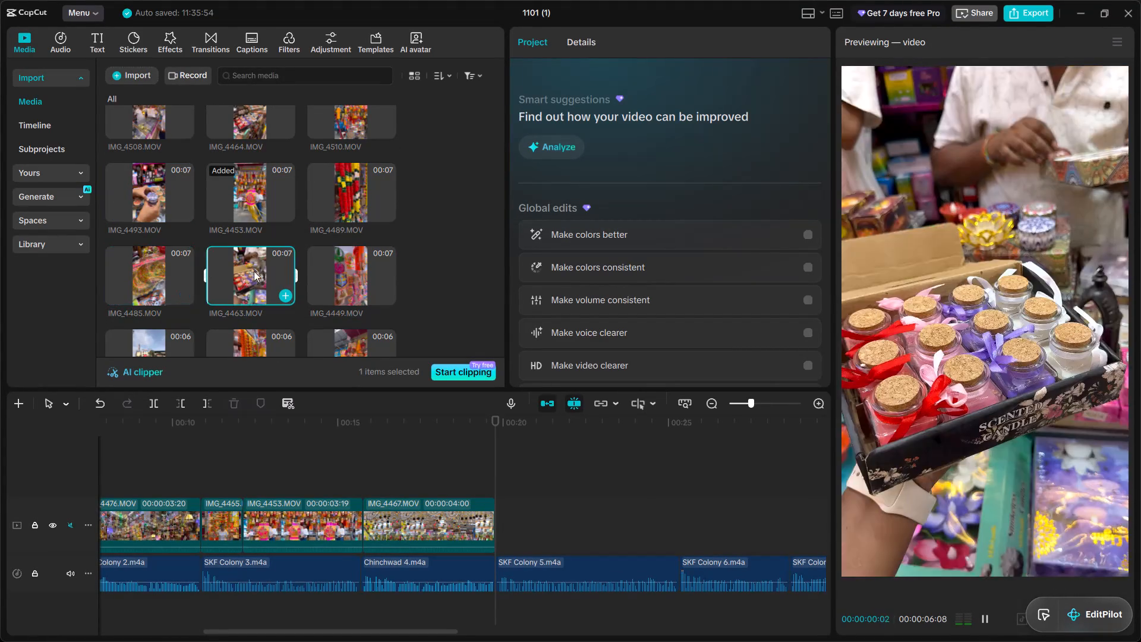
pyautogui.click(358, 275)
pyautogui.scroll(1, 358, 275)
pyautogui.click(358, 269)
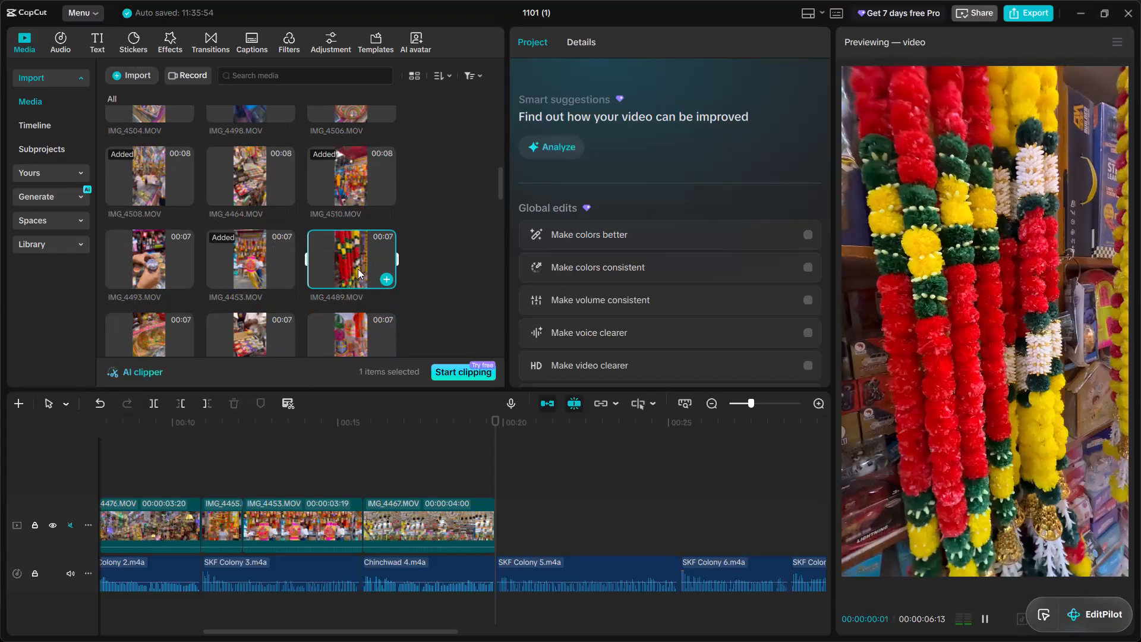
# Preview the eight- and nine-second clips IMG_4510, IMG_4506, IMG_4462 and IMG_4504 for footage matching SKF Colony 5.
pyautogui.scroll(1, 358, 269)
pyautogui.click(357, 244)
pyautogui.scroll(1, 357, 246)
pyautogui.click(354, 219)
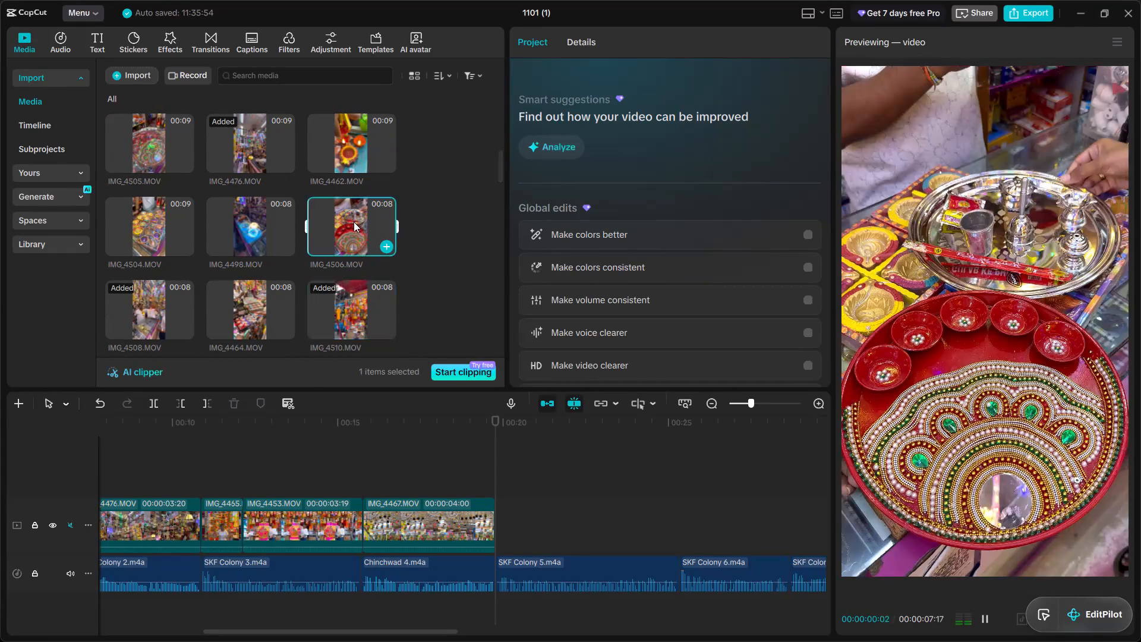
pyautogui.scroll(1, 360, 257)
pyautogui.click(352, 213)
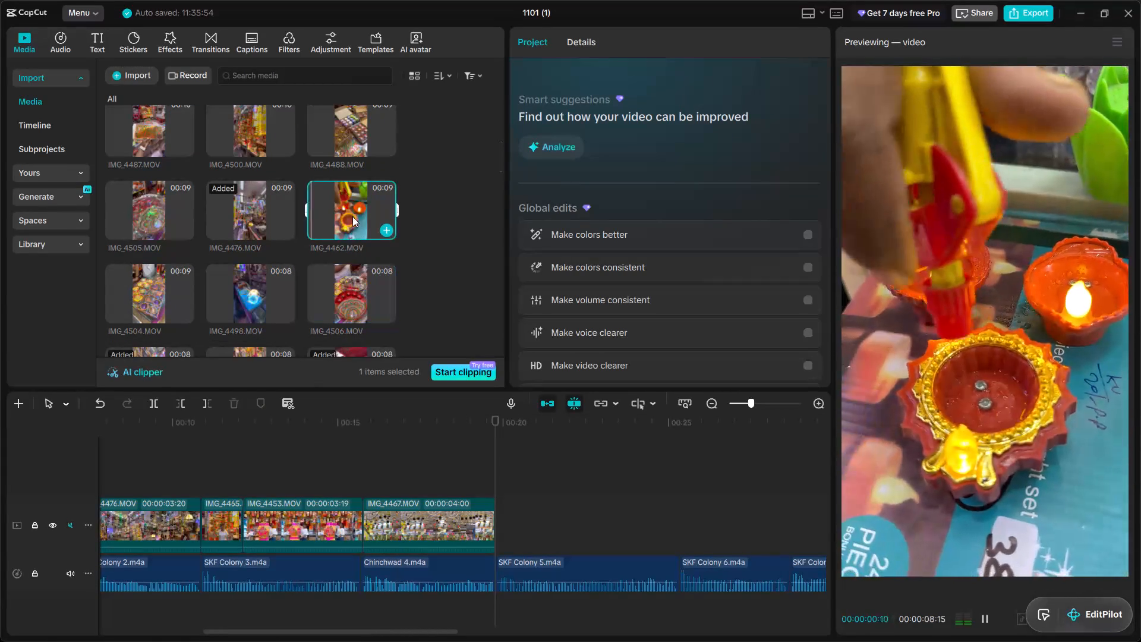
pyautogui.click(146, 287)
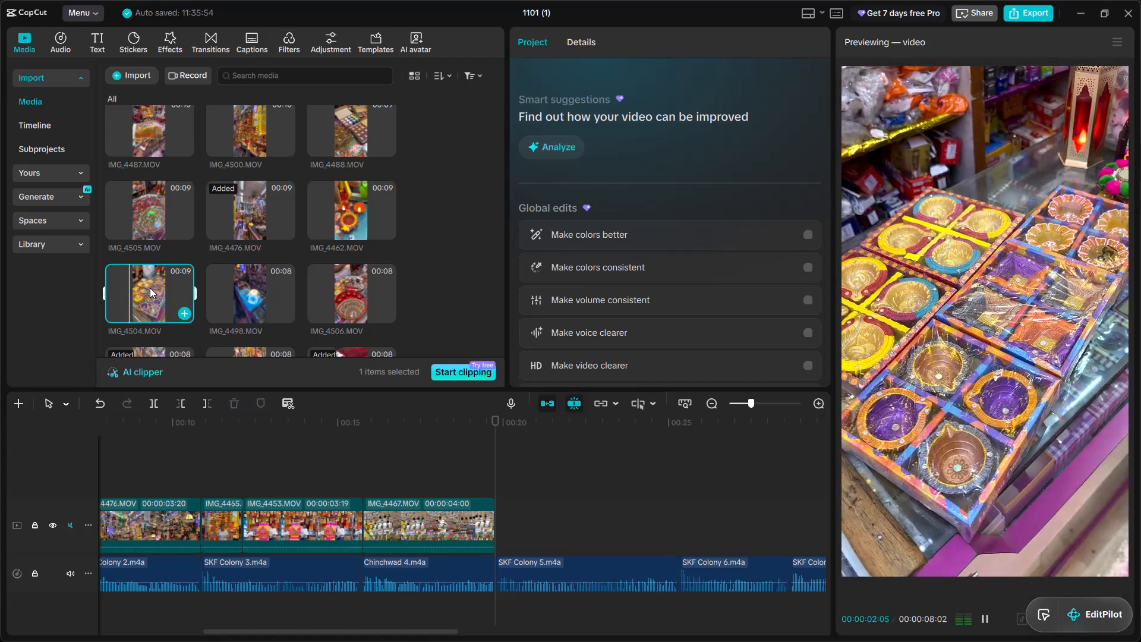
# Preview the longer clips IMG_4488, IMG_4500, IMG_4482, IMG_4502, IMG_4501 and IMG_4461 for footage matching SKF Colony 5.
pyautogui.scroll(1, 207, 279)
pyautogui.click(377, 184)
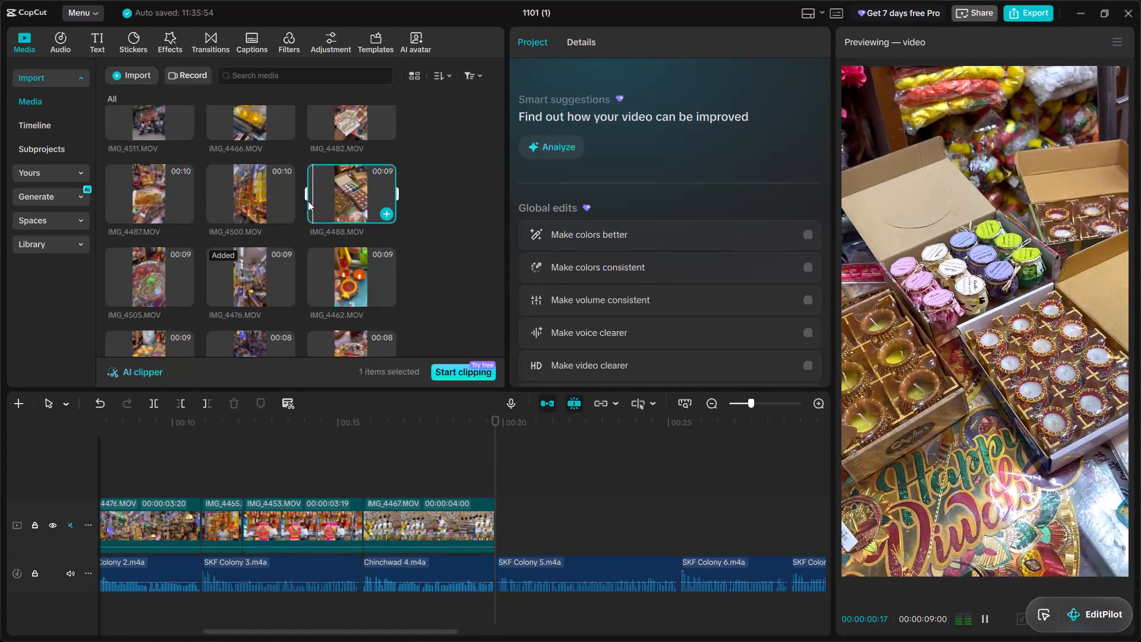
pyautogui.click(265, 191)
pyautogui.scroll(1, 263, 227)
pyautogui.click(344, 180)
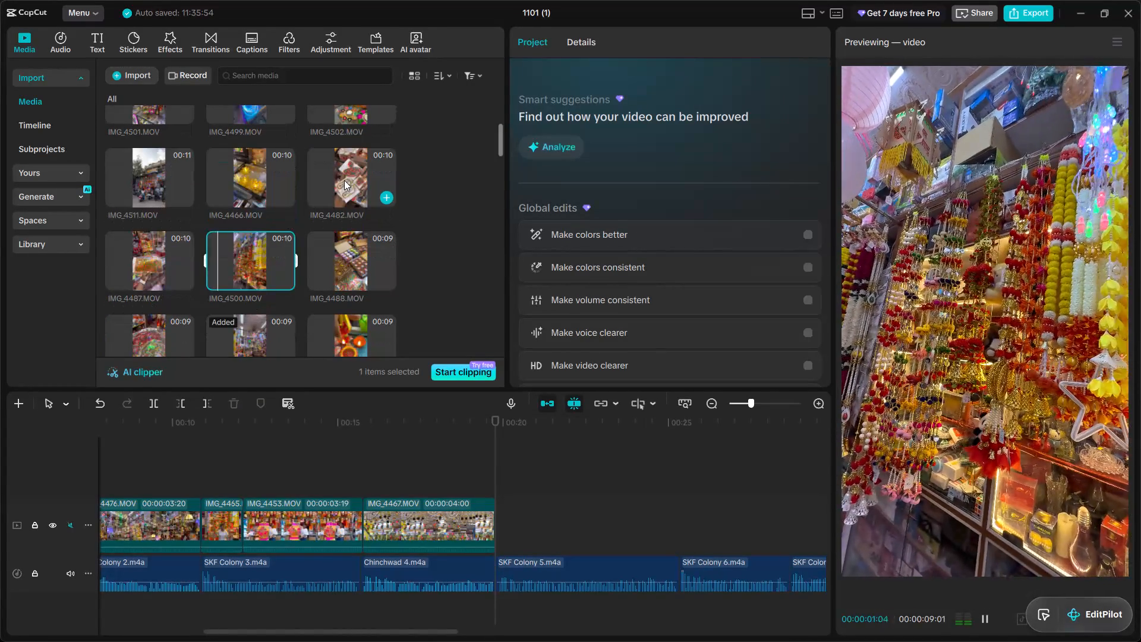
pyautogui.scroll(2, 254, 229)
pyautogui.click(333, 218)
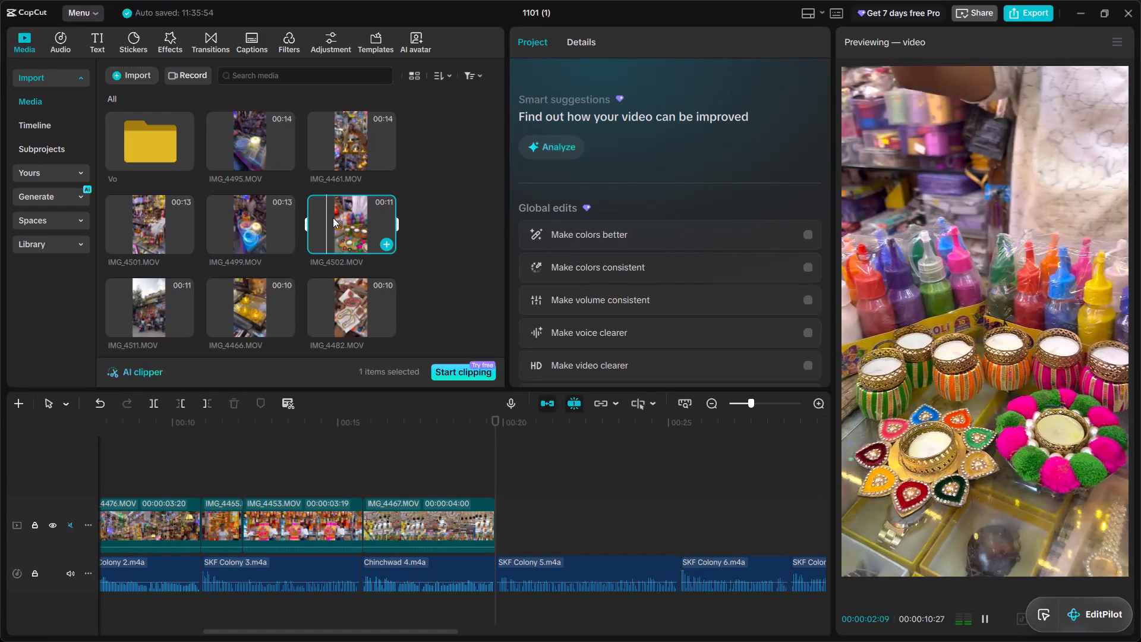
pyautogui.click(149, 231)
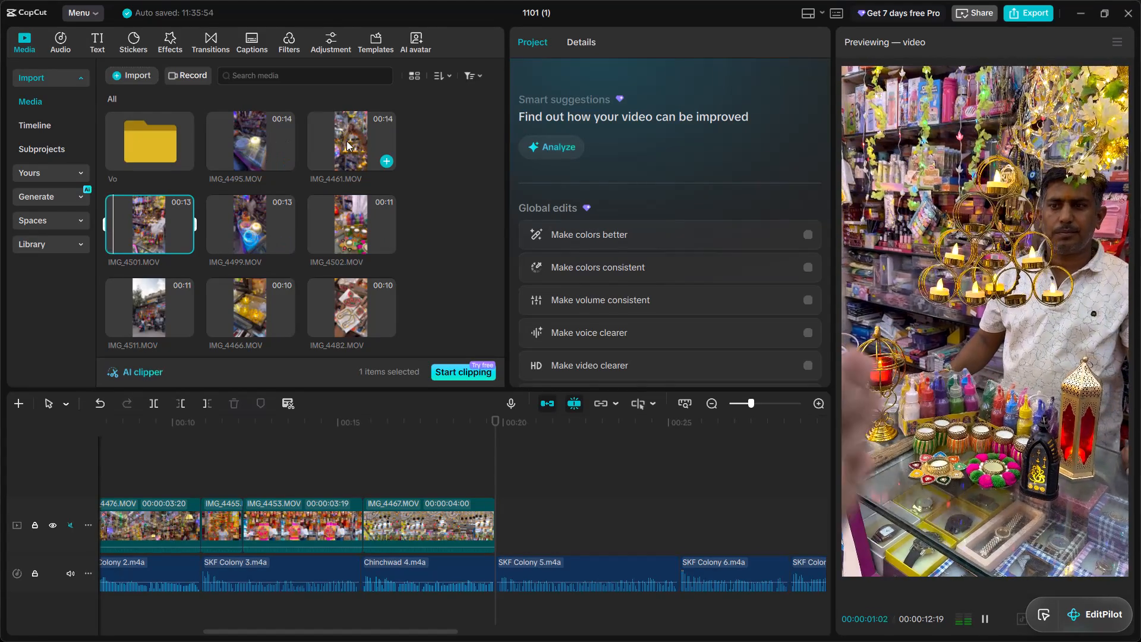
pyautogui.click(350, 139)
# Preview IMG_4511 and IMG_4466, and add IMG_4466 to the timeline after IMG_4467, where SKF Colony 5 begins.
pyautogui.scroll(-1, 313, 217)
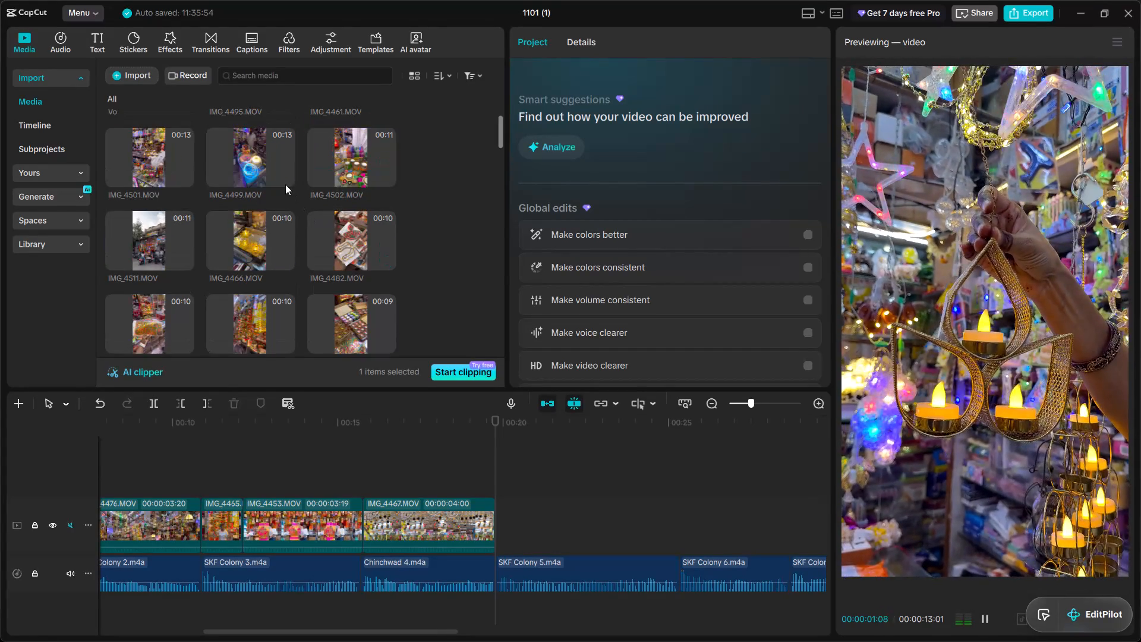
pyautogui.click(143, 231)
pyautogui.click(229, 233)
pyautogui.scroll(-1, 229, 240)
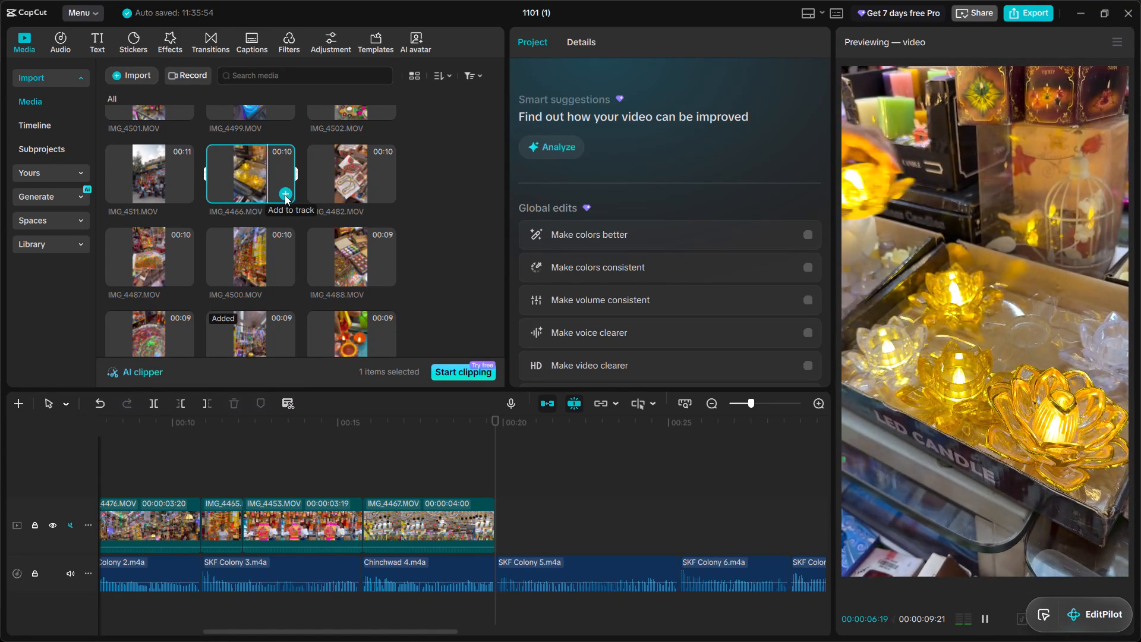
pyautogui.click(285, 195)
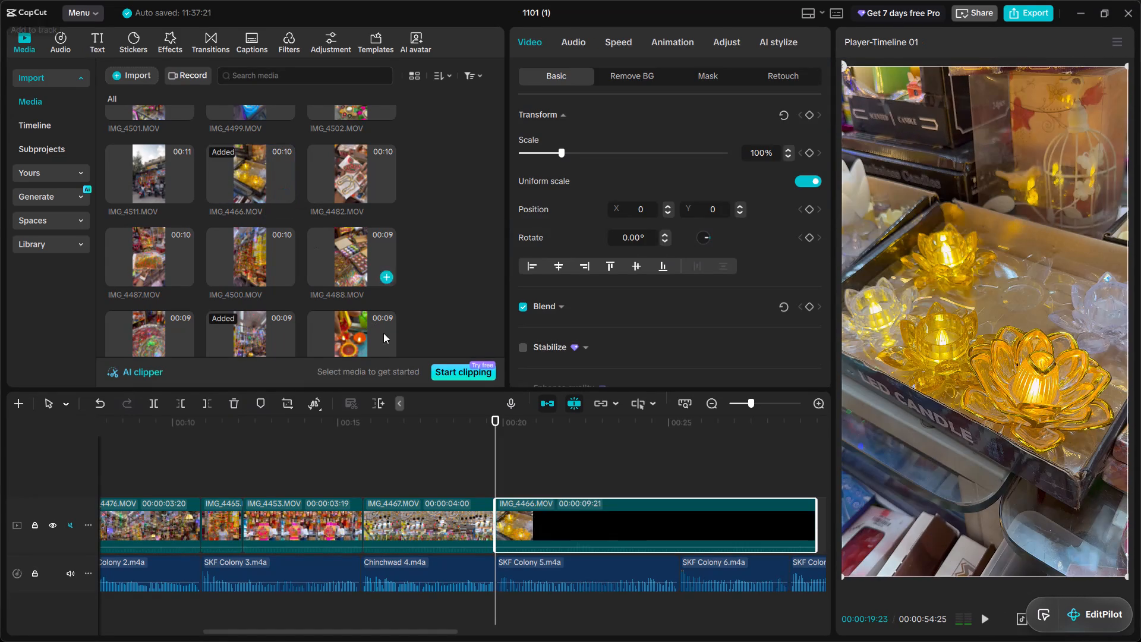
# Trim the start of IMG_4466 to leave a little under 3 seconds, and play it against the SKF Colony 5 narration.
pyautogui.press('space')
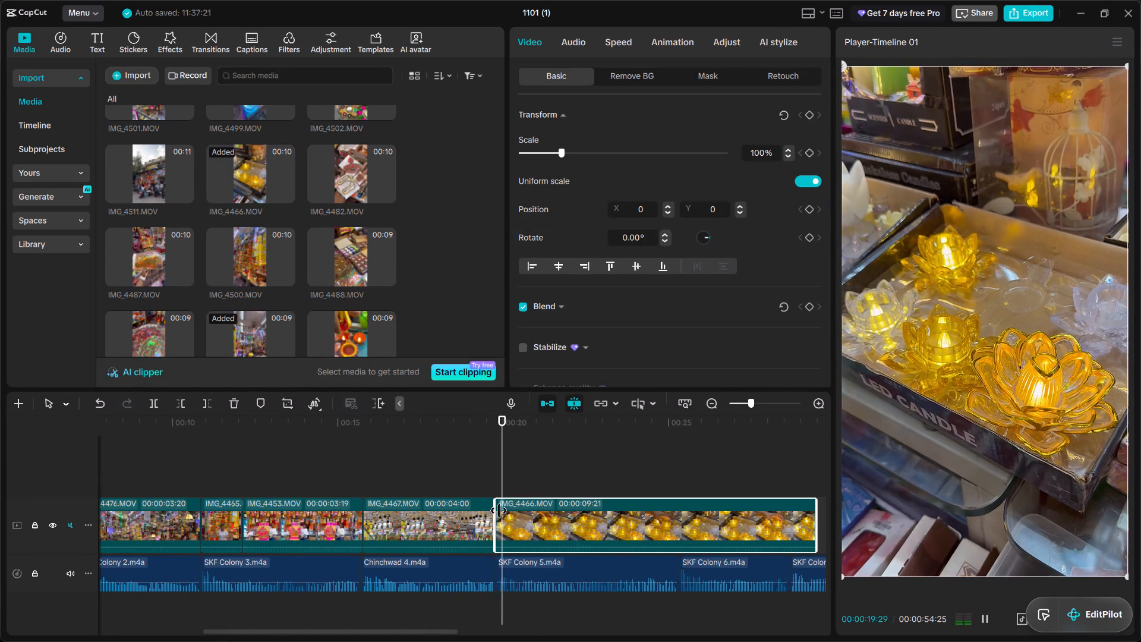
pyautogui.press('space')
pyautogui.moveTo(499, 511); pyautogui.dragTo(667, 511)
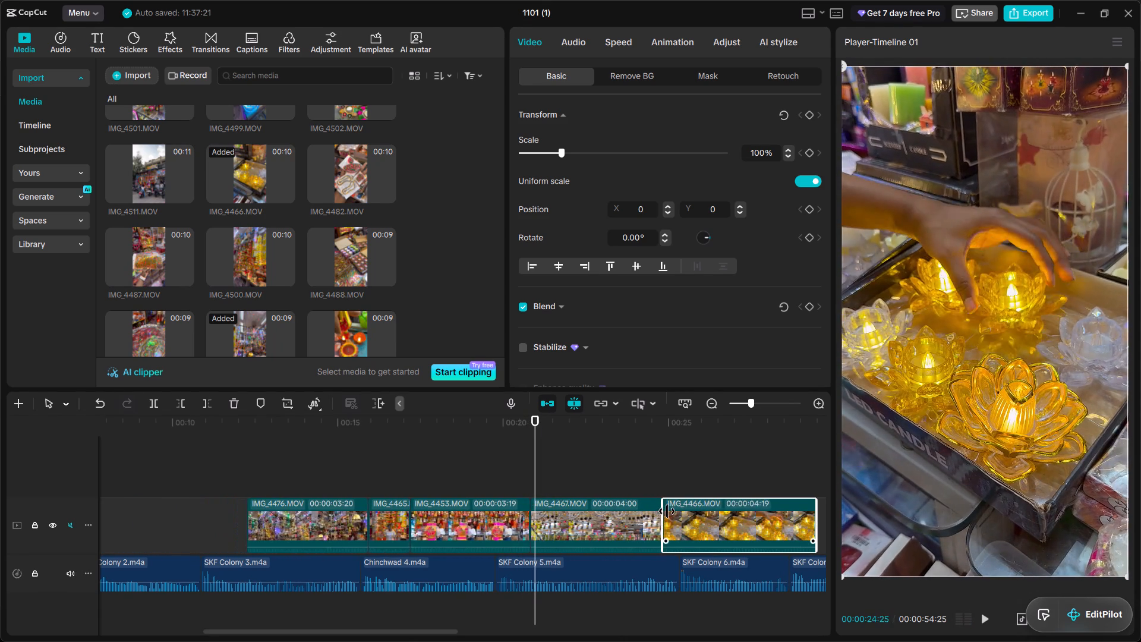
pyautogui.moveTo(667, 511); pyautogui.dragTo(707, 509)
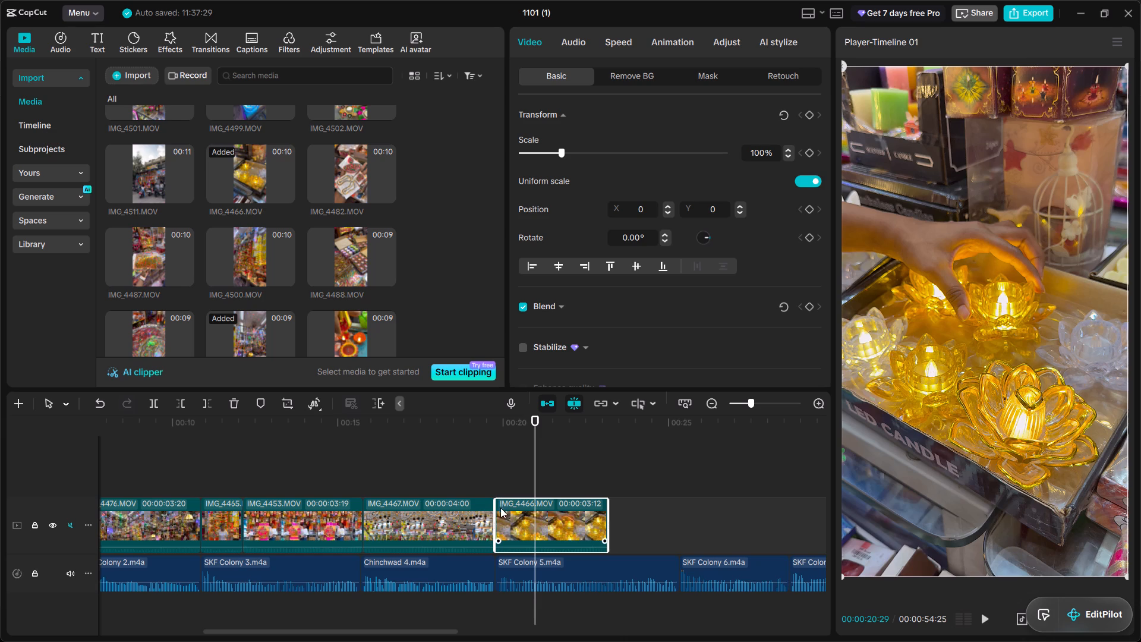
pyautogui.moveTo(494, 509); pyautogui.dragTo(513, 513)
pyautogui.click(496, 460)
pyautogui.press('space')
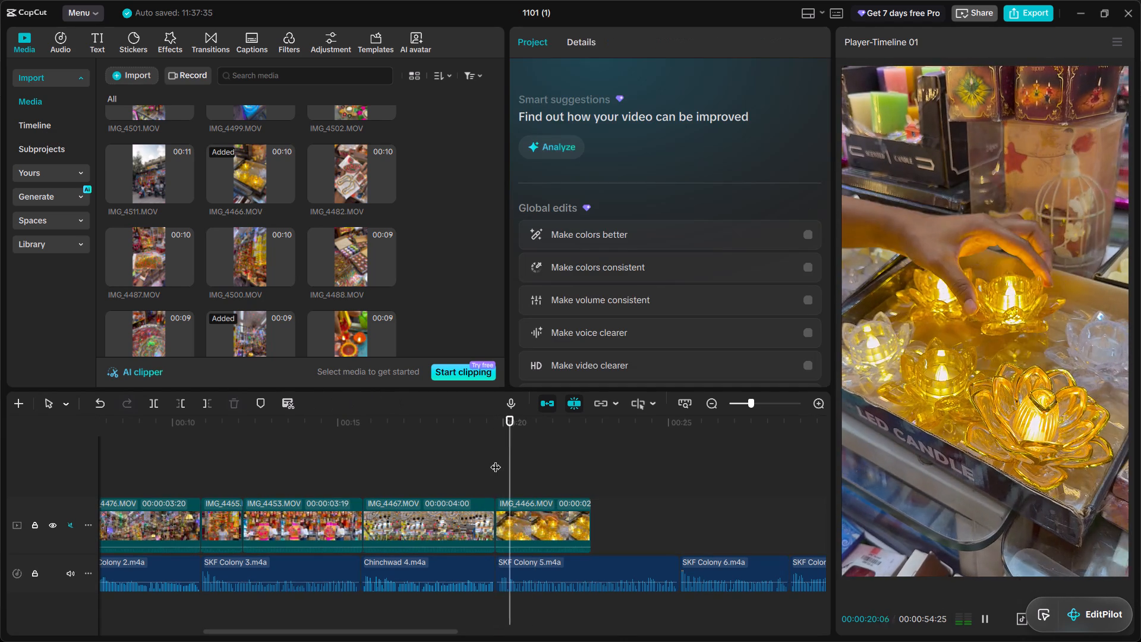
pyautogui.press('space')
pyautogui.press('space')
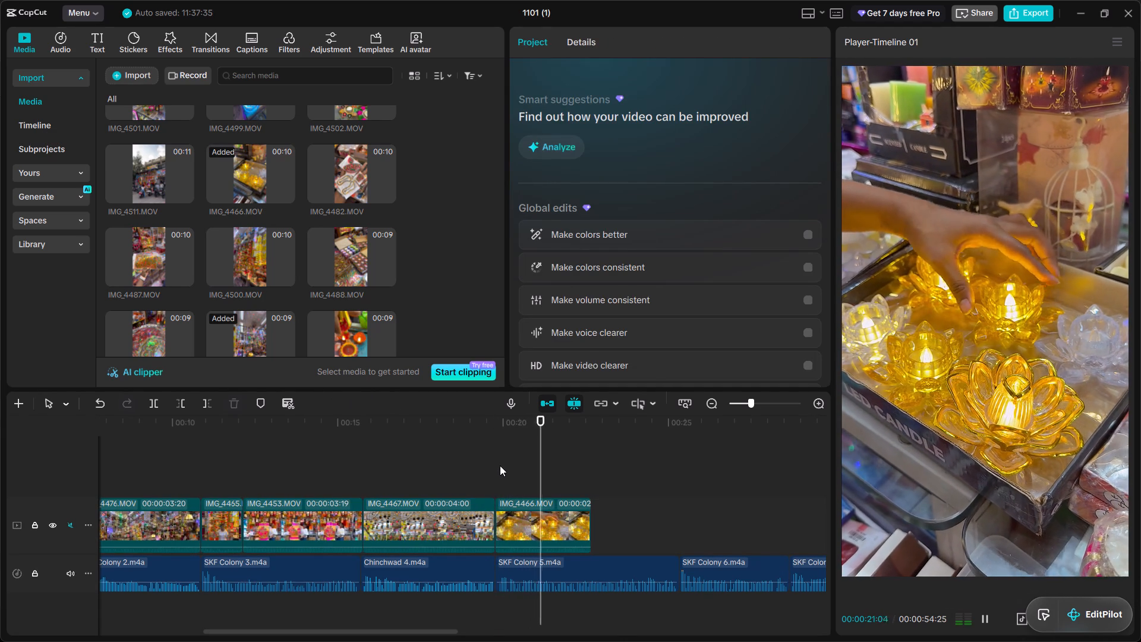
pyautogui.press('space')
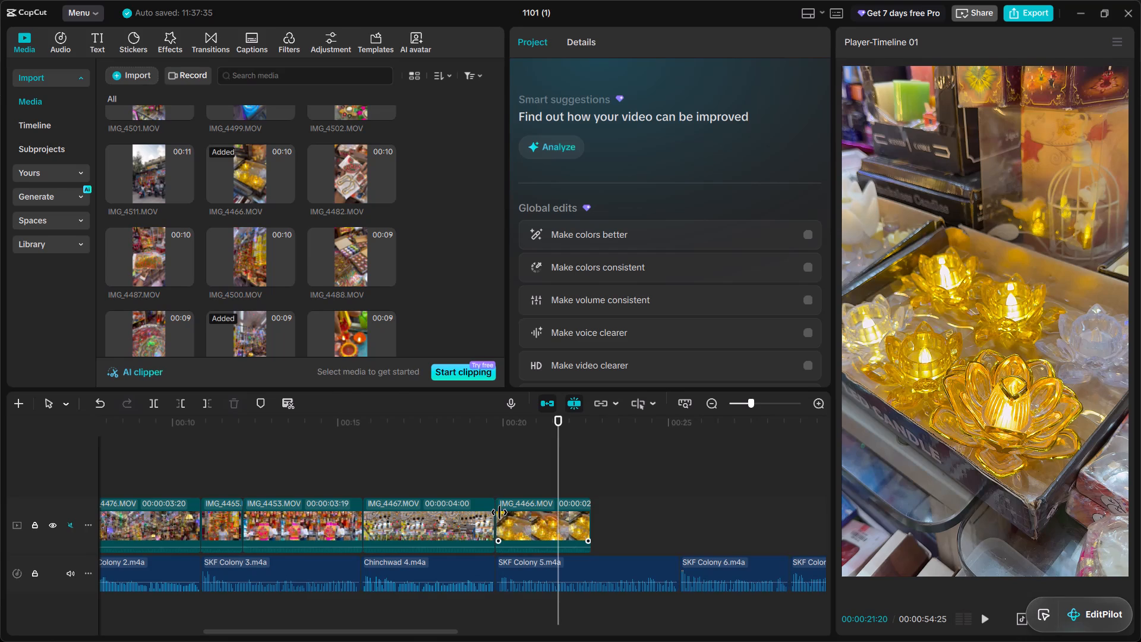
# Trim the start of IMG_4466 further to leave about 1 second, and play it against the narration.
pyautogui.moveTo(499, 512); pyautogui.dragTo(559, 527)
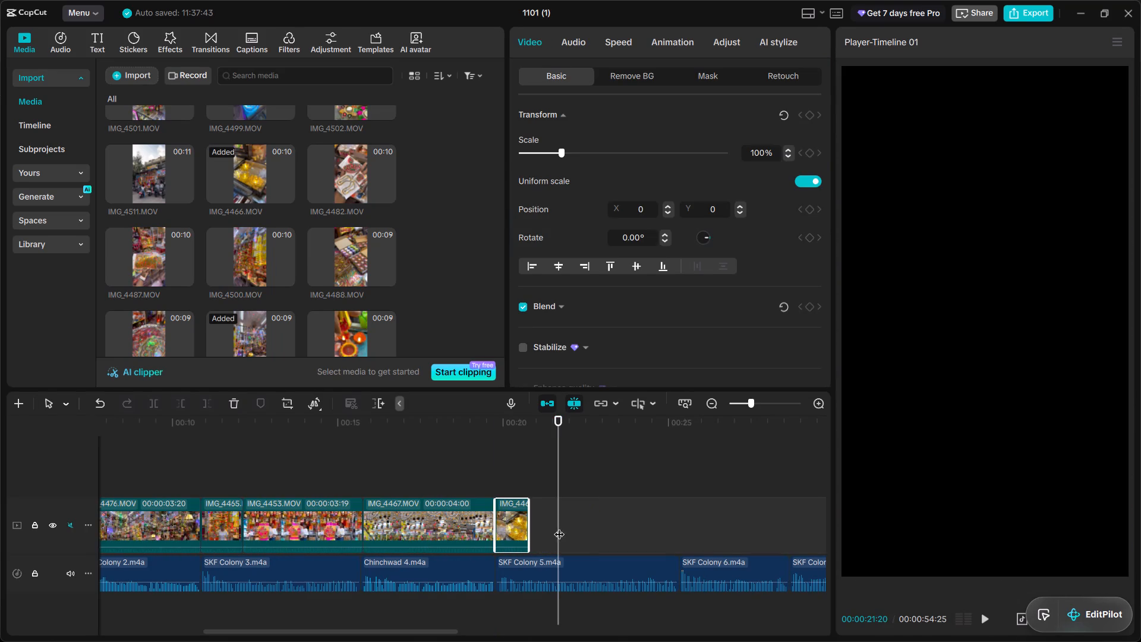
pyautogui.click(492, 469)
pyautogui.press('space')
pyautogui.press('space')
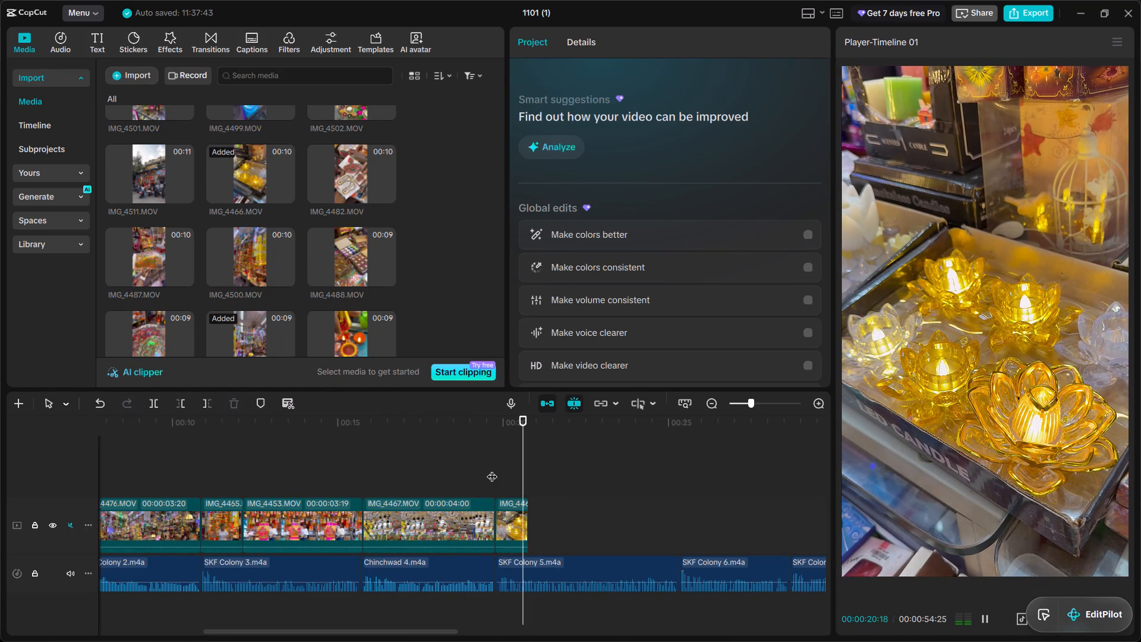
# Add IMG_4462 to the timeline directly after IMG_4466.
pyautogui.click(387, 354)
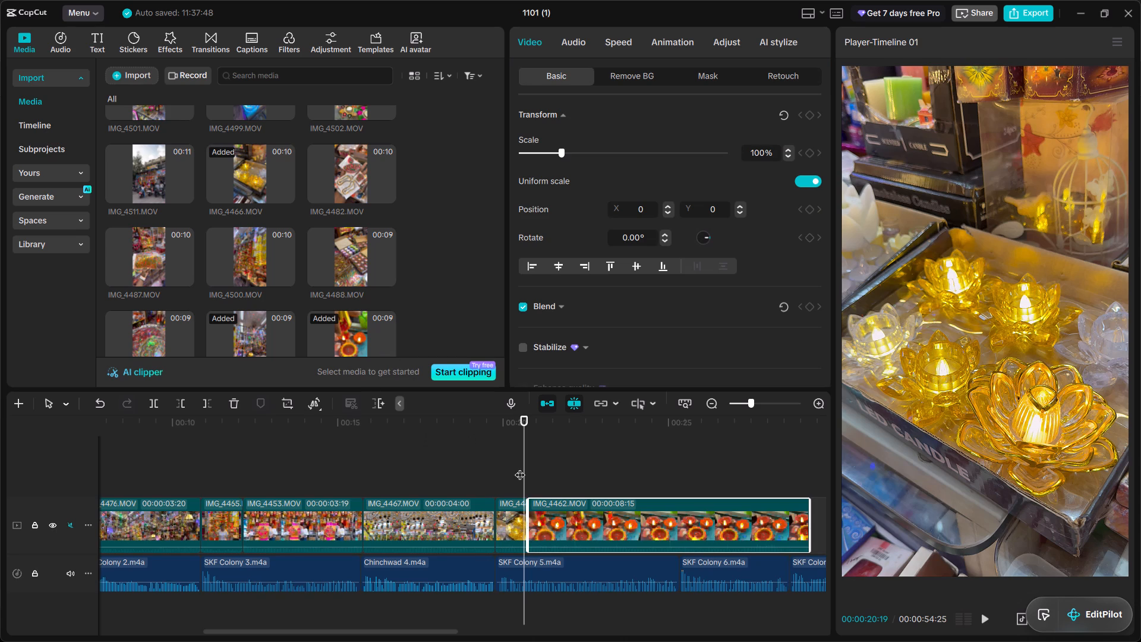
# Shorten the end of IMG_4466 to 00:00:20:19 and play through IMG_4462 against the SKF Colony 5 narration.
pyautogui.click(515, 512)
pyautogui.moveTo(529, 515); pyautogui.dragTo(522, 515)
pyautogui.press('space')
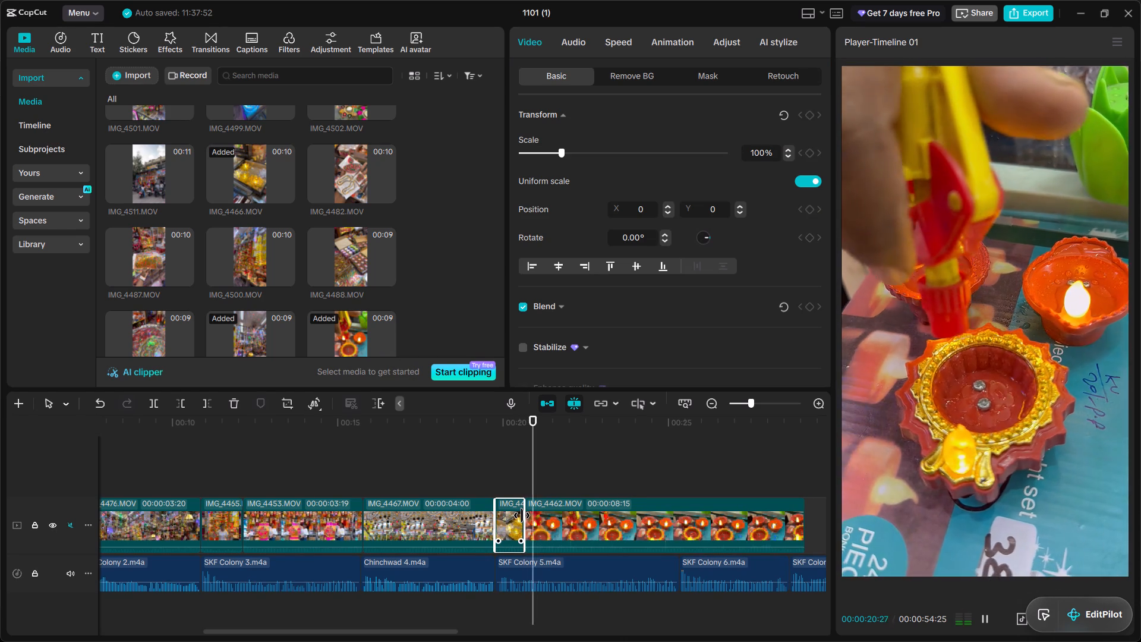
pyautogui.press('space')
pyautogui.press('space')
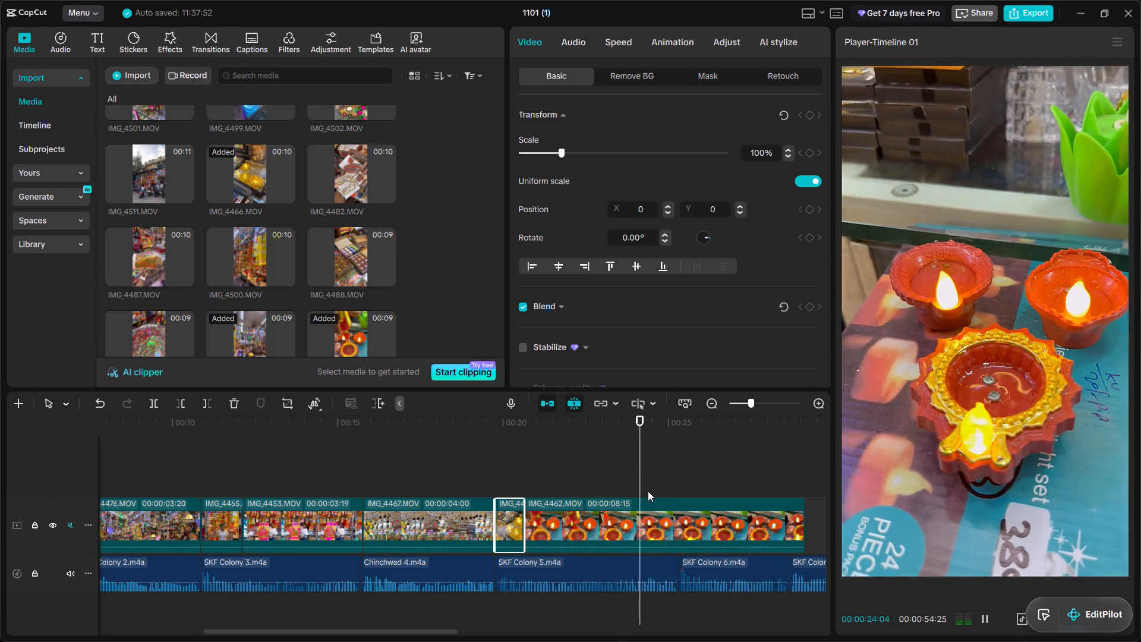
pyautogui.press('space')
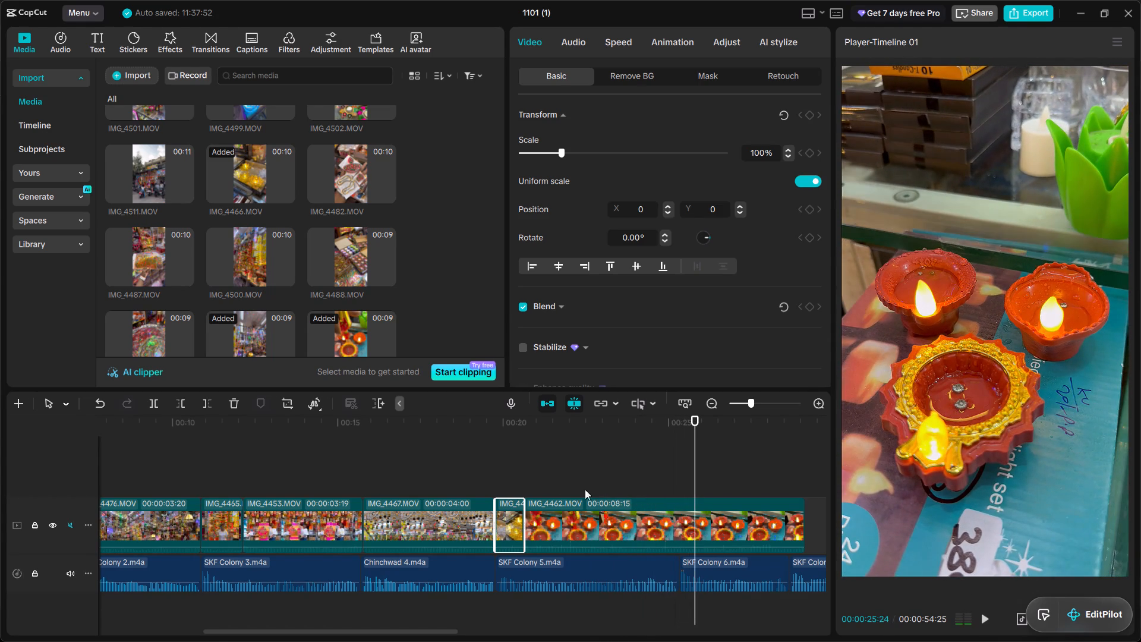
# Preview the source clips IMG_4506 and IMG_4462 in the media library for the SKF Colony 5 section.
pyautogui.click(526, 473)
pyautogui.scroll(-2, 350, 309)
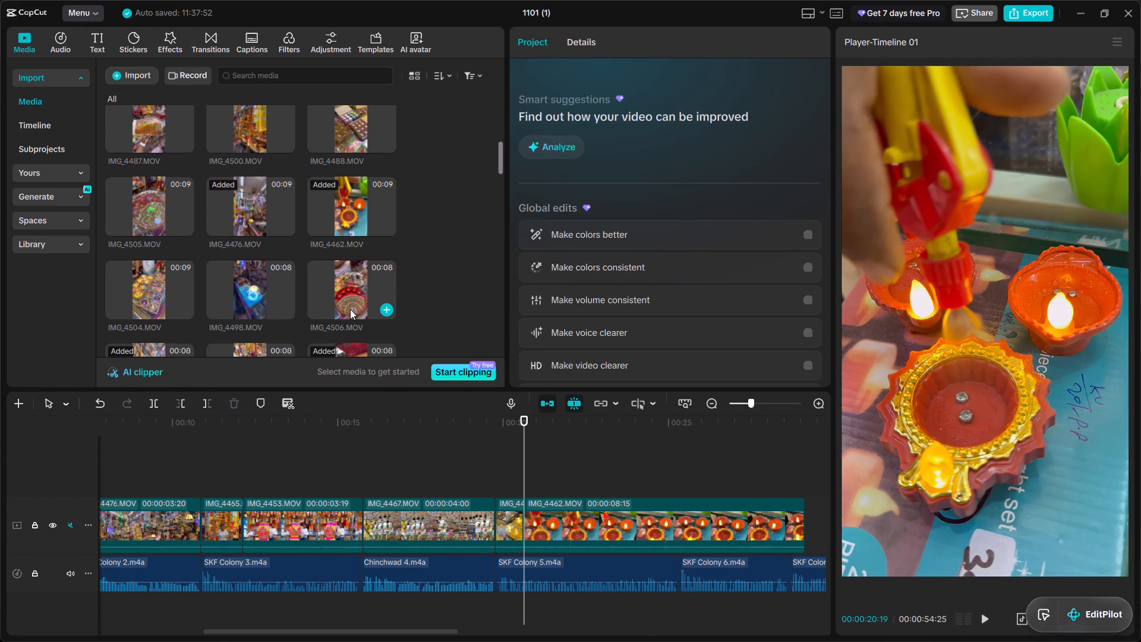
pyautogui.click(364, 282)
pyautogui.click(360, 202)
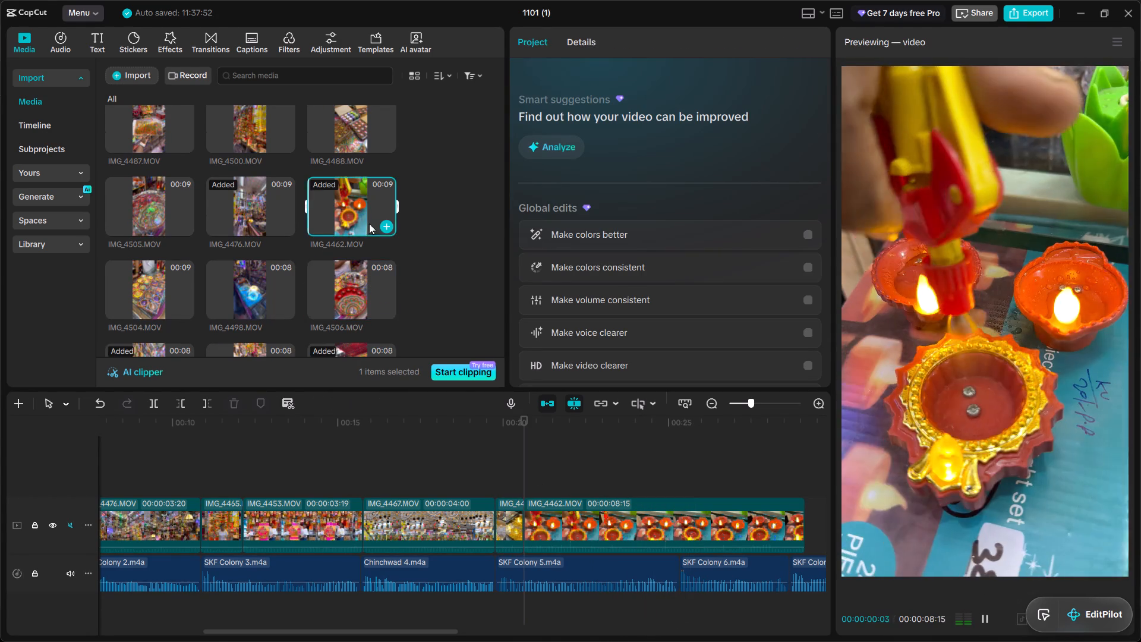
pyautogui.scroll(-1, 374, 247)
pyautogui.scroll(1, 380, 298)
pyautogui.press('space')
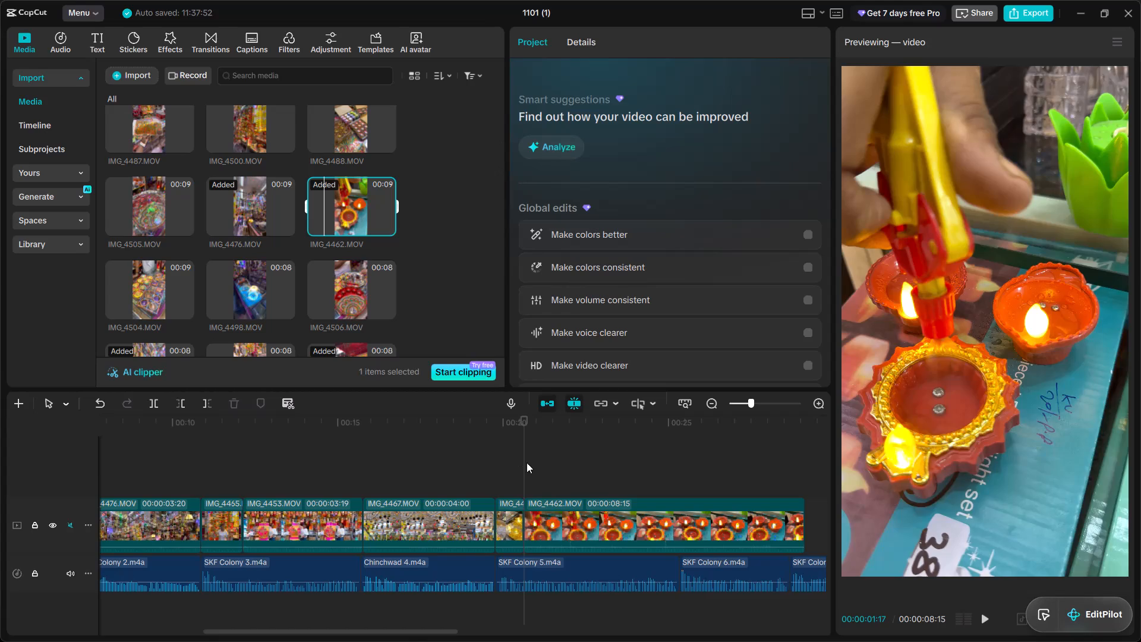
# Play the narration from the start of SKF Colony 5 and trim off the part of IMG_4462 after 00:00:21:21.
pyautogui.click(495, 460)
pyautogui.press('space')
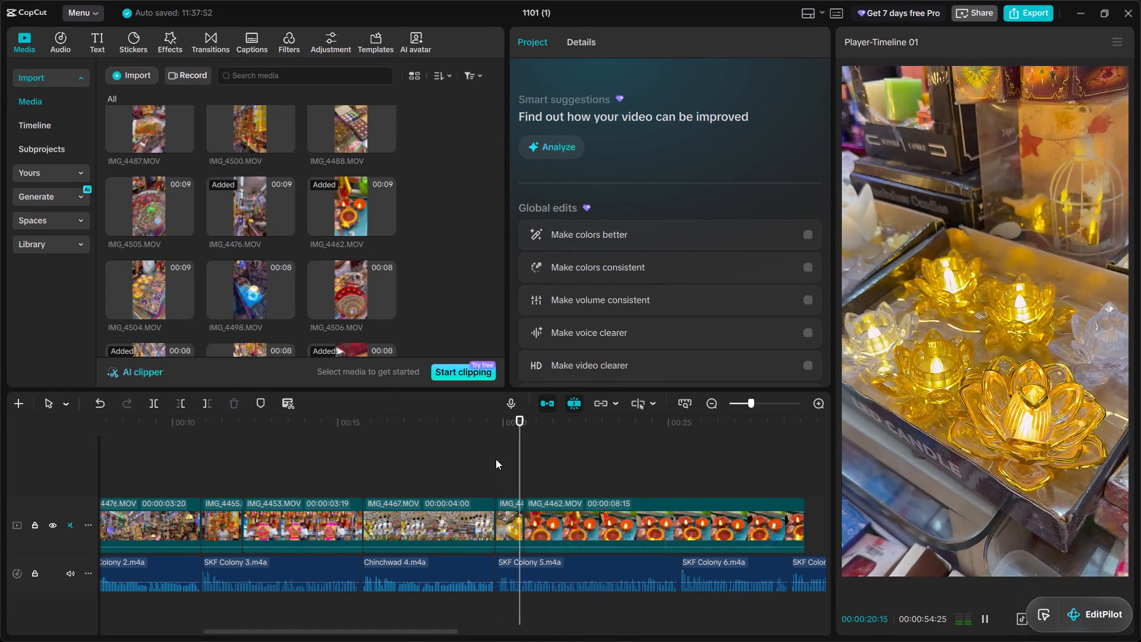
pyautogui.press('space')
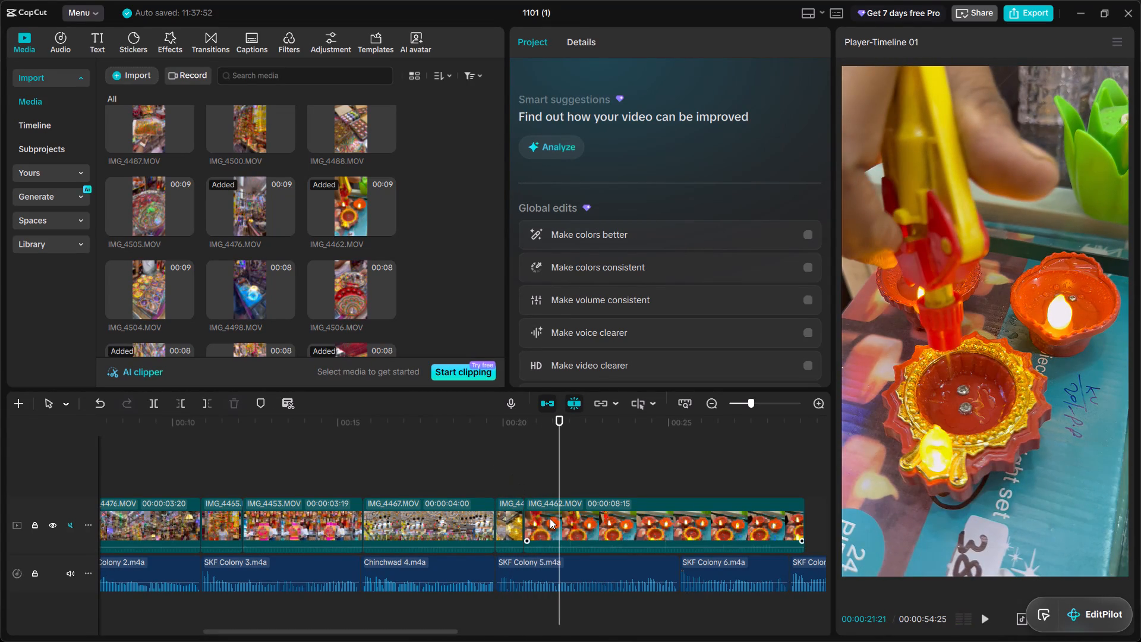
pyautogui.press('w')
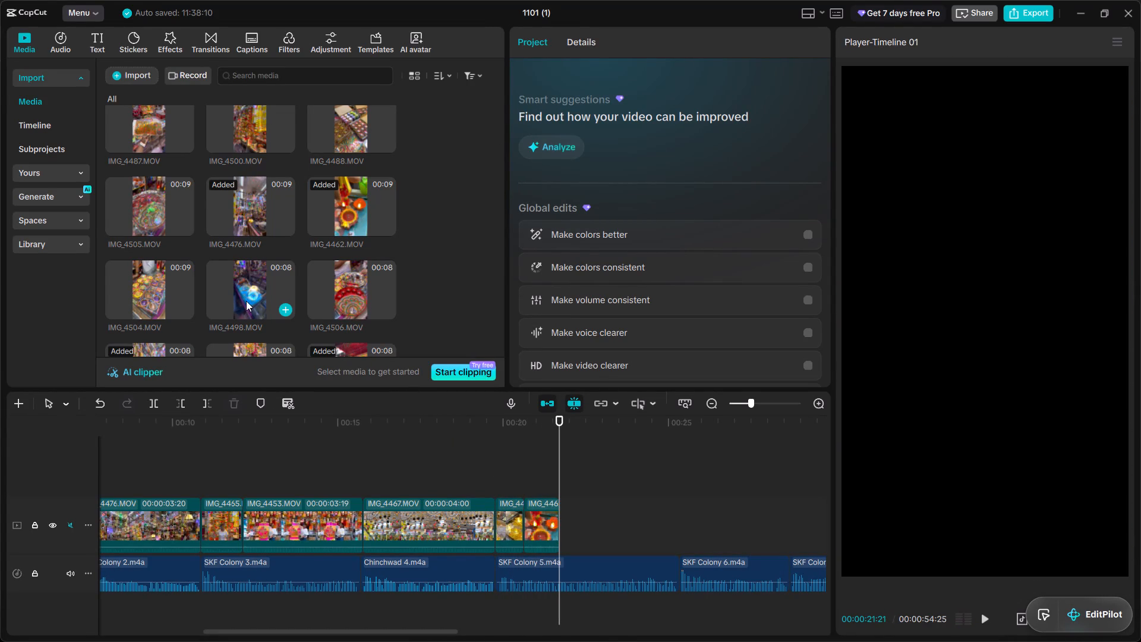
# Preview IMG_4493, IMG_4485 and IMG_4463 in the media library, and add IMG_4493 to the timeline directly after IMG_4462.
pyautogui.scroll(-2, 261, 306)
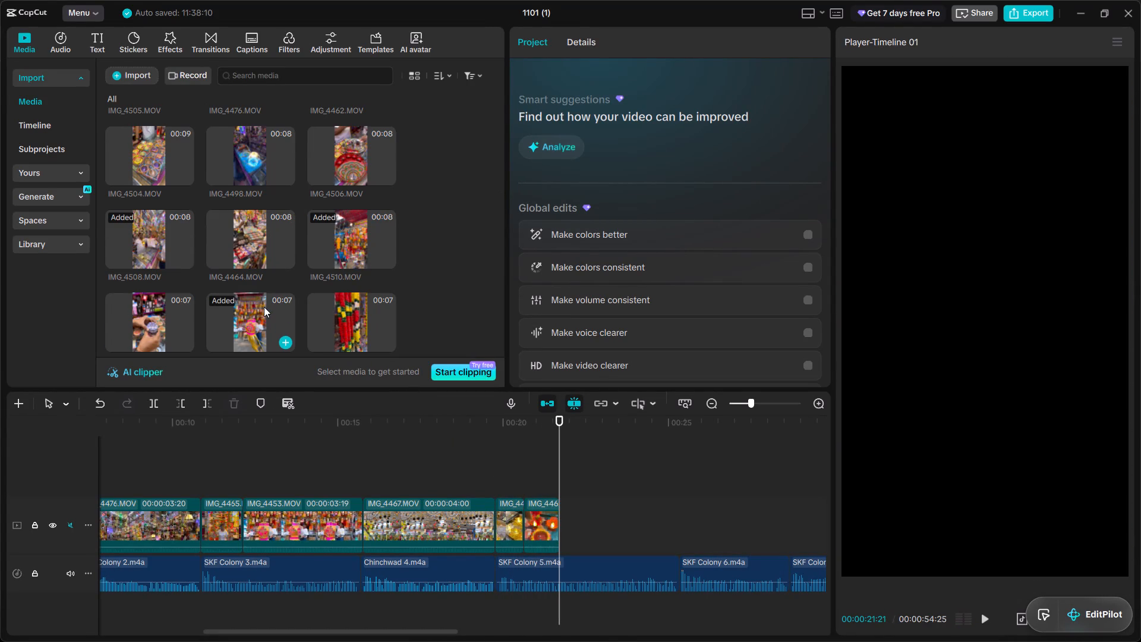
pyautogui.scroll(-2, 184, 200)
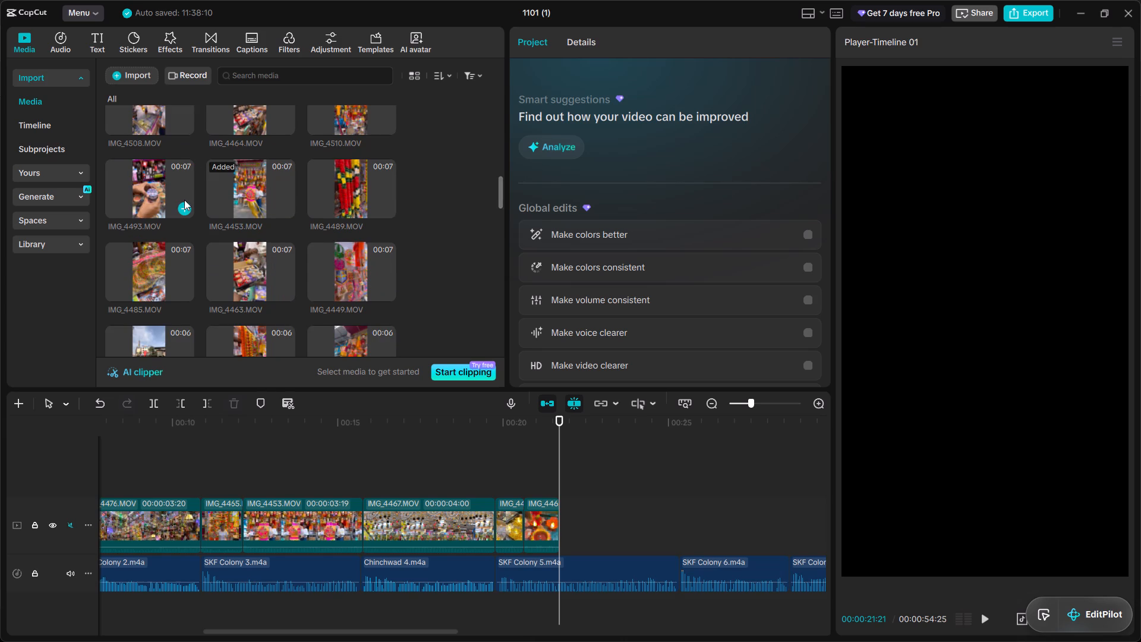
pyautogui.click(149, 181)
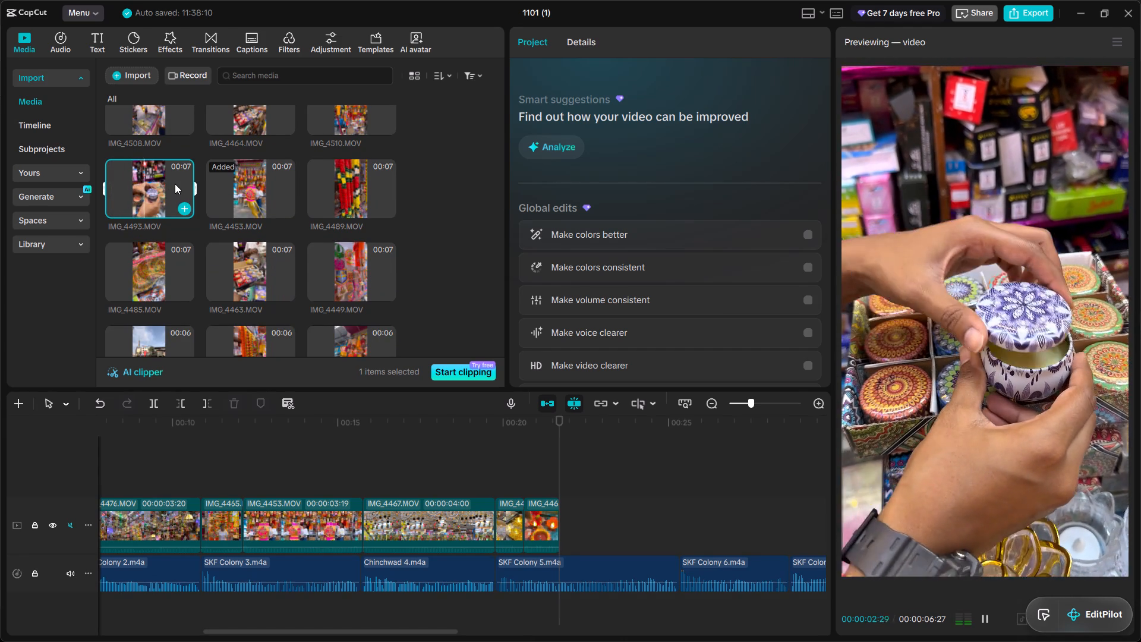
pyautogui.scroll(-1, 184, 200)
pyautogui.click(163, 203)
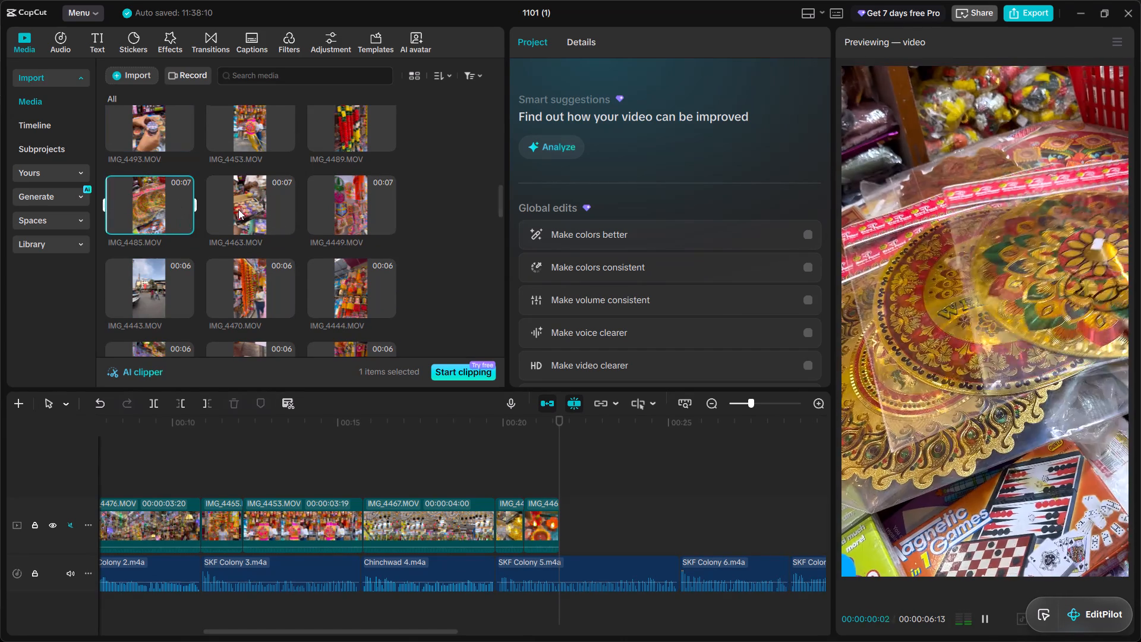
pyautogui.click(256, 210)
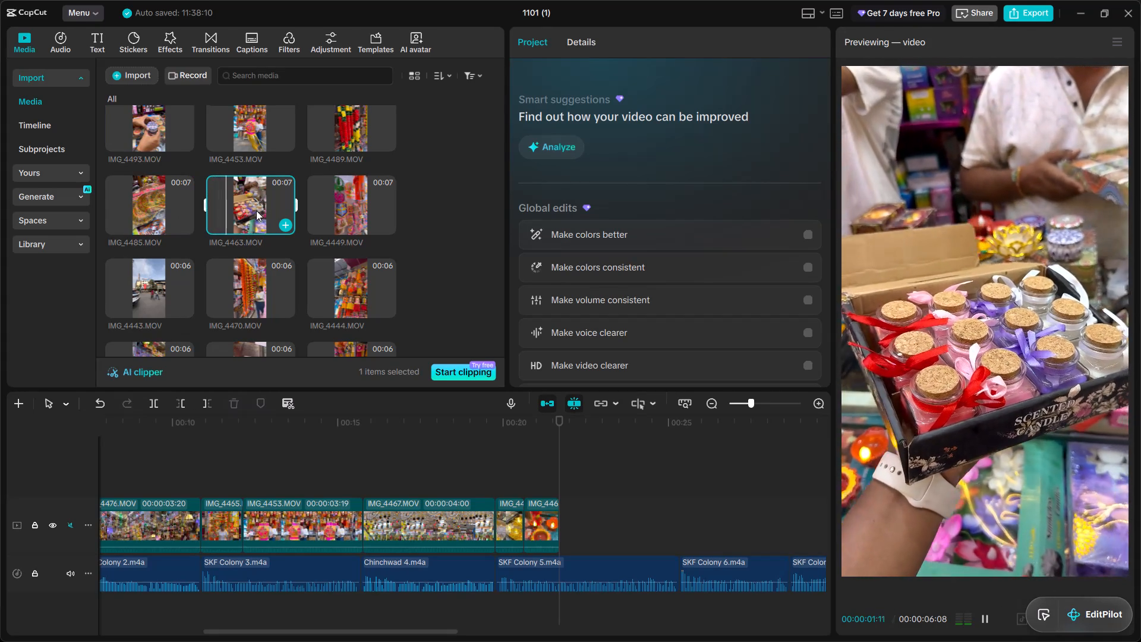
pyautogui.click(136, 136)
pyautogui.click(185, 147)
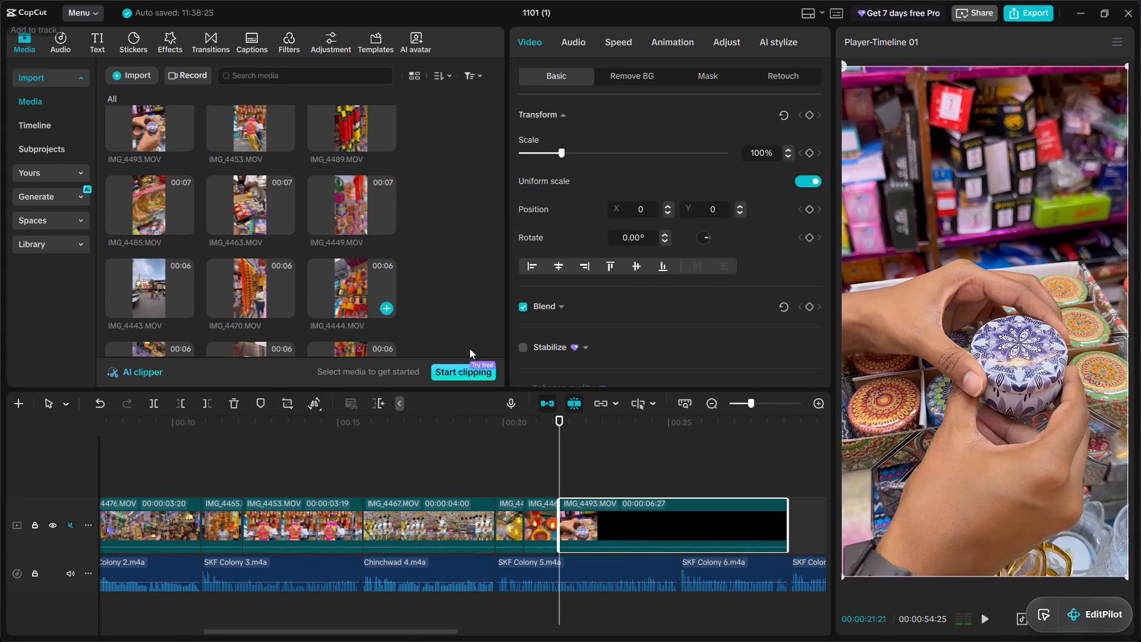
# Play IMG_4493 repeatedly against the SKF Colony 5 narration to find its cut point.
pyautogui.press('space')
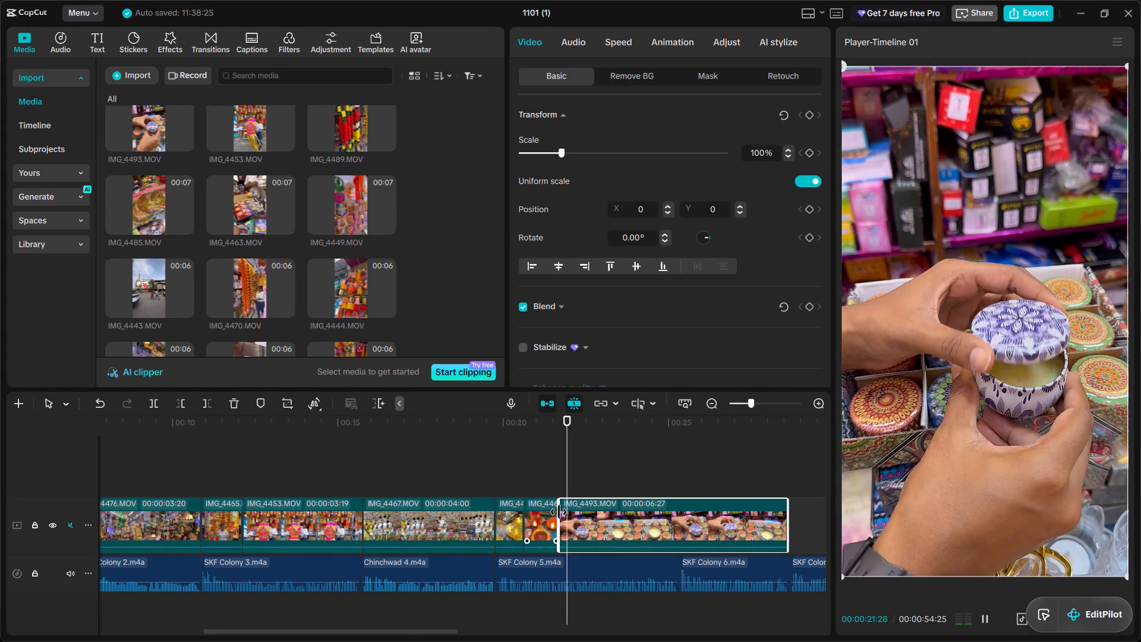
pyautogui.press('space')
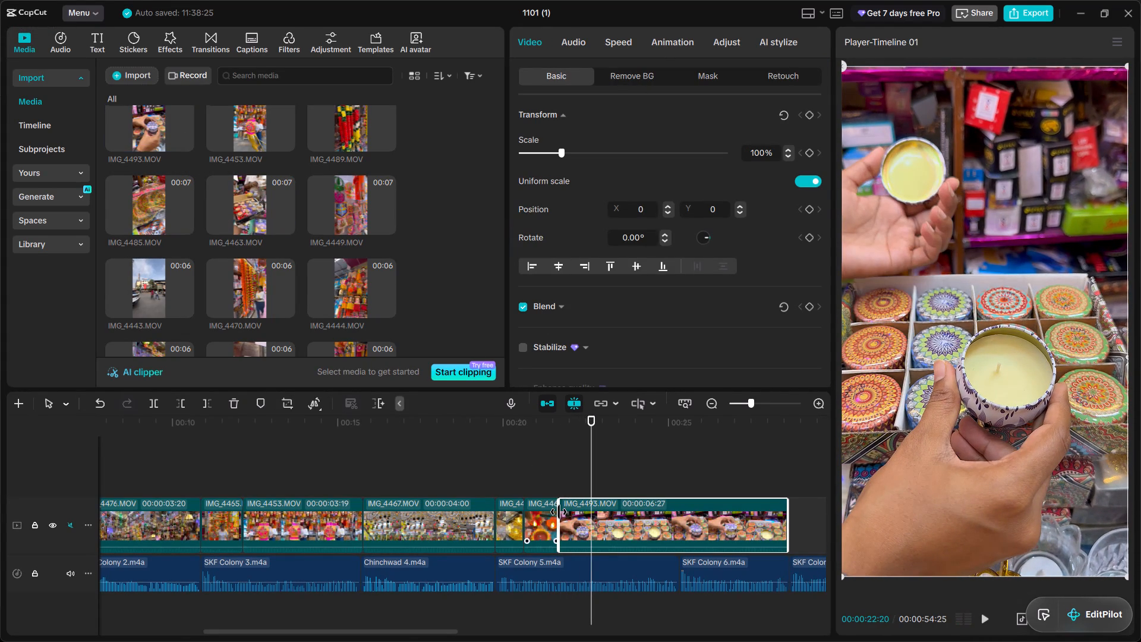
pyautogui.press('space')
pyautogui.press('space')
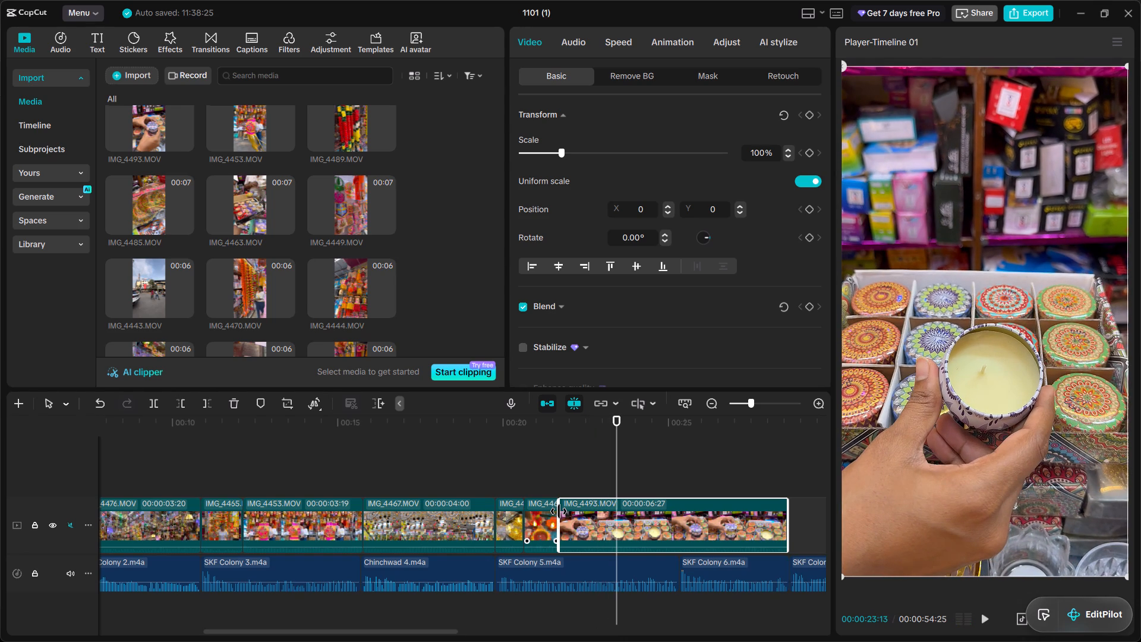
pyautogui.click(554, 470)
pyautogui.press('space')
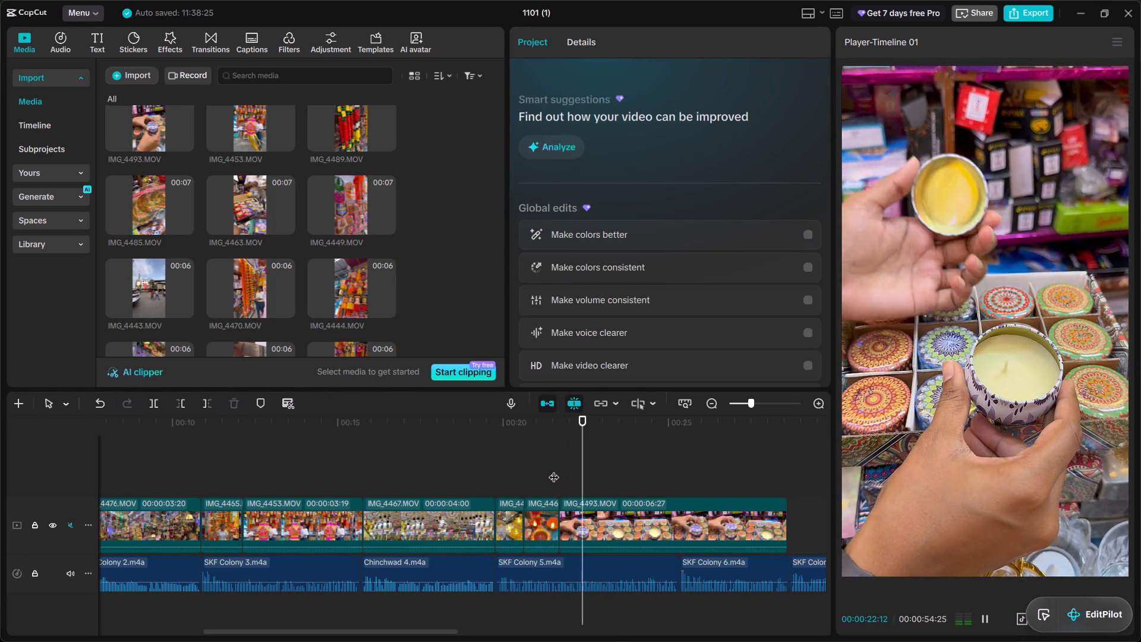
pyautogui.press('space')
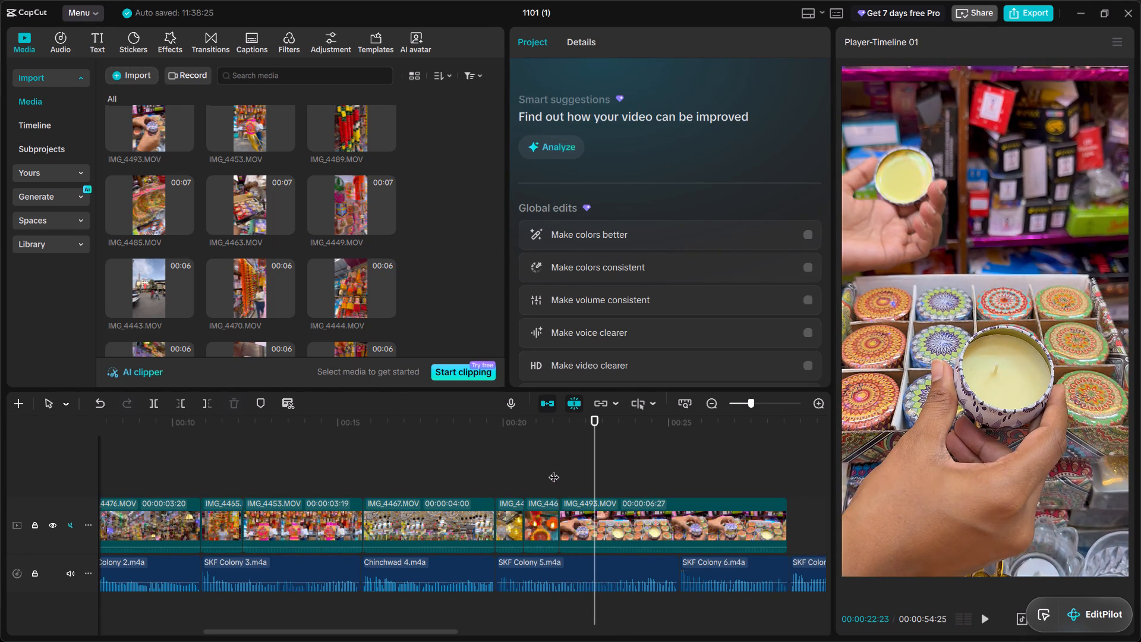
pyautogui.press('space')
pyautogui.press('space')
pyautogui.press('space')
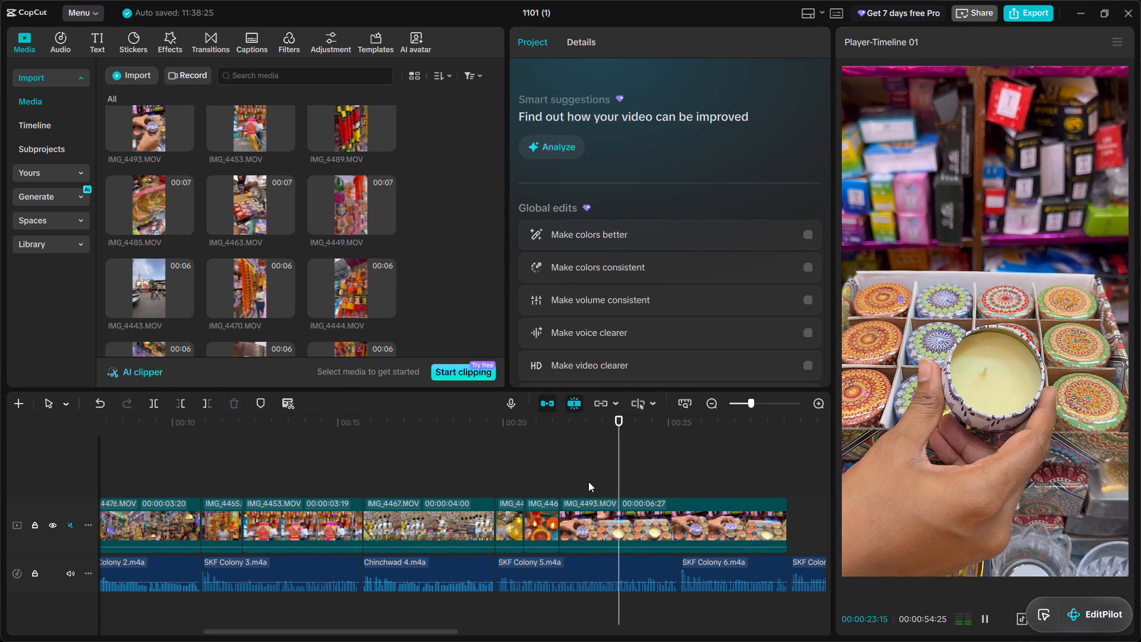
pyautogui.press('space')
# Replay IMG_4493 around the phrase break and trim off the part of it after 00:00:23:01.
pyautogui.click(595, 476)
pyautogui.press('space')
pyautogui.press('space')
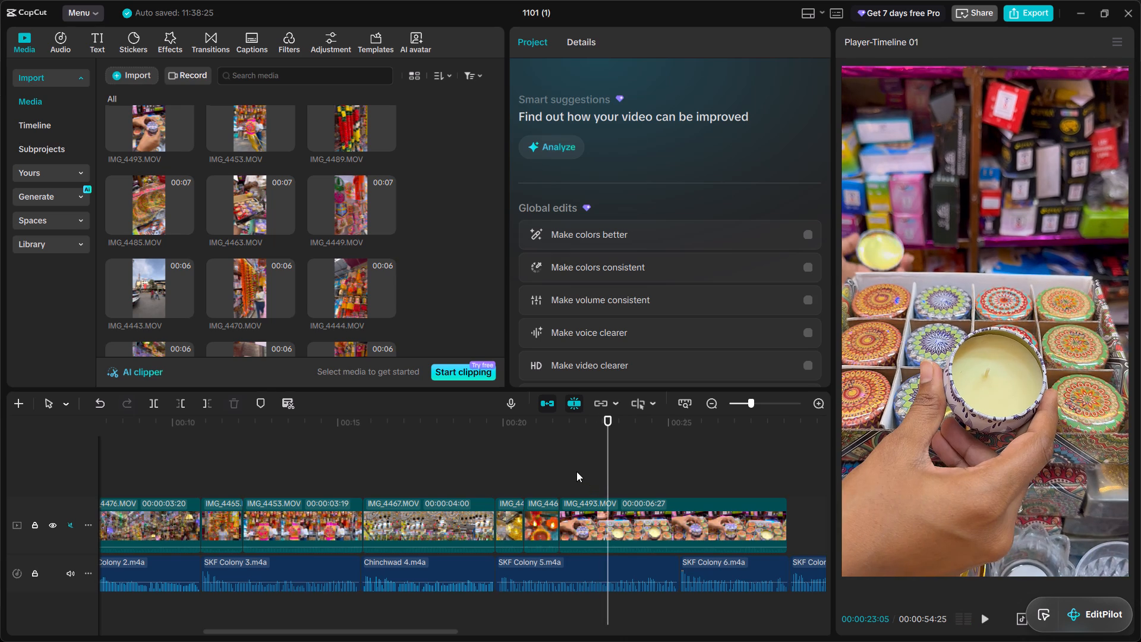
pyautogui.click(576, 470)
pyautogui.press('space')
pyautogui.press('space')
pyautogui.press('space')
pyautogui.press('space')
pyautogui.click(608, 478)
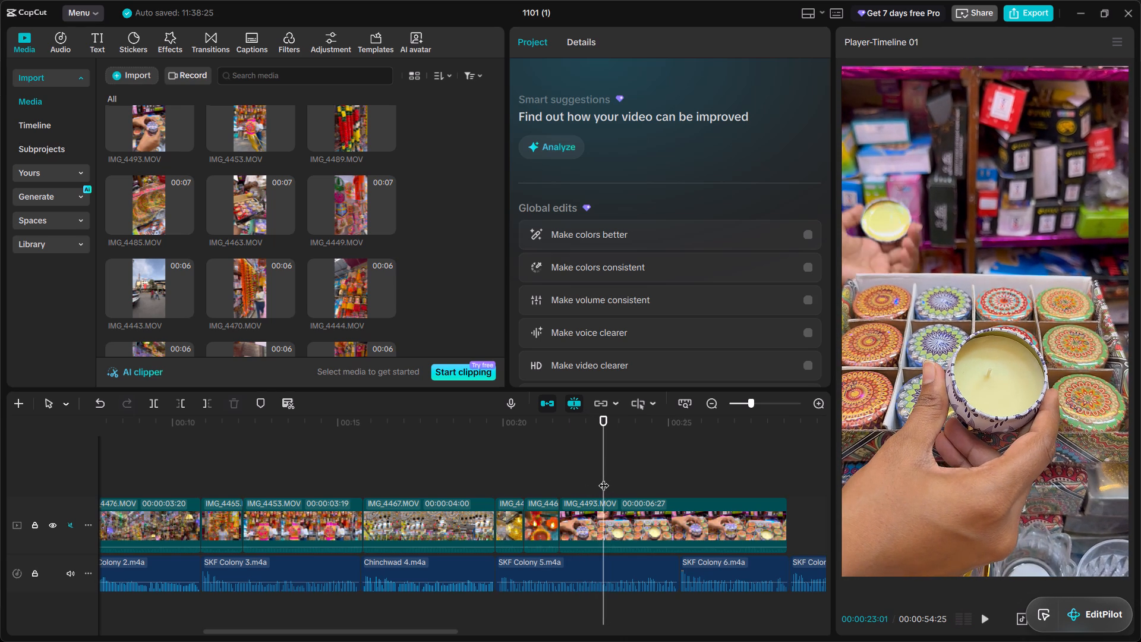
pyautogui.press('w')
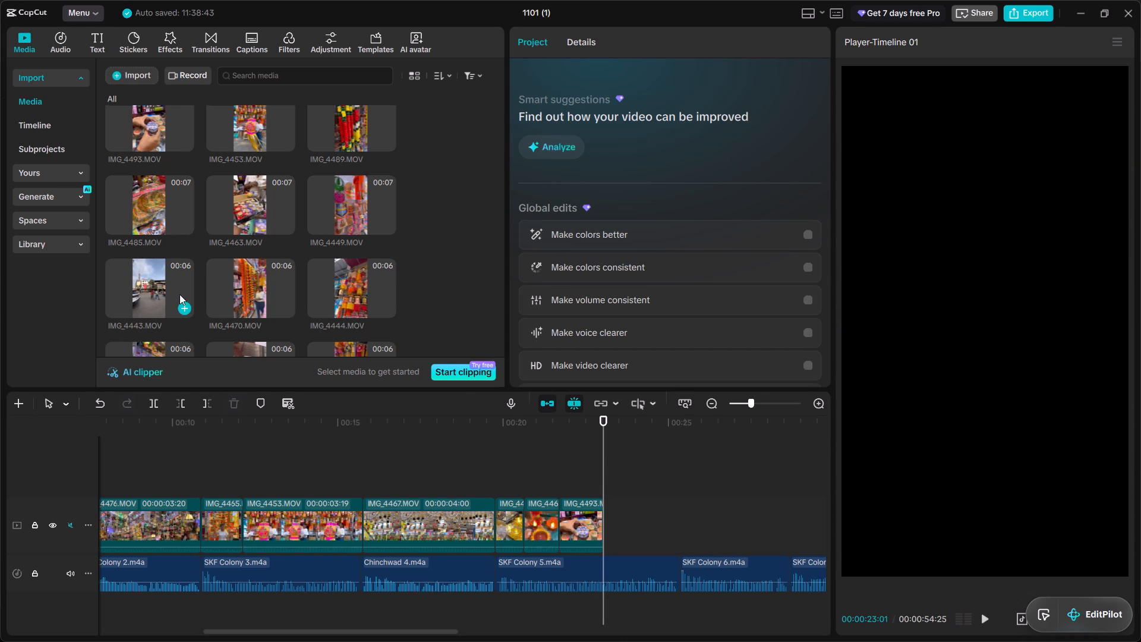
# Add IMG_4463 to the timeline directly after IMG_4493.
pyautogui.click(253, 213)
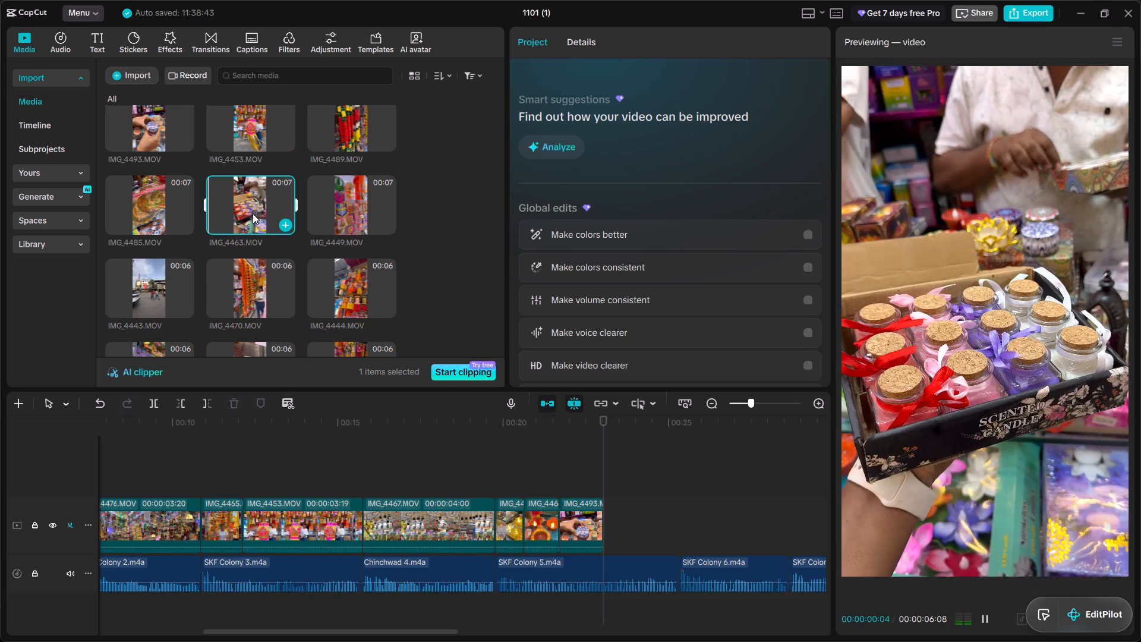
pyautogui.click(285, 225)
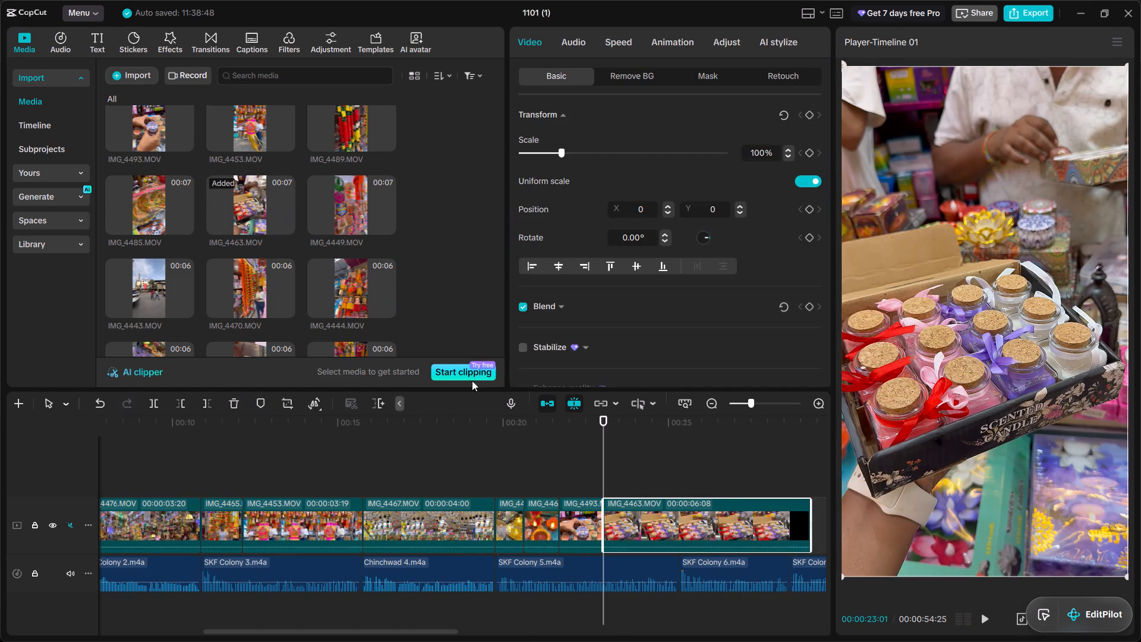
# Play IMG_4463 against the narration and trim off the part that runs past the end of SKF Colony 5.
pyautogui.click(600, 466)
pyautogui.press('space')
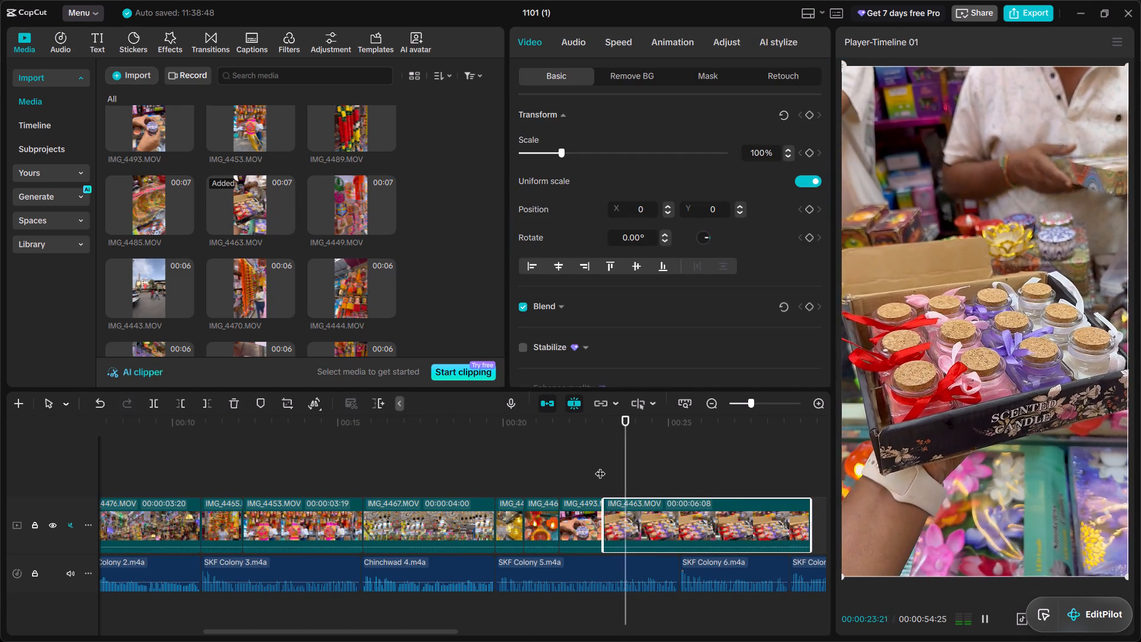
pyautogui.press('space')
pyautogui.write('w')
# Listen to the SKF Colony 6 narration and preview the source clips IMG_4502 and IMG_4482 for it.
pyautogui.press('space')
pyautogui.hscroll(-1, 628, 480)
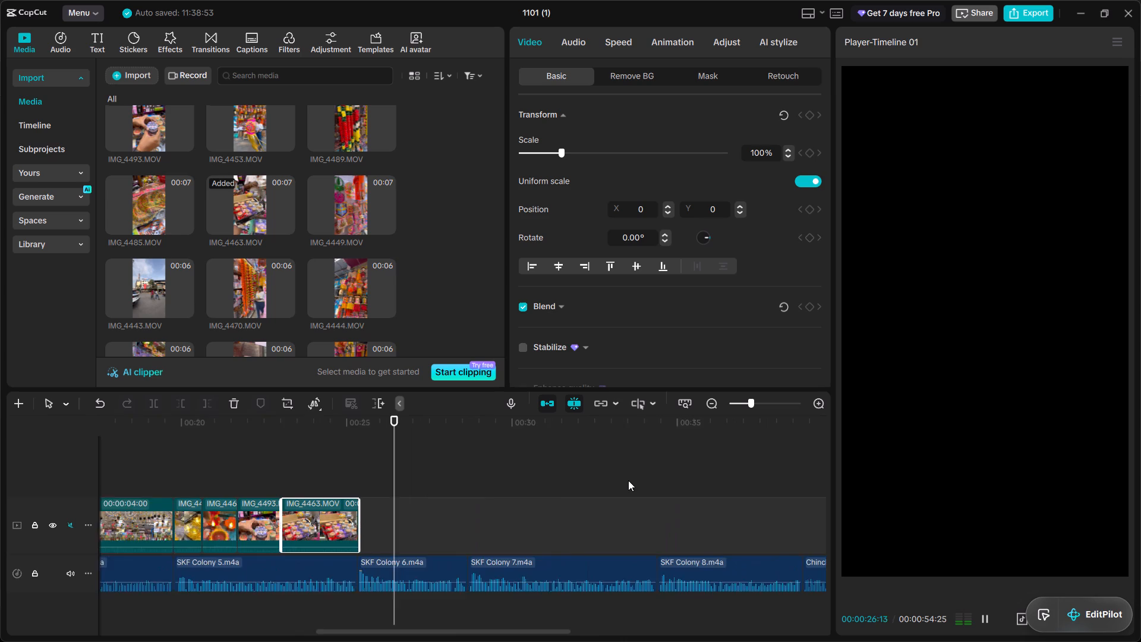
pyautogui.hscroll(-1, 628, 480)
pyautogui.press('space')
pyautogui.scroll(3, 311, 224)
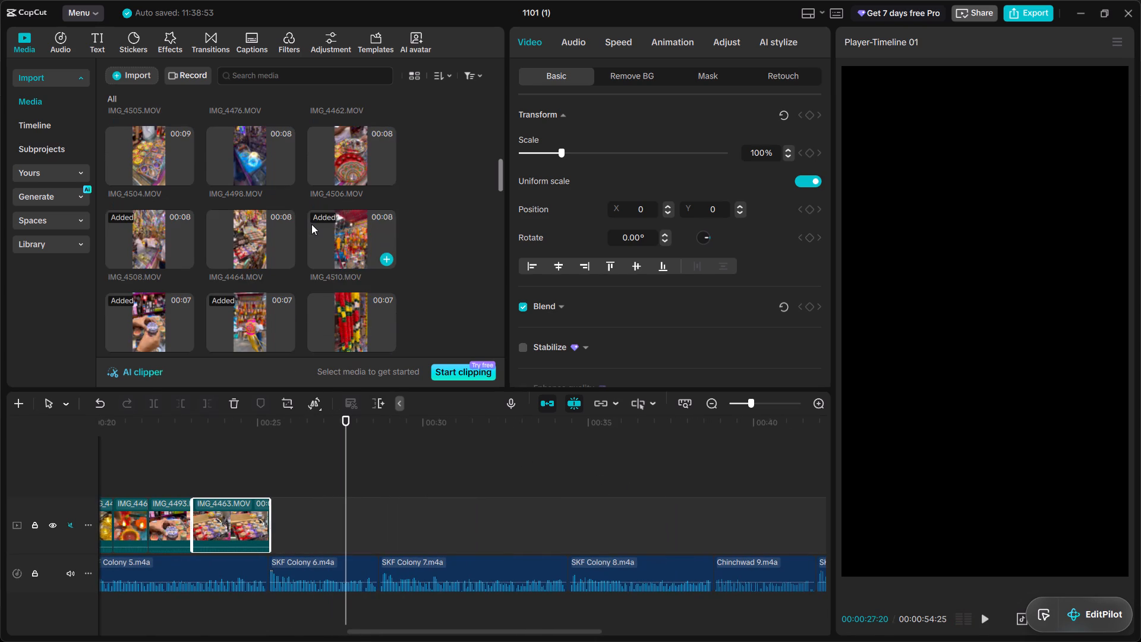
pyautogui.scroll(8, 311, 224)
pyautogui.click(357, 222)
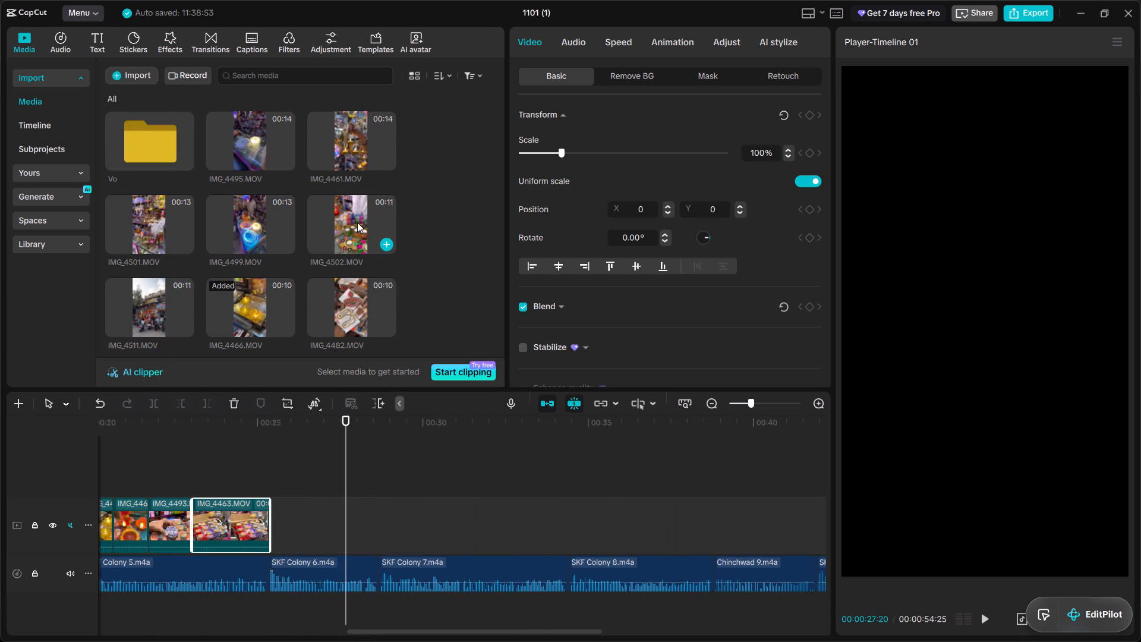
pyautogui.click(364, 339)
pyautogui.click(342, 294)
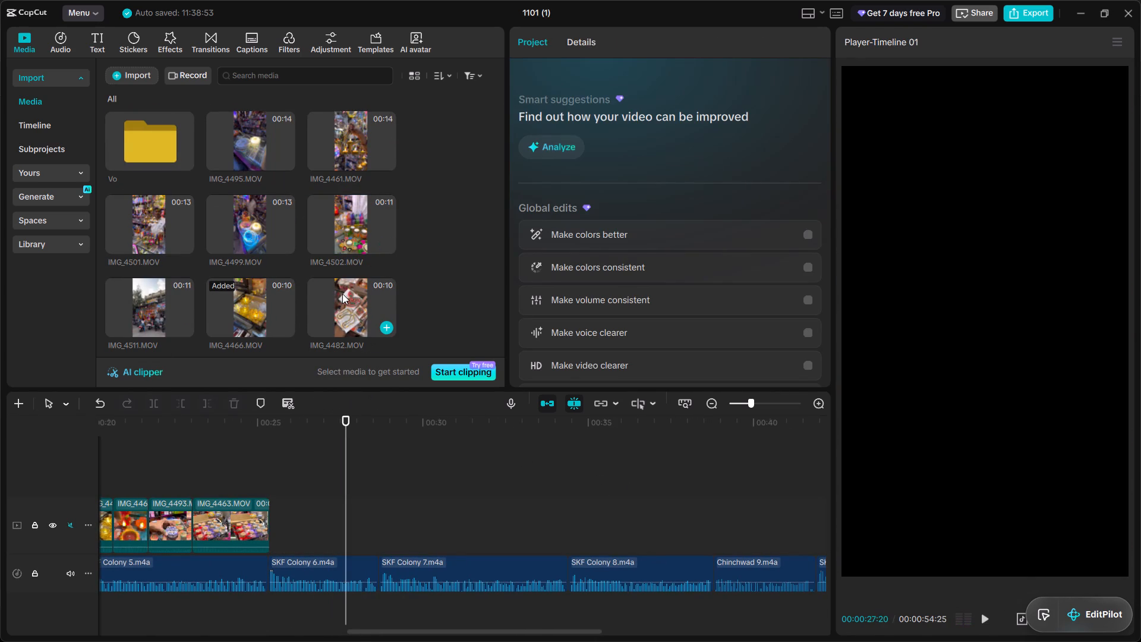
# Preview the source clips IMG_4446, IMG_4447, IMG_4484, IMG_4452 and IMG_4455 for the SKF Colony 6 section.
pyautogui.scroll(-4, 342, 294)
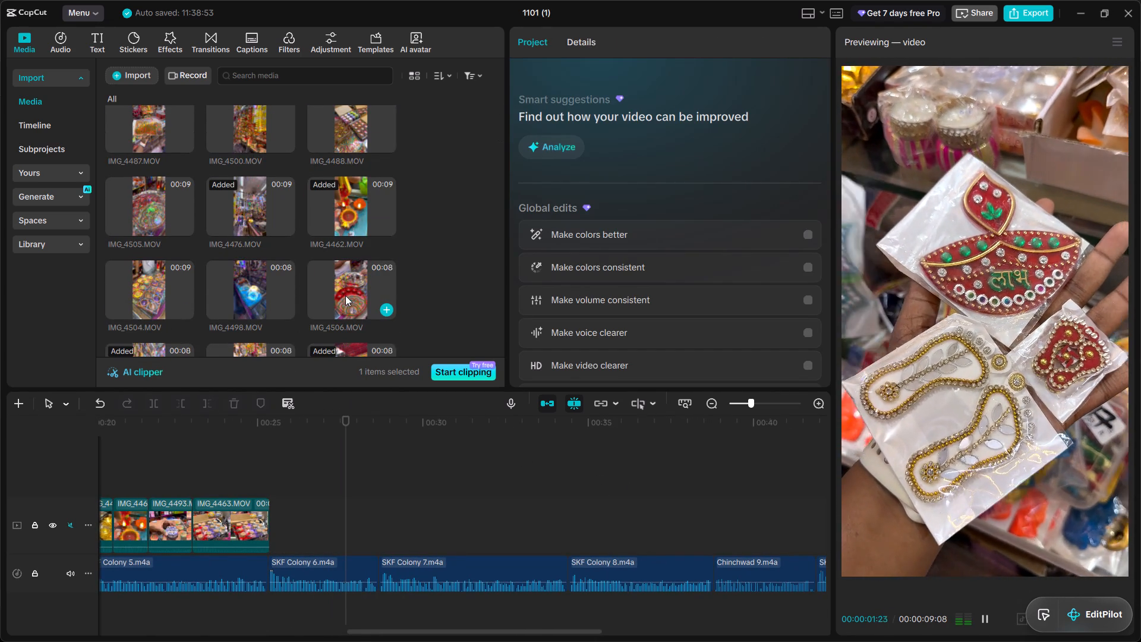
pyautogui.scroll(-5, 350, 301)
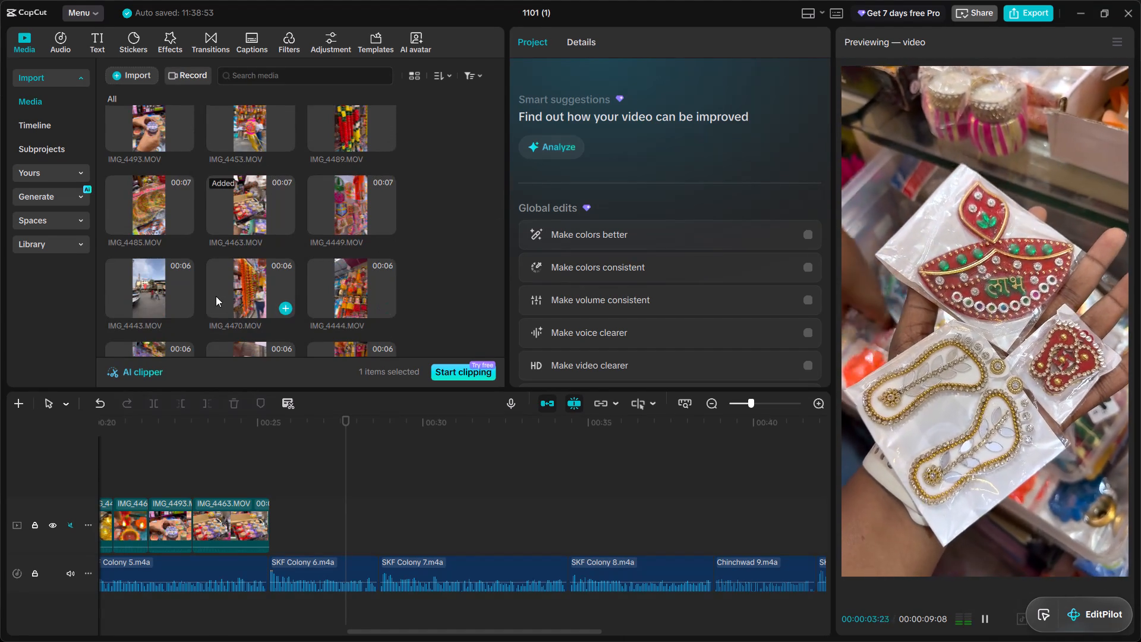
pyautogui.scroll(-3, 216, 294)
pyautogui.click(341, 176)
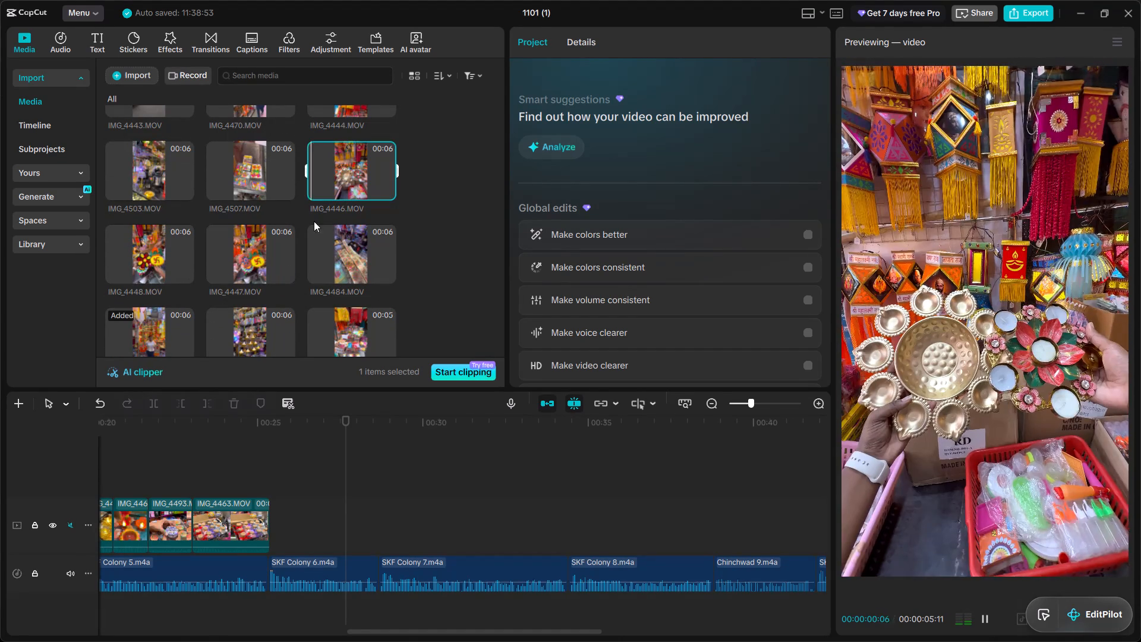
pyautogui.click(273, 262)
pyautogui.click(360, 251)
pyautogui.scroll(-2, 360, 251)
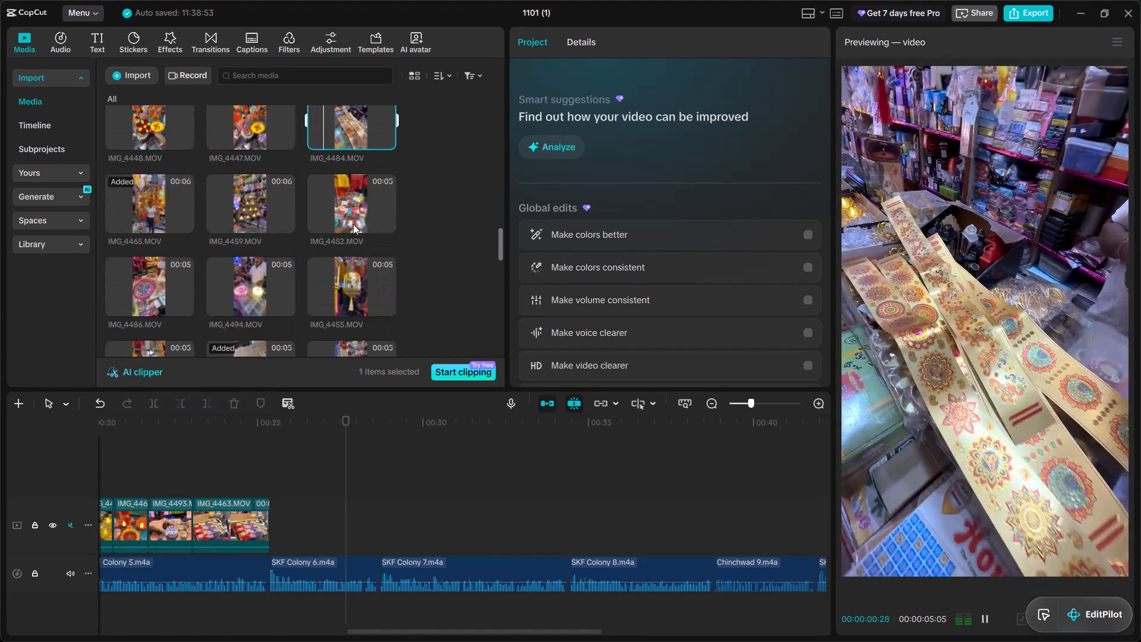
pyautogui.click(351, 217)
pyautogui.click(351, 287)
# Preview the source clips IMG_4477, IMG_4490, IMG_4460 and IMG_4479 for the SKF Colony 6 section.
pyautogui.scroll(-3, 352, 287)
pyautogui.click(347, 247)
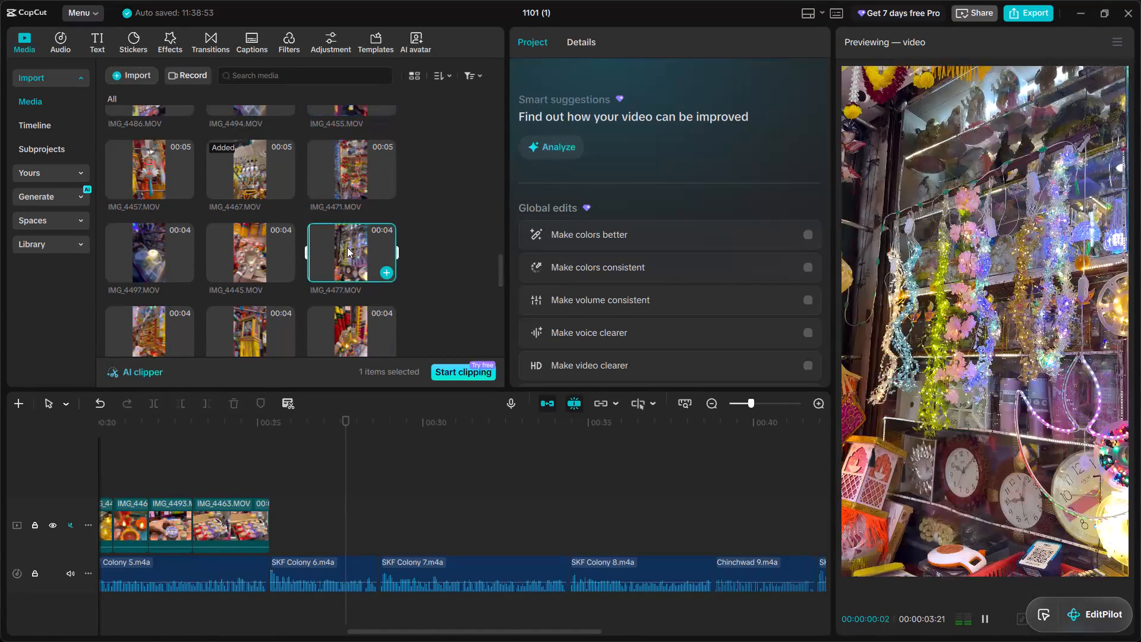
pyautogui.scroll(-1, 347, 247)
pyautogui.click(347, 247)
pyautogui.scroll(-2, 347, 247)
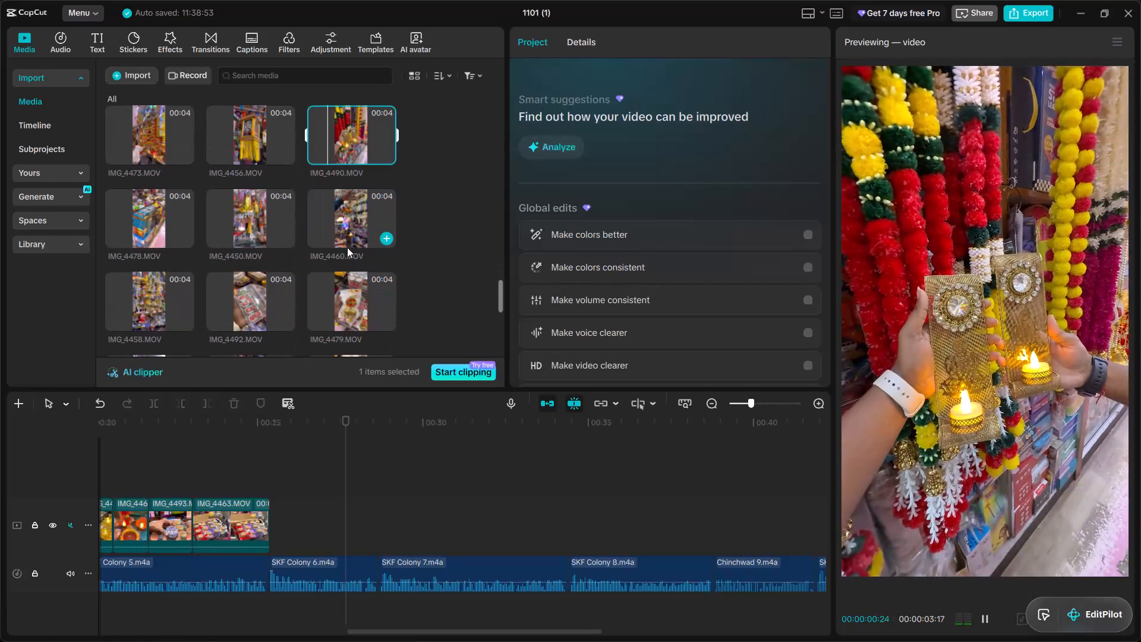
pyautogui.click(342, 224)
pyautogui.click(350, 289)
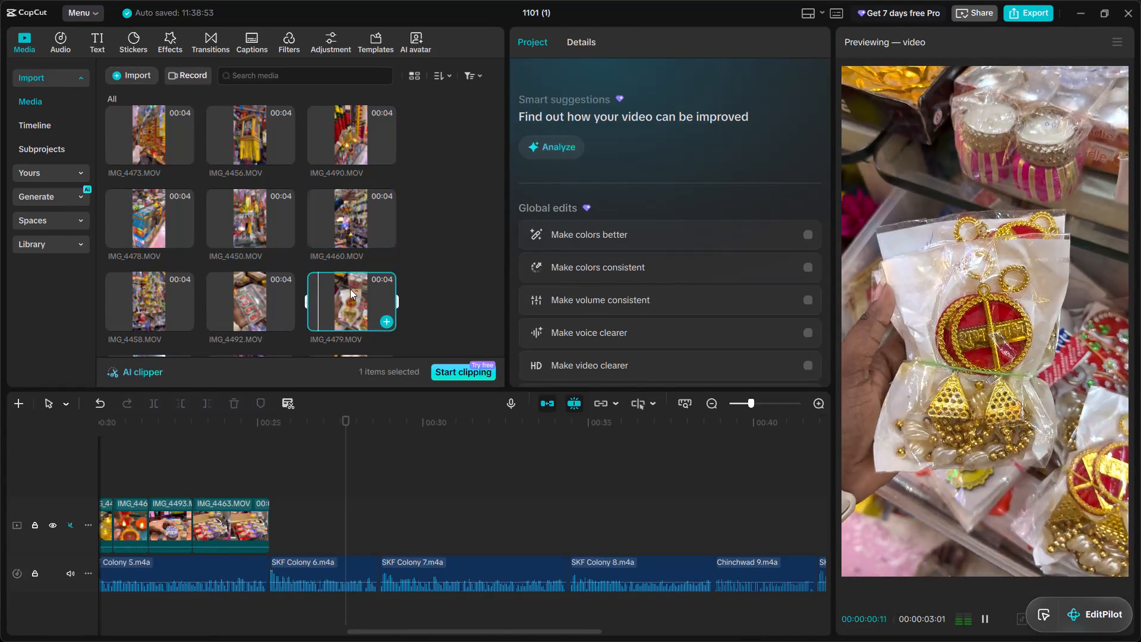
# Preview IMG_4451 and add it to the timeline directly after IMG_4463, at the start of SKF Colony 6.
pyautogui.scroll(-4, 350, 289)
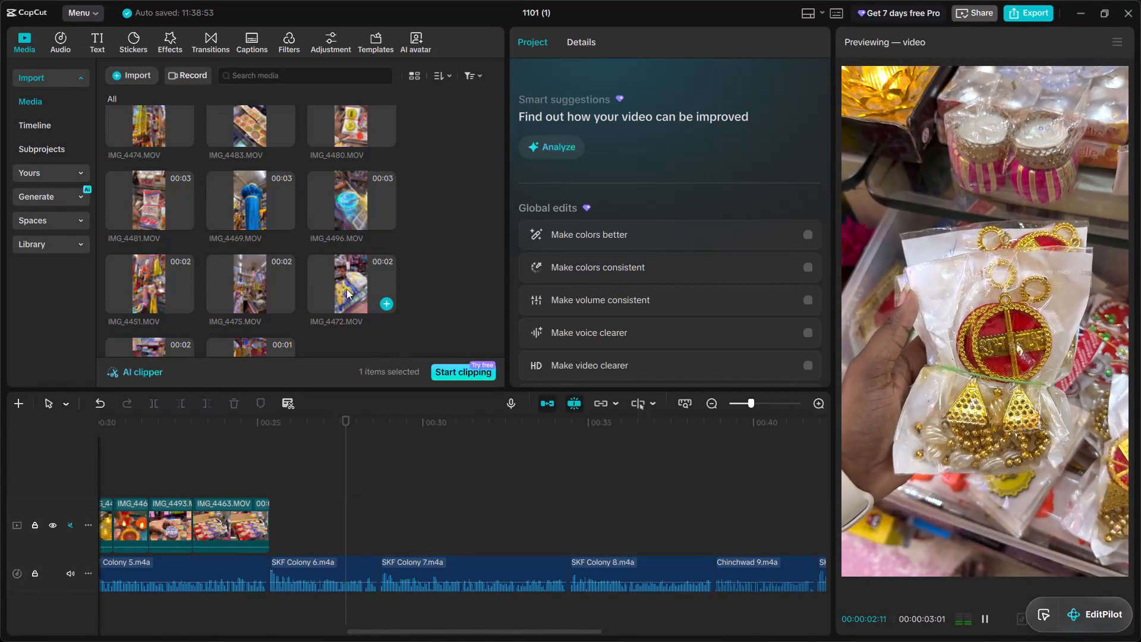
pyautogui.scroll(-1, 192, 270)
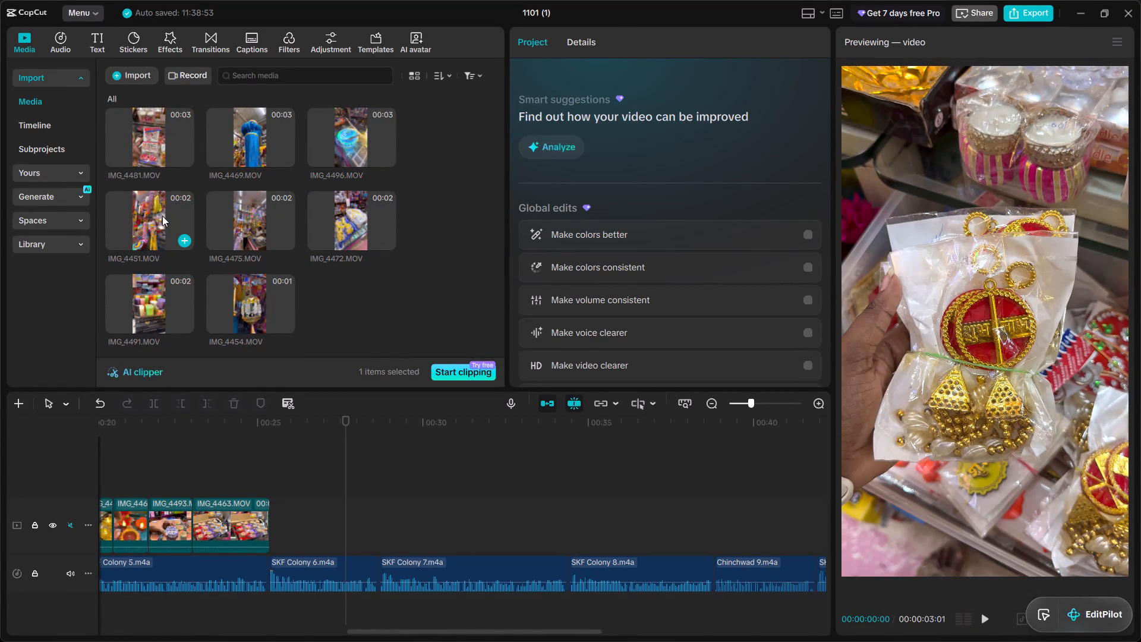
pyautogui.click(162, 216)
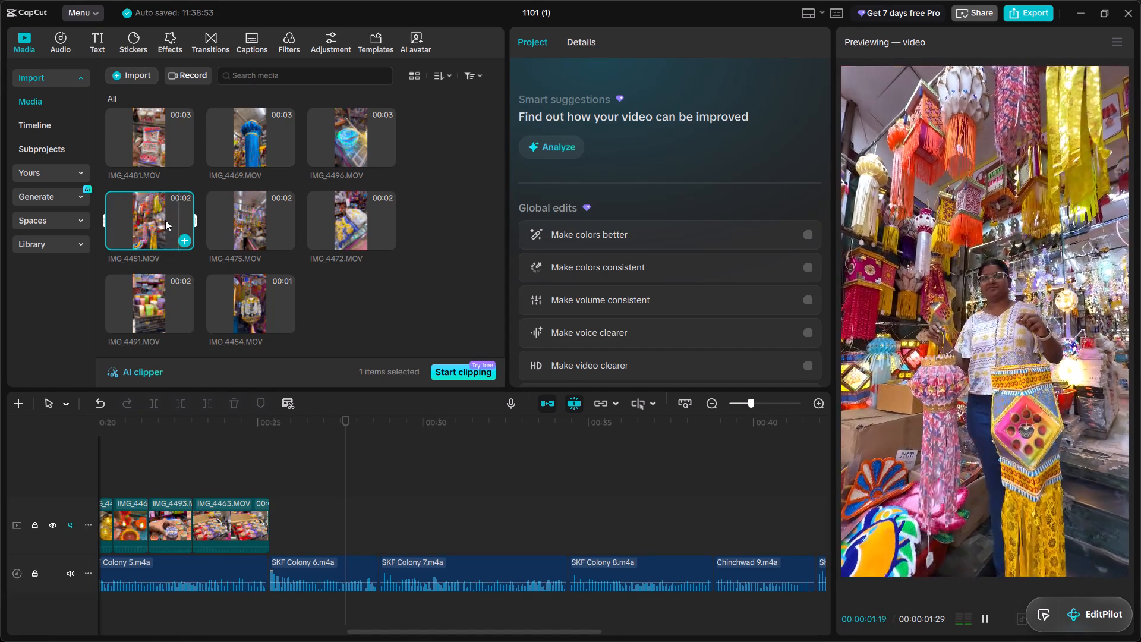
pyautogui.scroll(1, 169, 302)
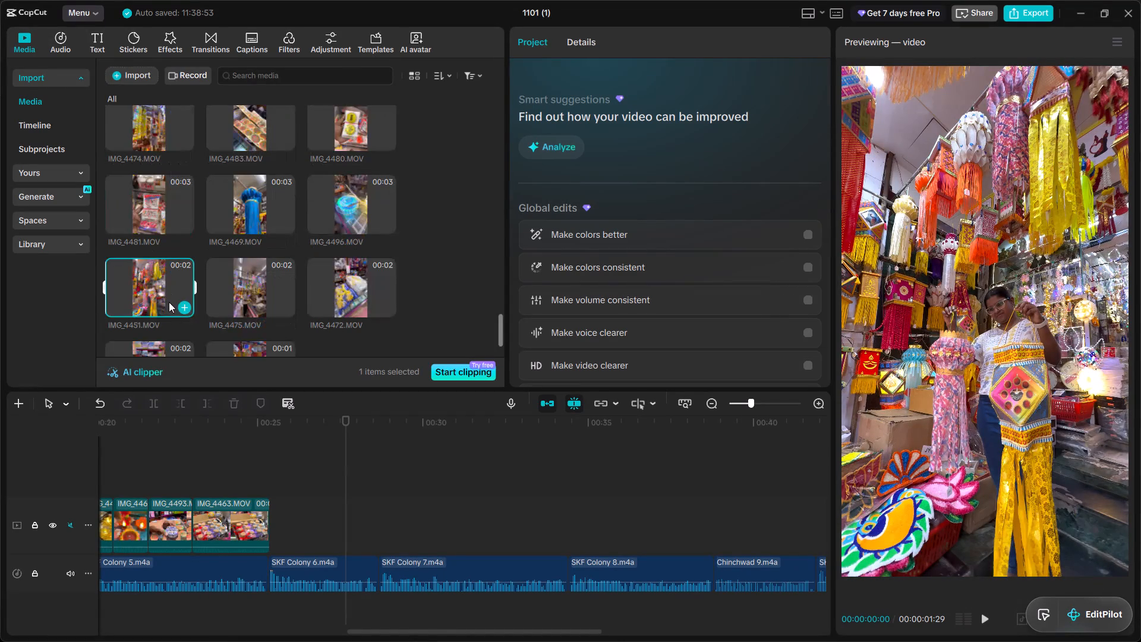
pyautogui.scroll(-1, 169, 302)
pyautogui.click(185, 243)
pyautogui.click(261, 468)
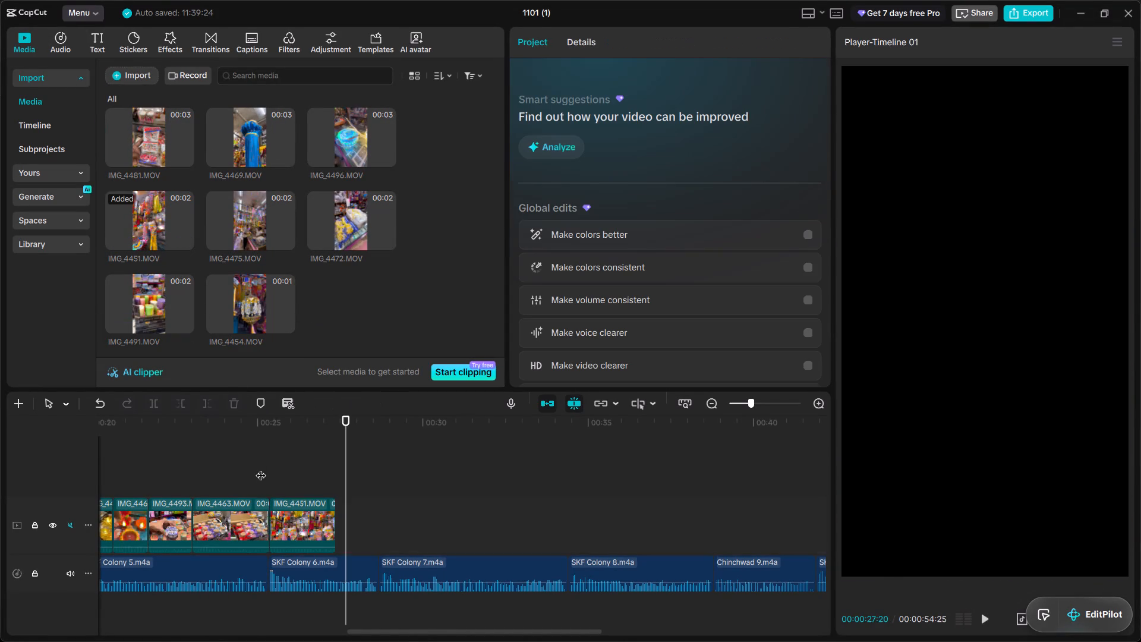
# Play back the start of the SKF Colony 6 section and delete the IMG_4451 clip from the timeline.
pyautogui.press('space')
pyautogui.press('space')
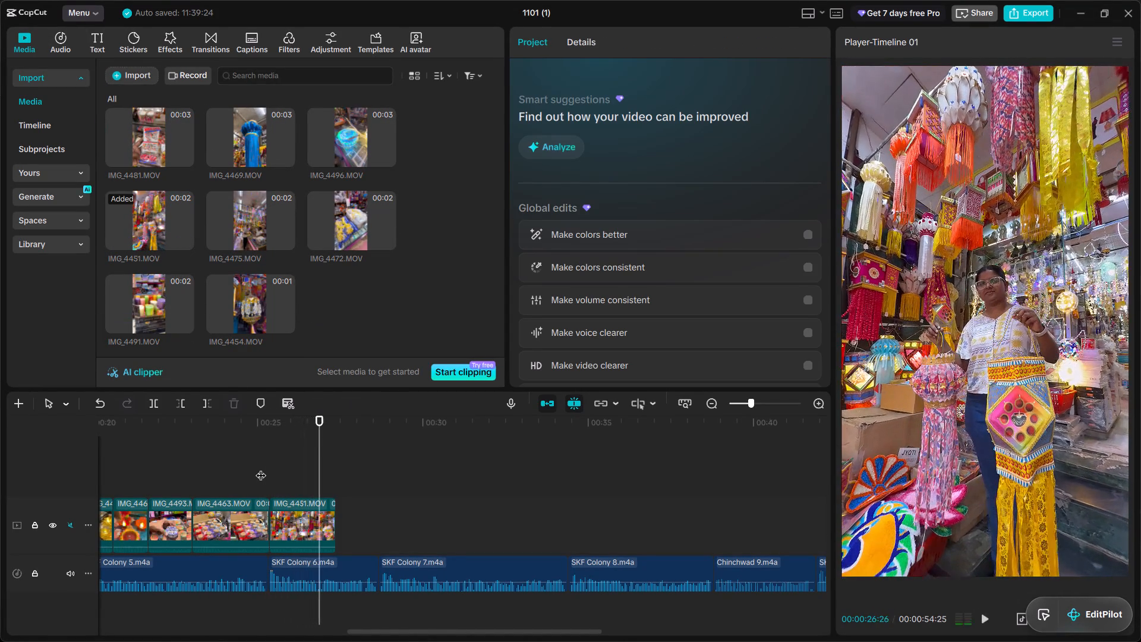
pyautogui.click(308, 528)
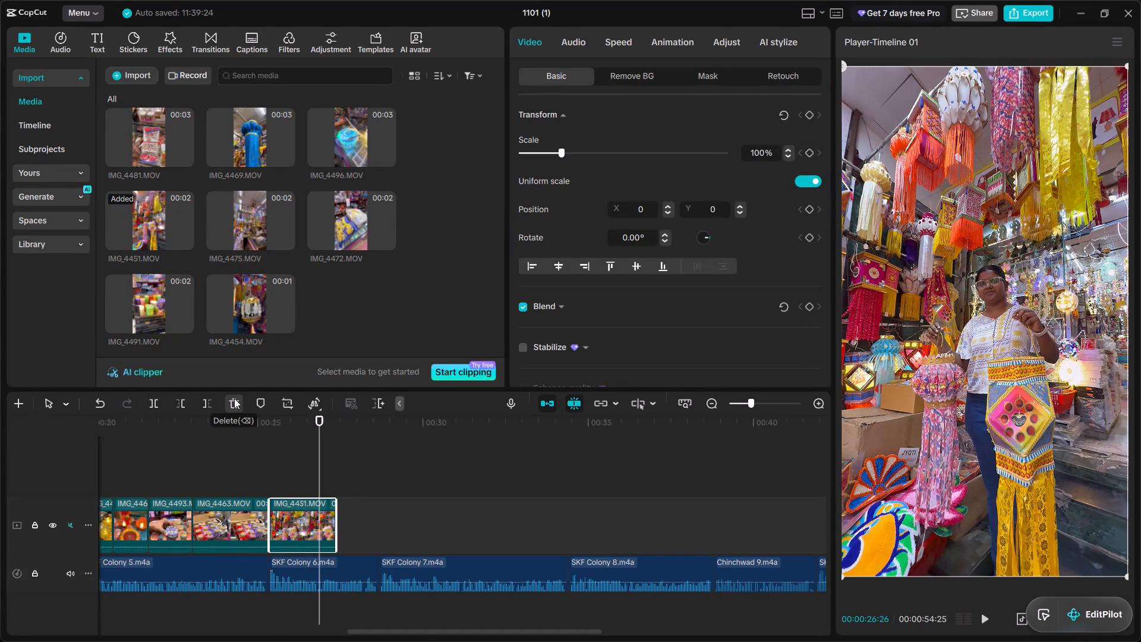
pyautogui.click(234, 398)
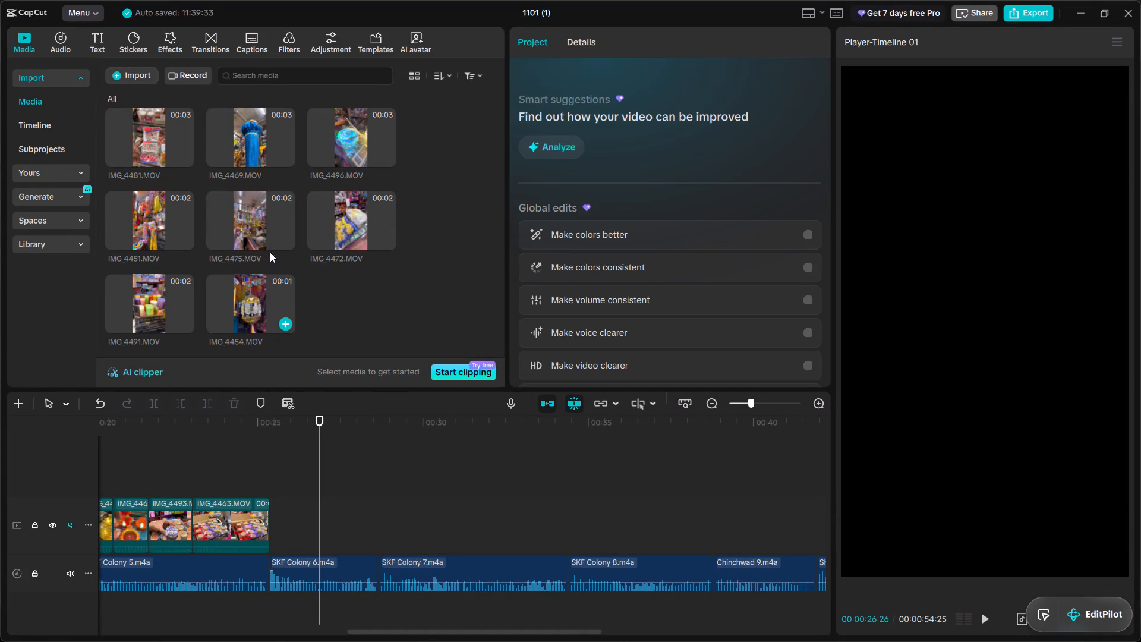
# Preview the source clips IMG_4475, IMG_4451, IMG_4481, IMG_4496, IMG_4480, IMG_4479, IMG_4490, IMG_4477 and IMG_4471 for the SKF Colony 6 section.
pyautogui.click(266, 233)
pyautogui.click(138, 225)
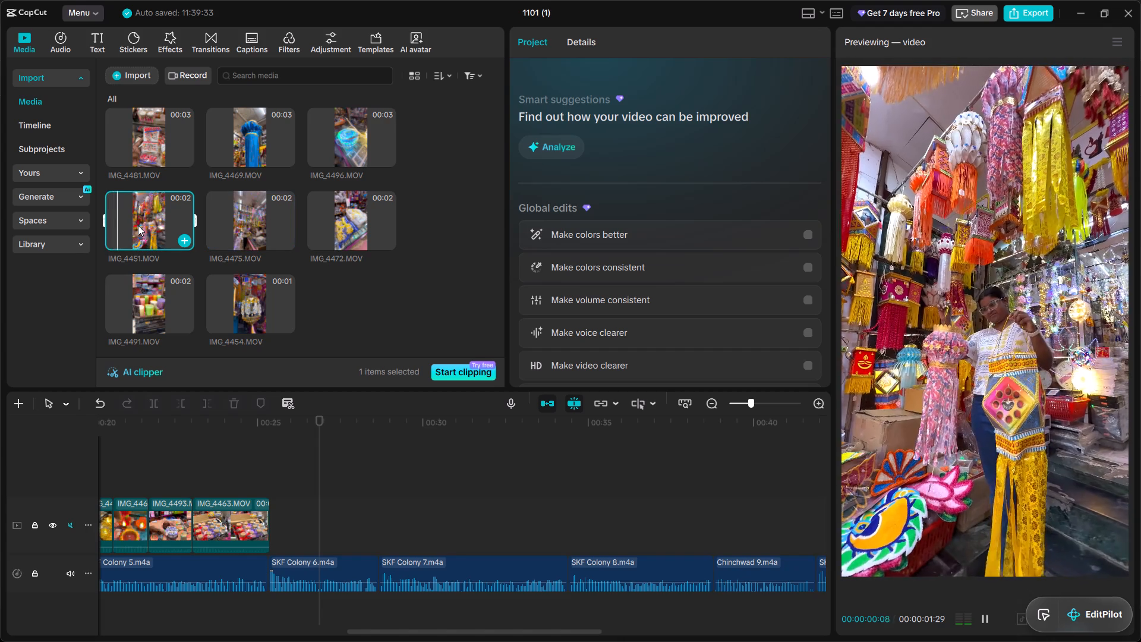
pyautogui.scroll(2, 188, 264)
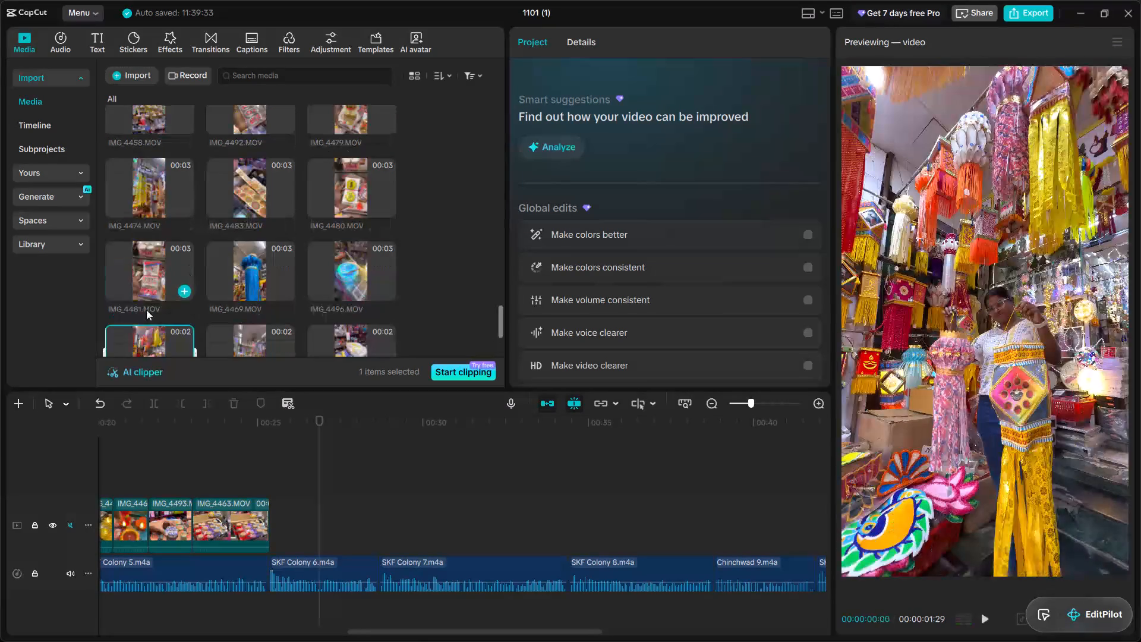
pyautogui.click(144, 269)
pyautogui.click(341, 260)
pyautogui.scroll(1, 341, 260)
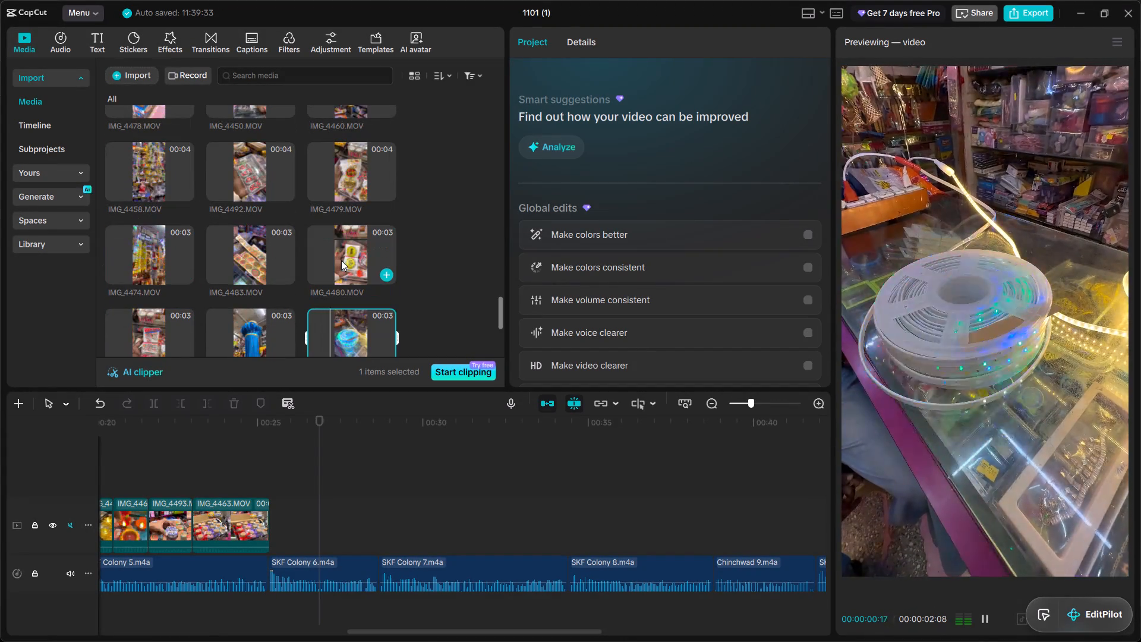
pyautogui.click(341, 260)
pyautogui.scroll(1, 341, 260)
pyautogui.click(341, 260)
pyautogui.scroll(2, 341, 260)
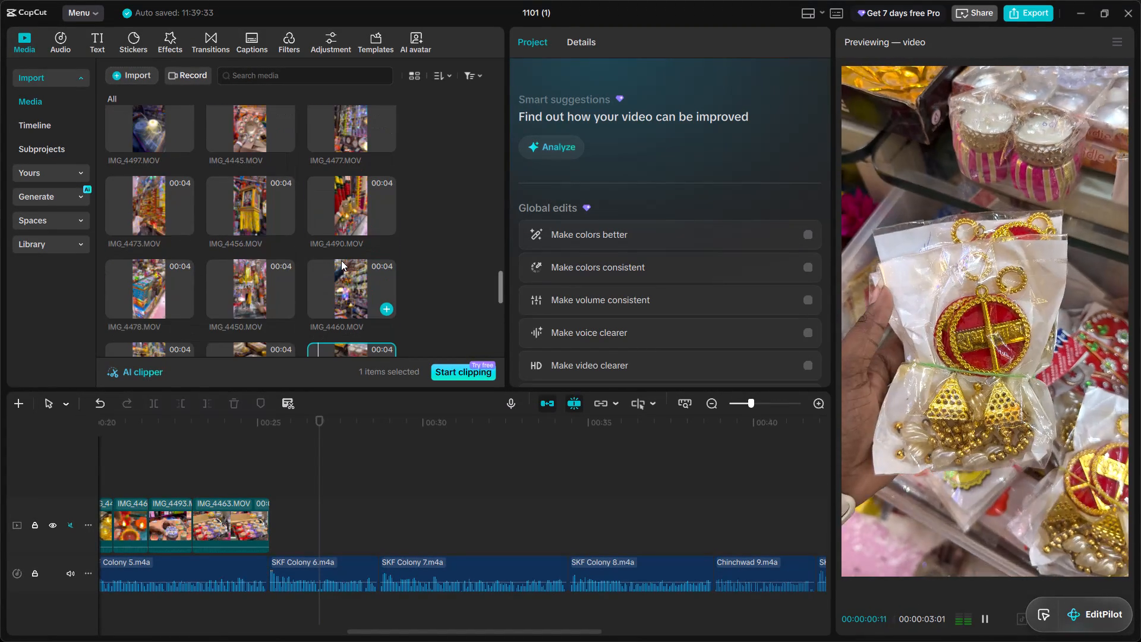
pyautogui.click(339, 196)
pyautogui.scroll(2, 339, 196)
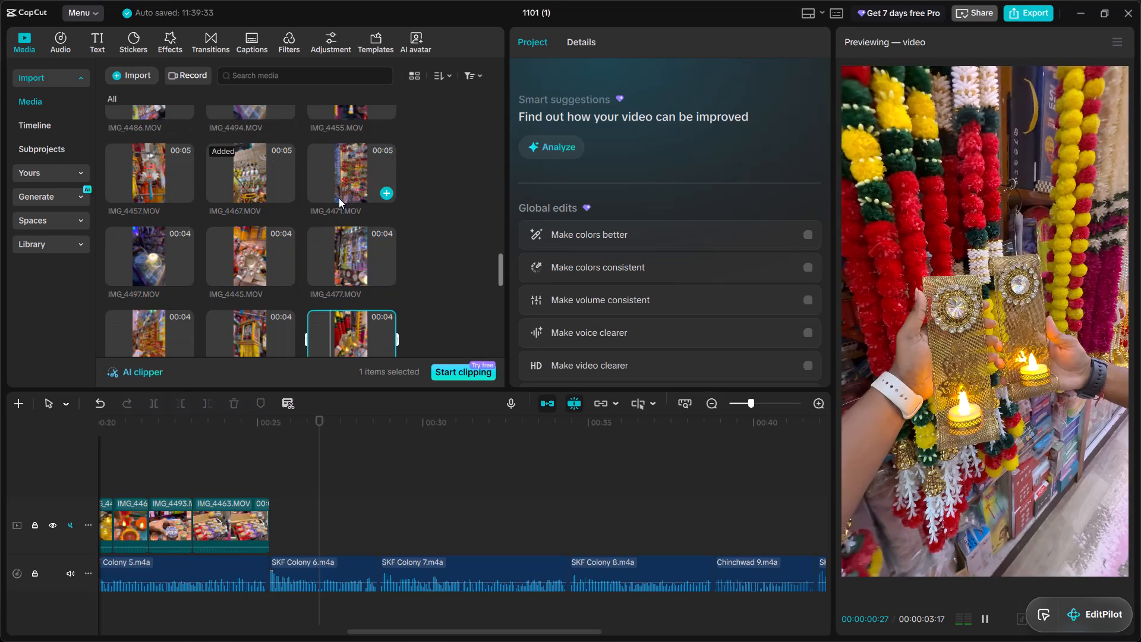
pyautogui.click(342, 237)
pyautogui.click(344, 186)
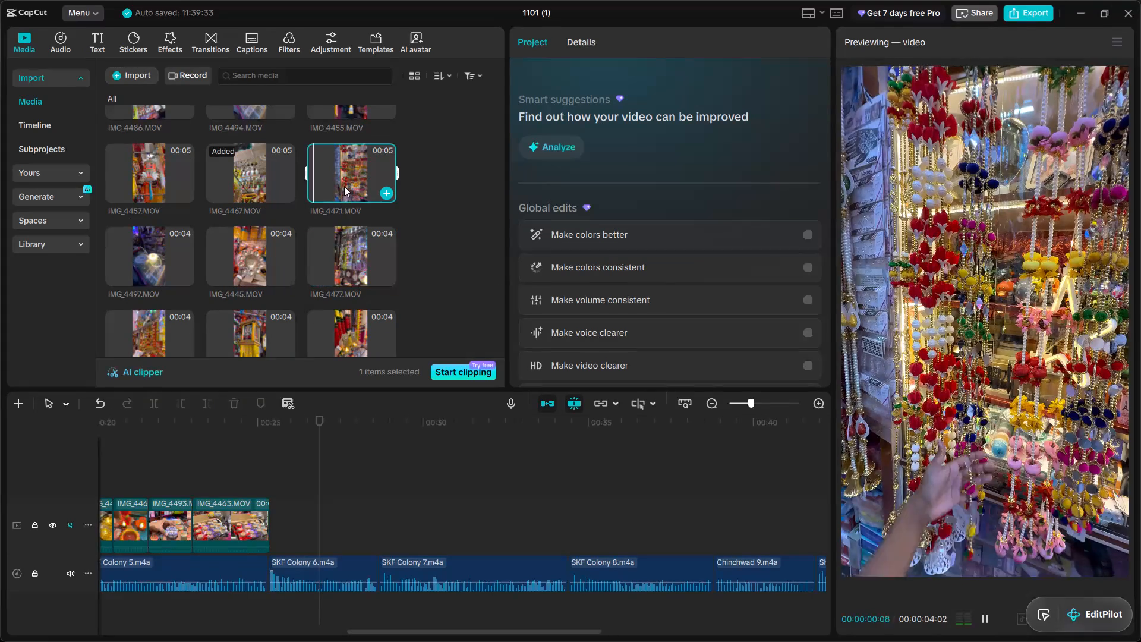
pyautogui.scroll(2, 343, 200)
pyautogui.click(343, 200)
# Go back to the longest source clips and preview IMG_4461 and IMG_4502 for the SKF Colony 6 section.
pyautogui.scroll(2, 343, 203)
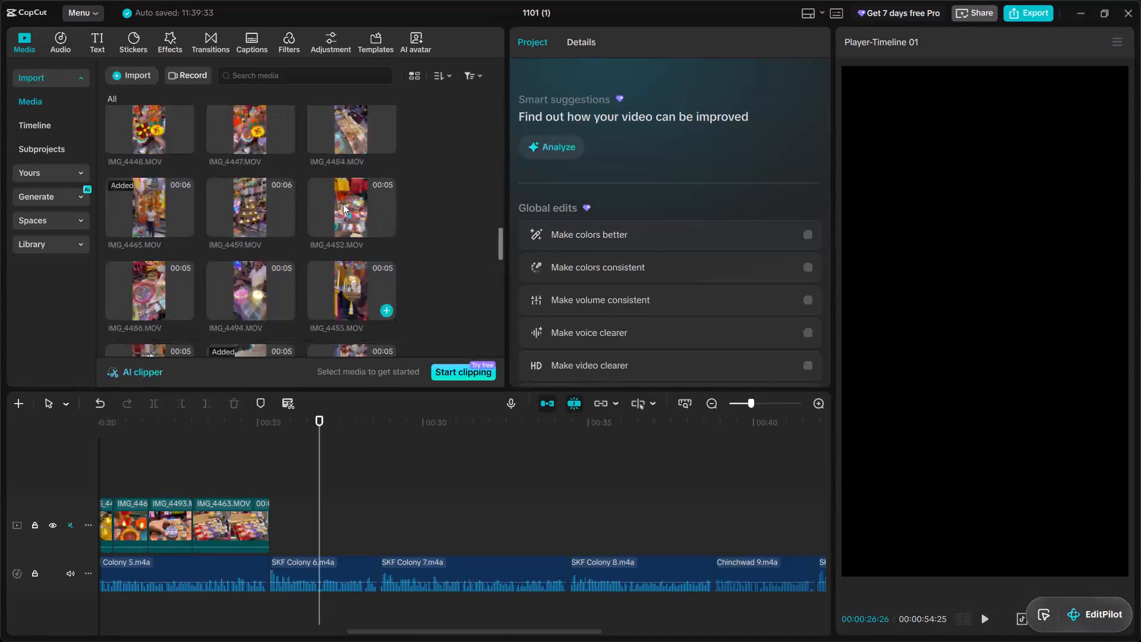
pyautogui.scroll(2, 343, 204)
pyautogui.scroll(4, 288, 222)
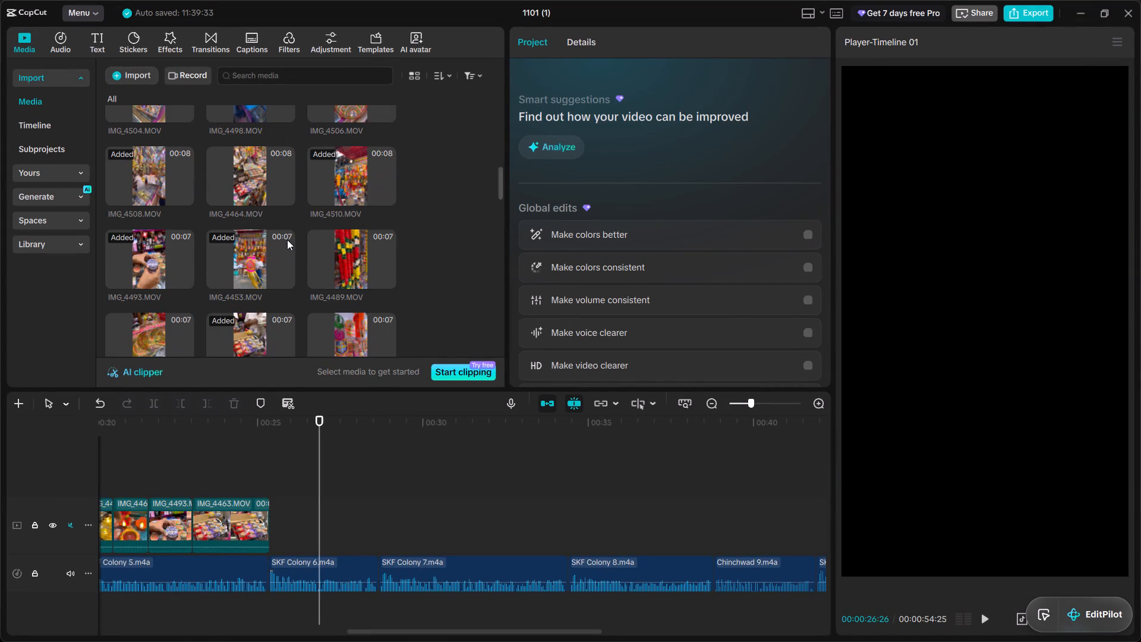
pyautogui.scroll(6, 285, 221)
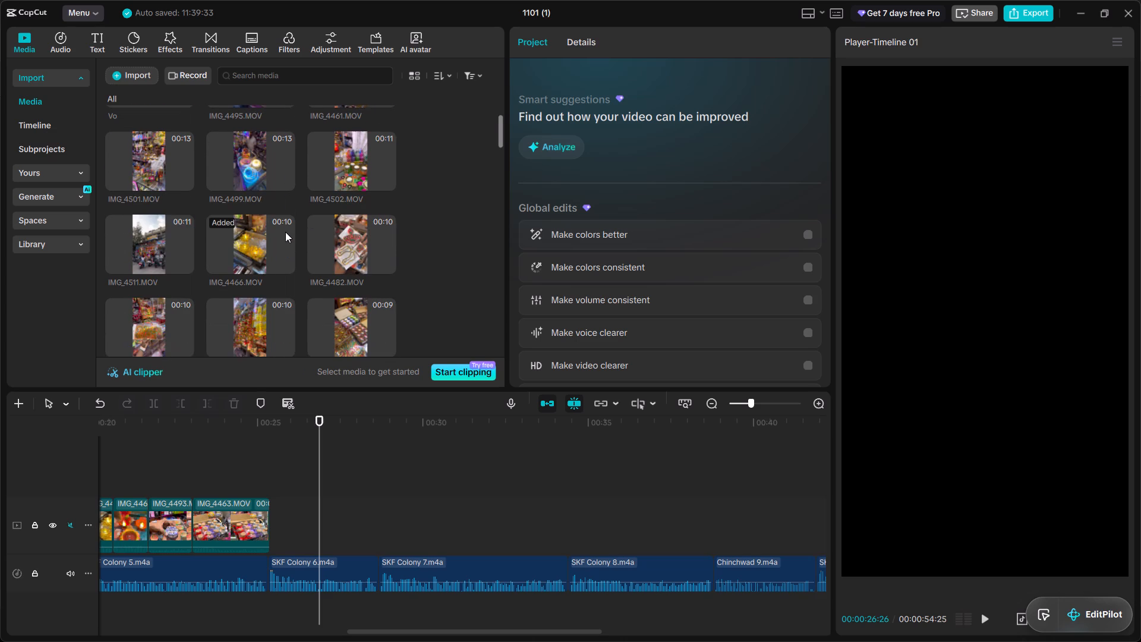
pyautogui.scroll(2, 285, 232)
pyautogui.click(339, 139)
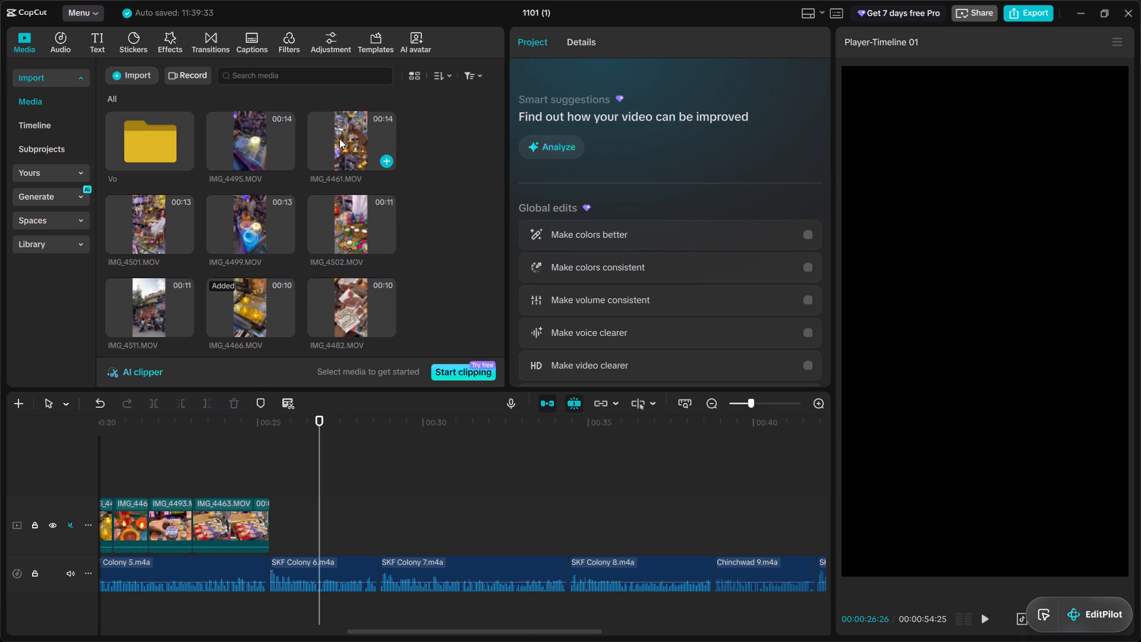
pyautogui.click(345, 212)
pyautogui.scroll(-1, 345, 212)
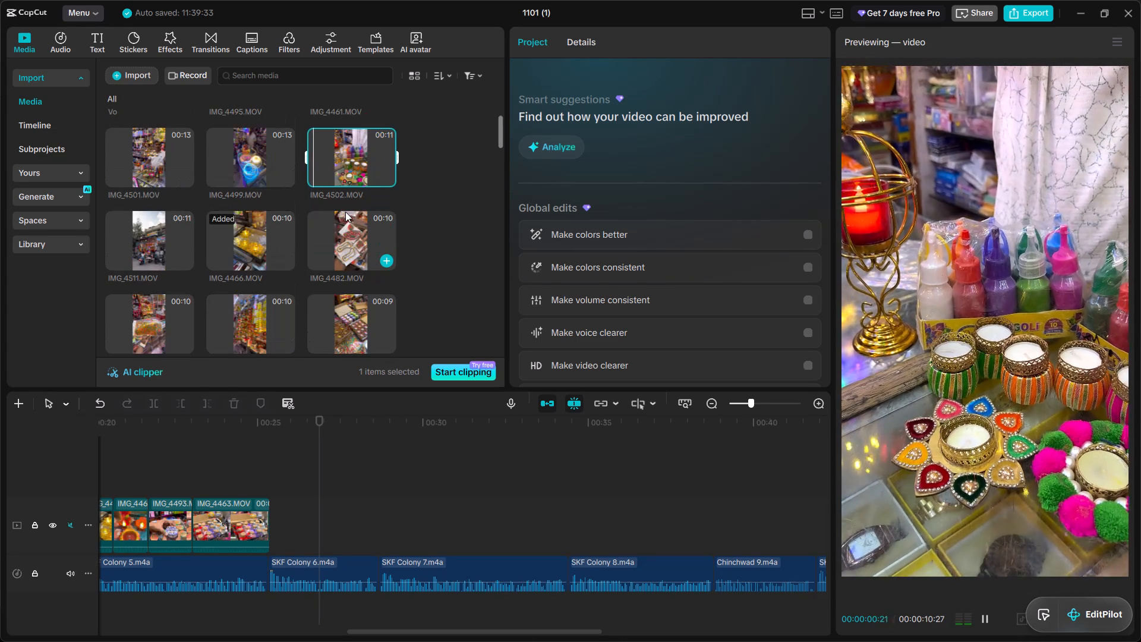
pyautogui.scroll(-1, 345, 212)
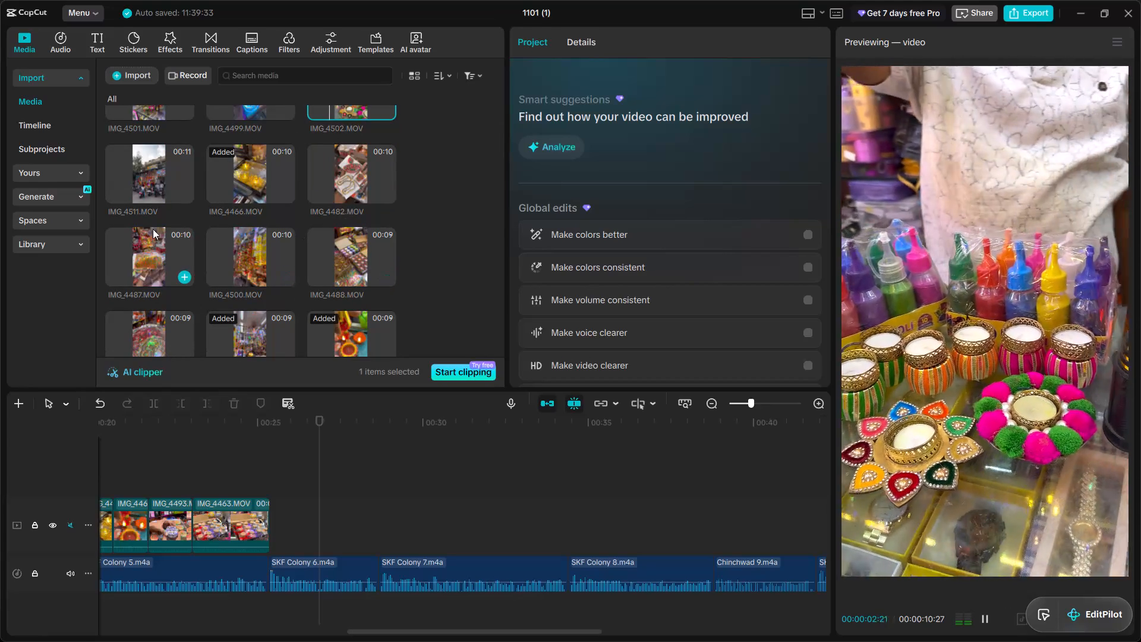
# Preview the source clips IMG_4487, IMG_4500, IMG_4488, IMG_4504, IMG_4508 and IMG_4510.
pyautogui.click(161, 260)
pyautogui.click(225, 257)
pyautogui.click(340, 244)
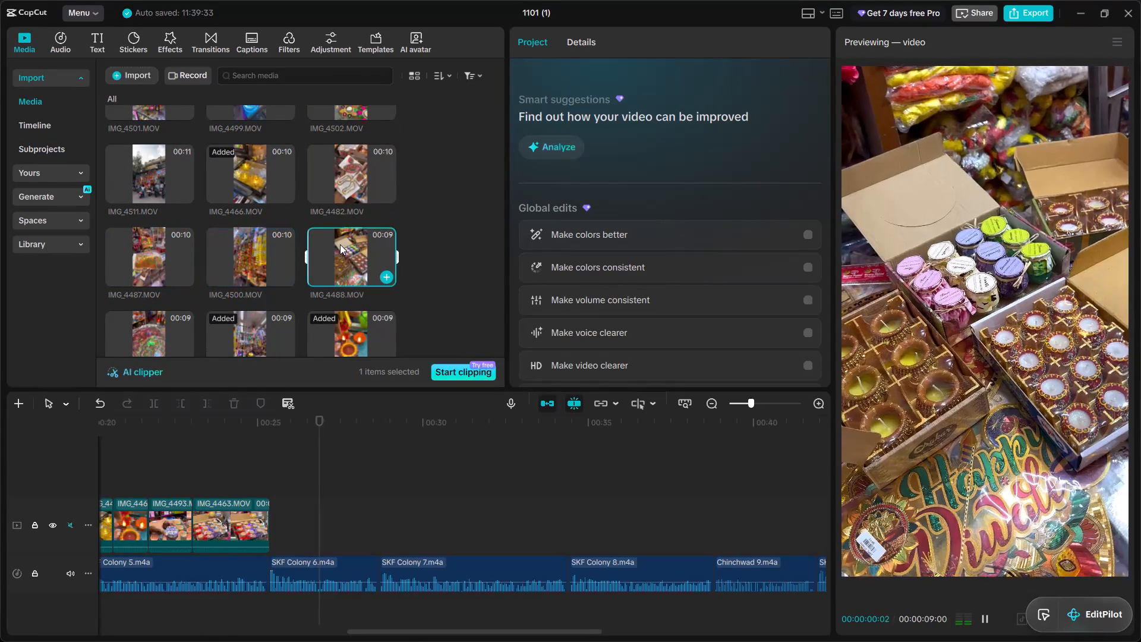
pyautogui.scroll(-2, 340, 244)
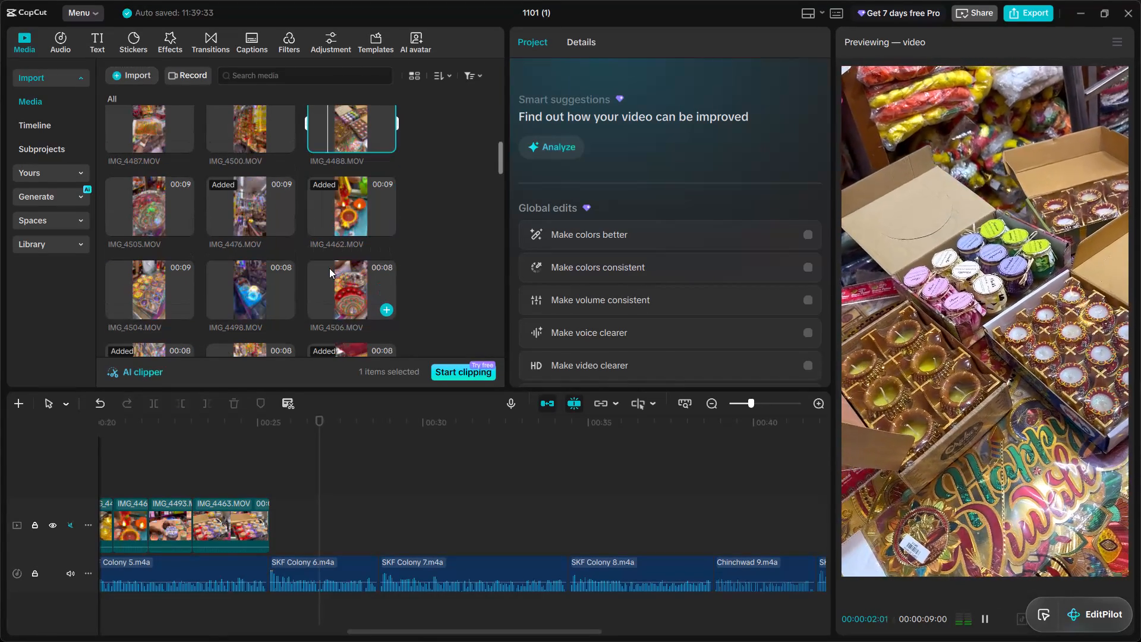
pyautogui.click(155, 287)
pyautogui.scroll(-1, 155, 287)
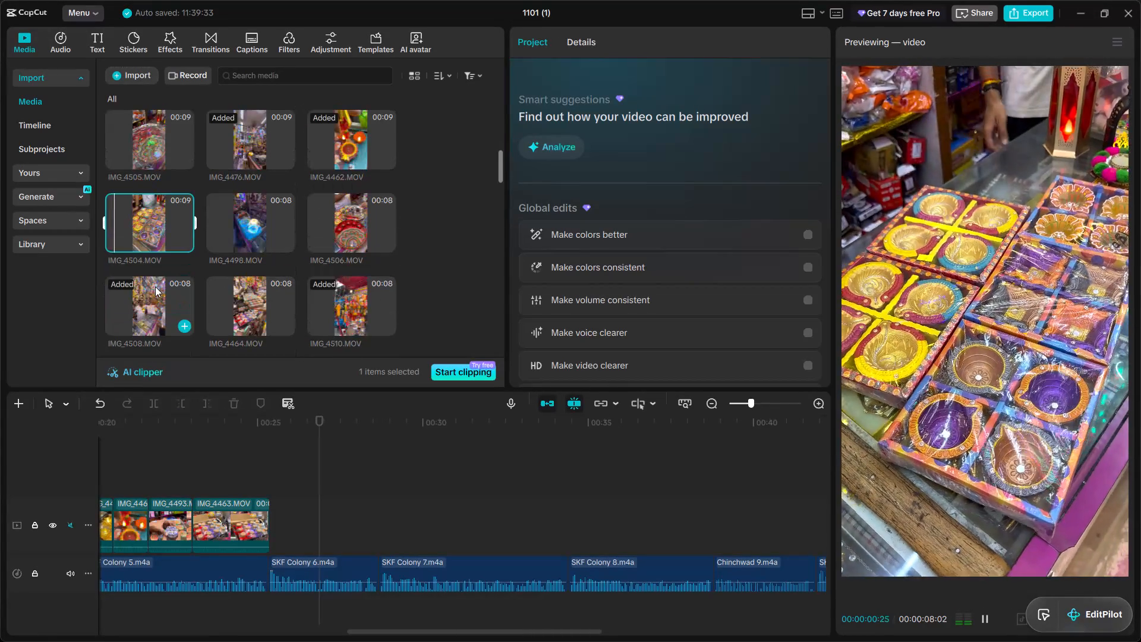
pyautogui.click(155, 287)
pyautogui.click(332, 297)
# Replace the IMG_4463 clip at the end of SKF Colony 5 with IMG_4464, keeping the original video effect, and play it back.
pyautogui.click(267, 295)
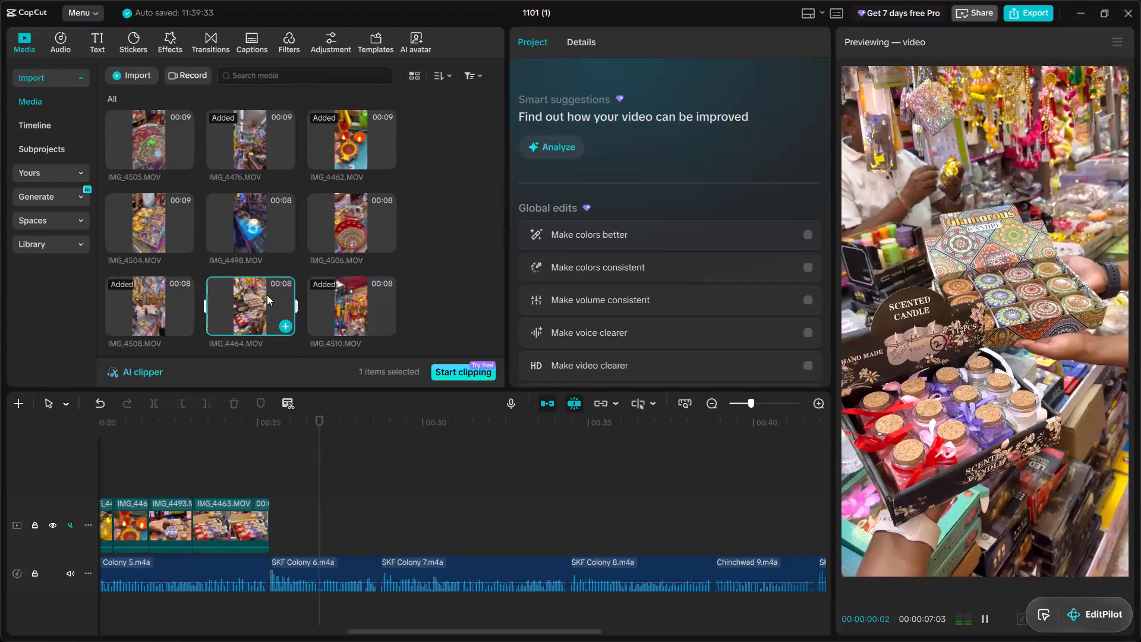
pyautogui.scroll(-2, 267, 295)
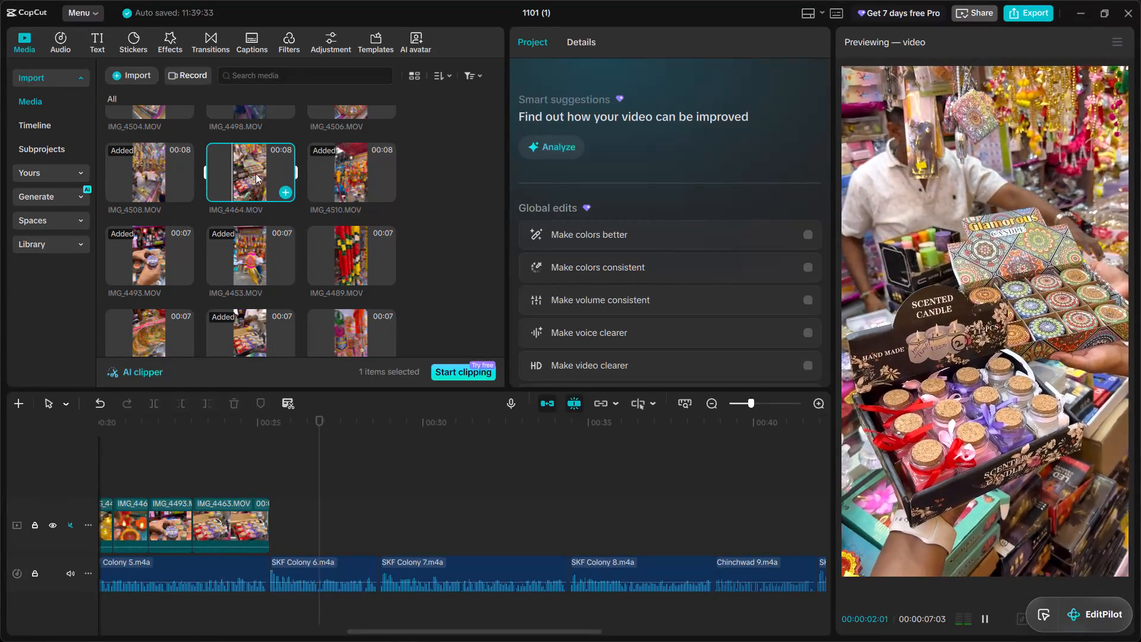
pyautogui.moveTo(256, 172); pyautogui.dragTo(219, 517)
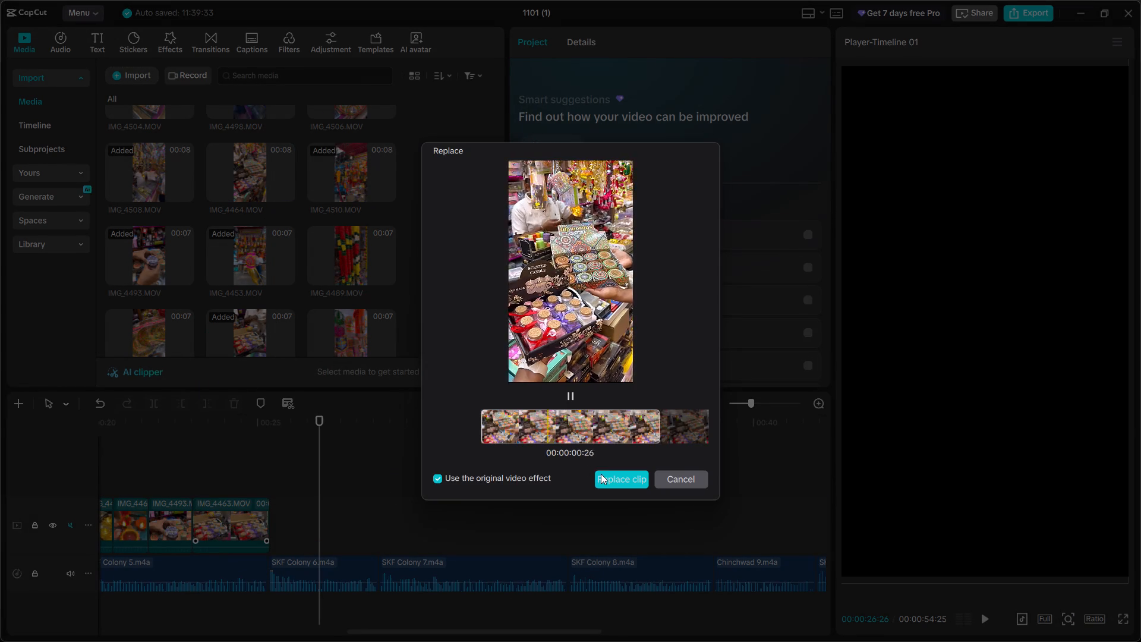
pyautogui.click(601, 474)
pyautogui.click(197, 463)
pyautogui.press('space')
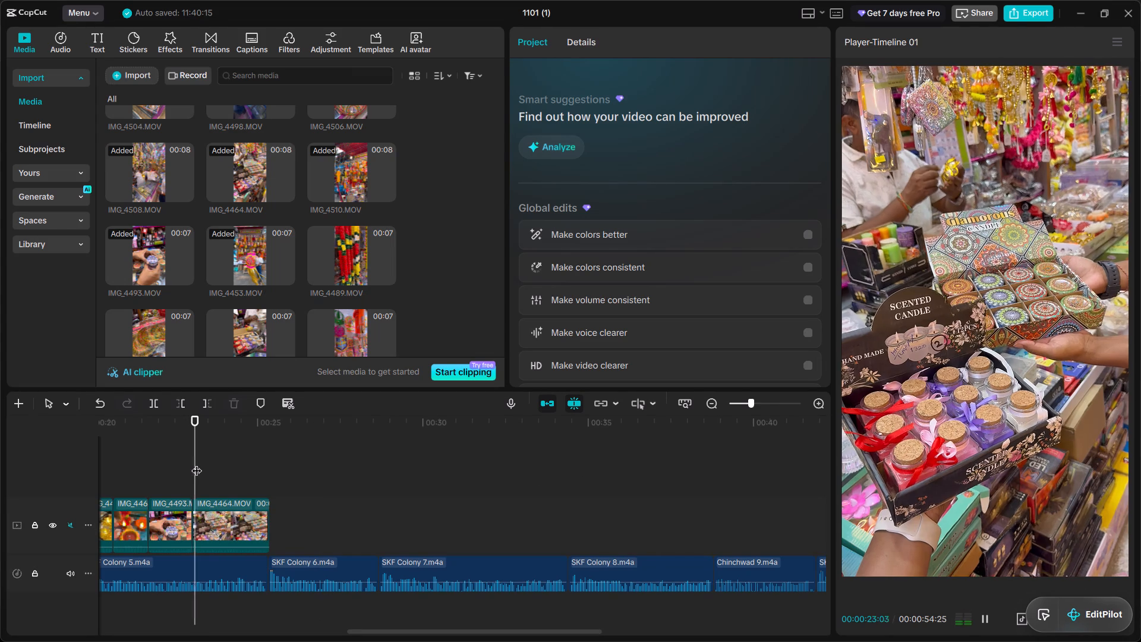
pyautogui.click(168, 453)
pyautogui.press('space')
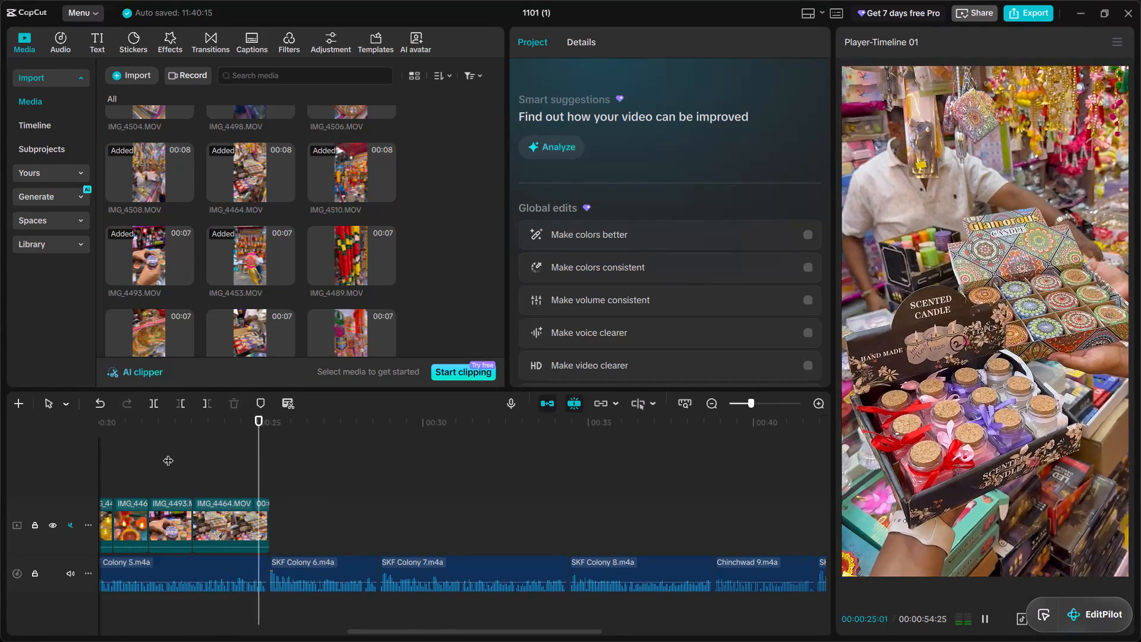
pyautogui.press('space')
# Preview the source clips IMG_4449, IMG_4470, IMG_4444, IMG_4503, IMG_4447 and IMG_4484 for the SKF Colony 6 section.
pyautogui.scroll(-1, 196, 282)
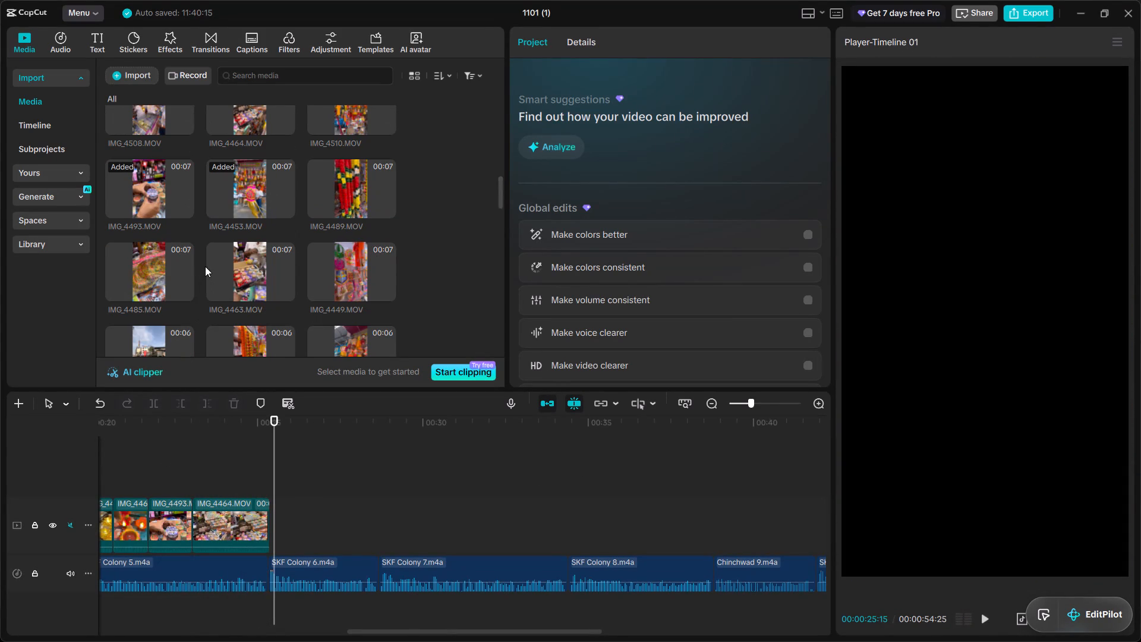
pyautogui.scroll(-1, 302, 273)
pyautogui.click(364, 196)
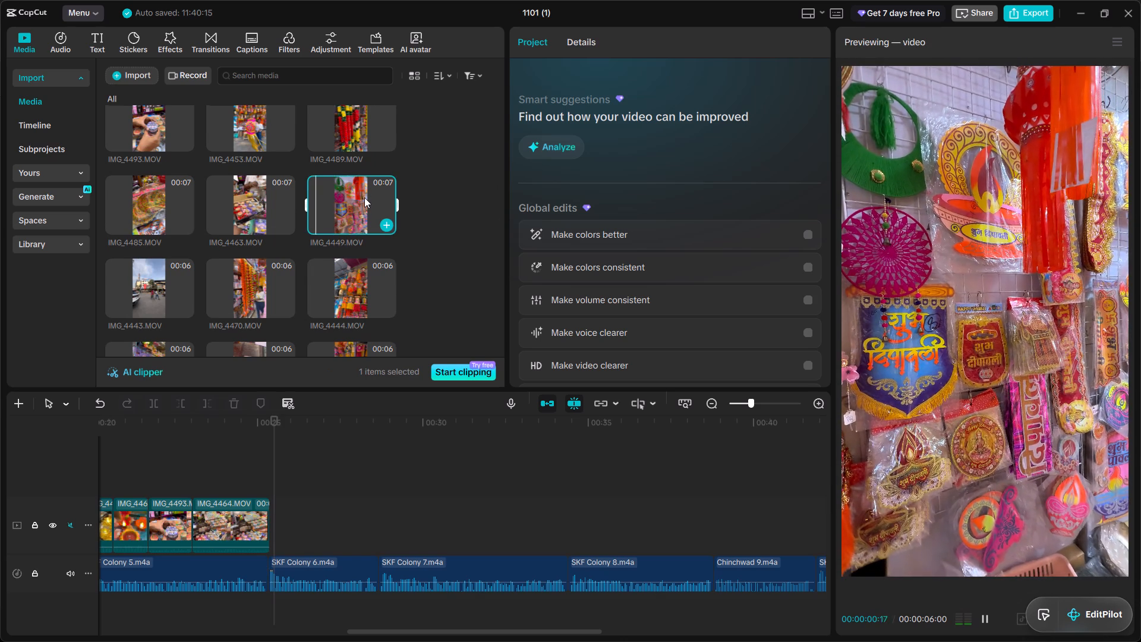
pyautogui.click(238, 283)
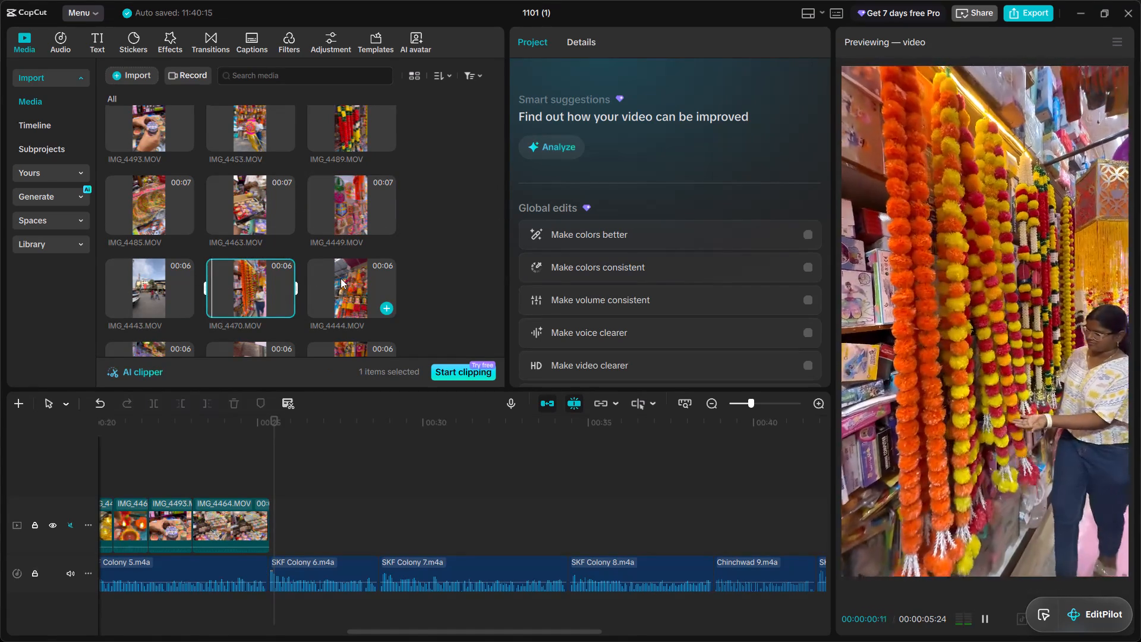
pyautogui.click(341, 278)
pyautogui.scroll(-1, 341, 278)
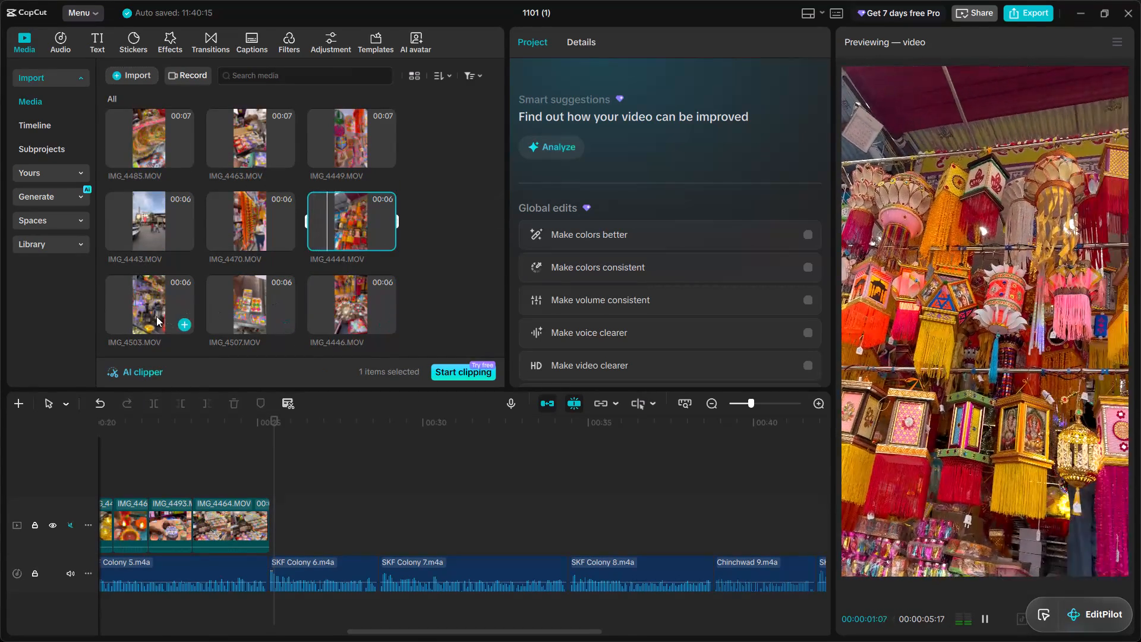
pyautogui.click(156, 316)
pyautogui.scroll(-1, 245, 298)
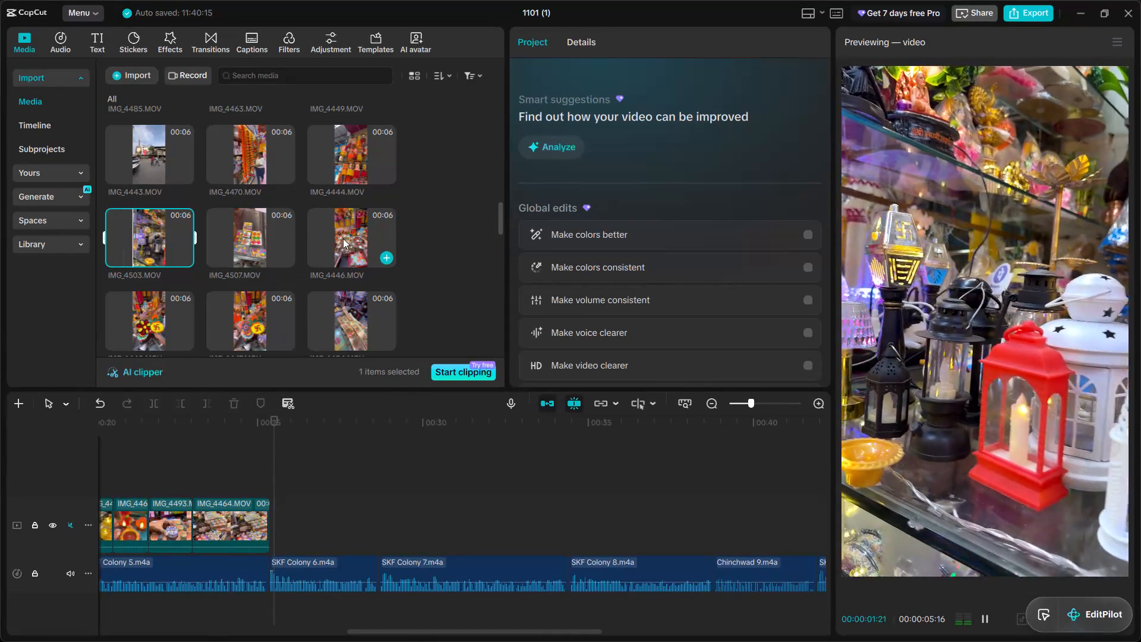
pyautogui.click(246, 313)
pyautogui.scroll(-1, 246, 313)
pyautogui.click(333, 266)
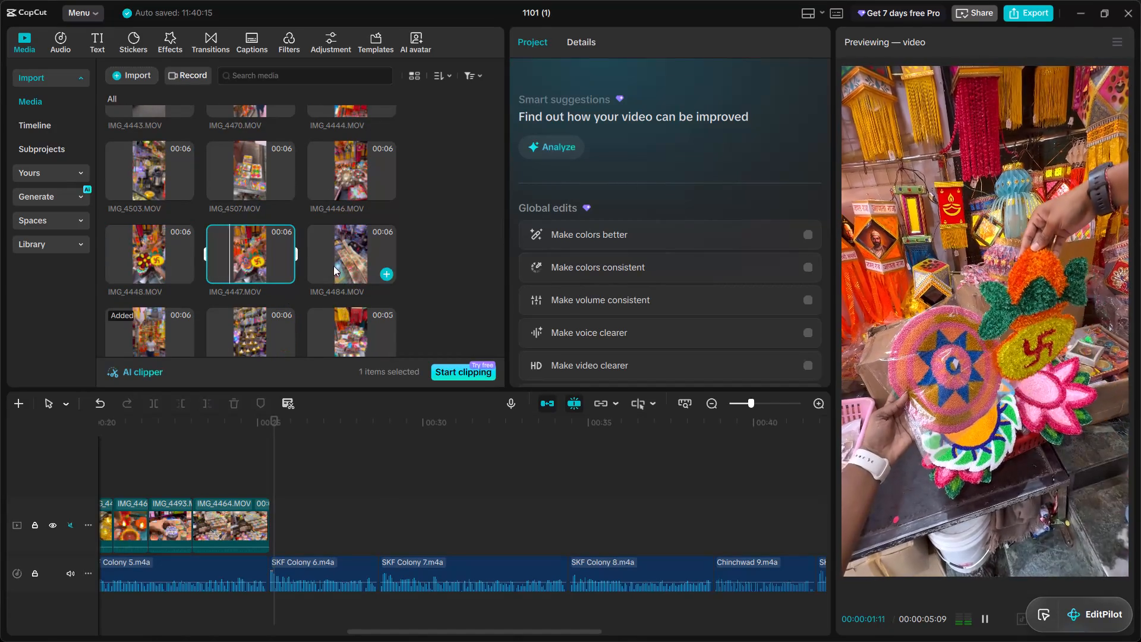
# Preview the source clips IMG_4459, IMG_4494, IMG_4455, IMG_4457 and IMG_4471 for the SKF Colony 6 section.
pyautogui.click(278, 323)
pyautogui.scroll(-2, 278, 323)
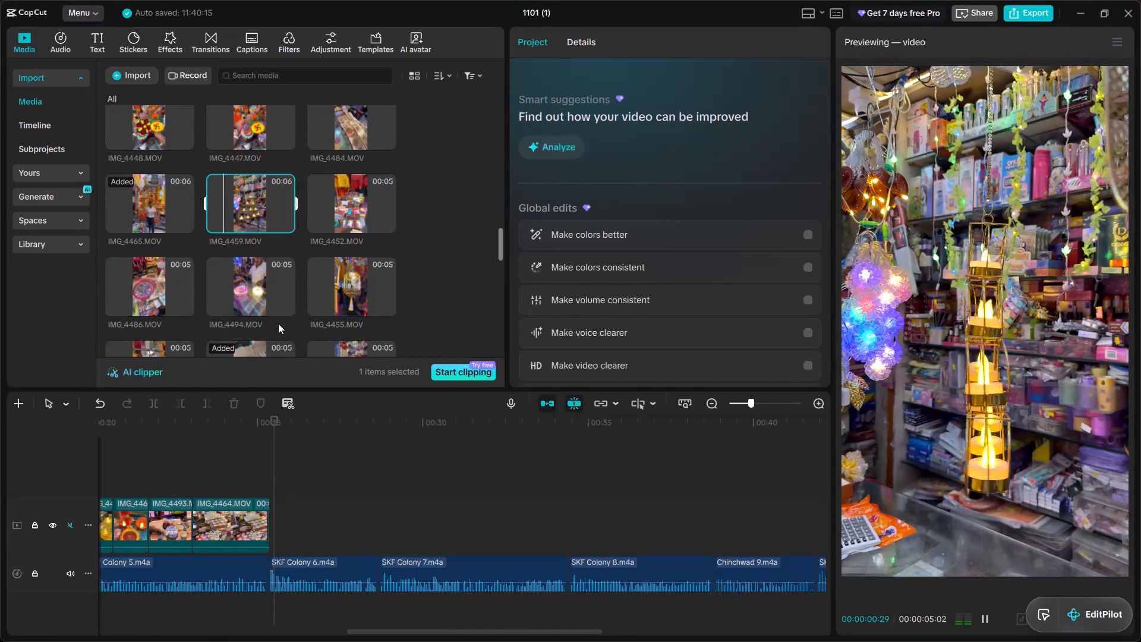
pyautogui.click(282, 273)
pyautogui.click(370, 278)
pyautogui.scroll(-1, 370, 278)
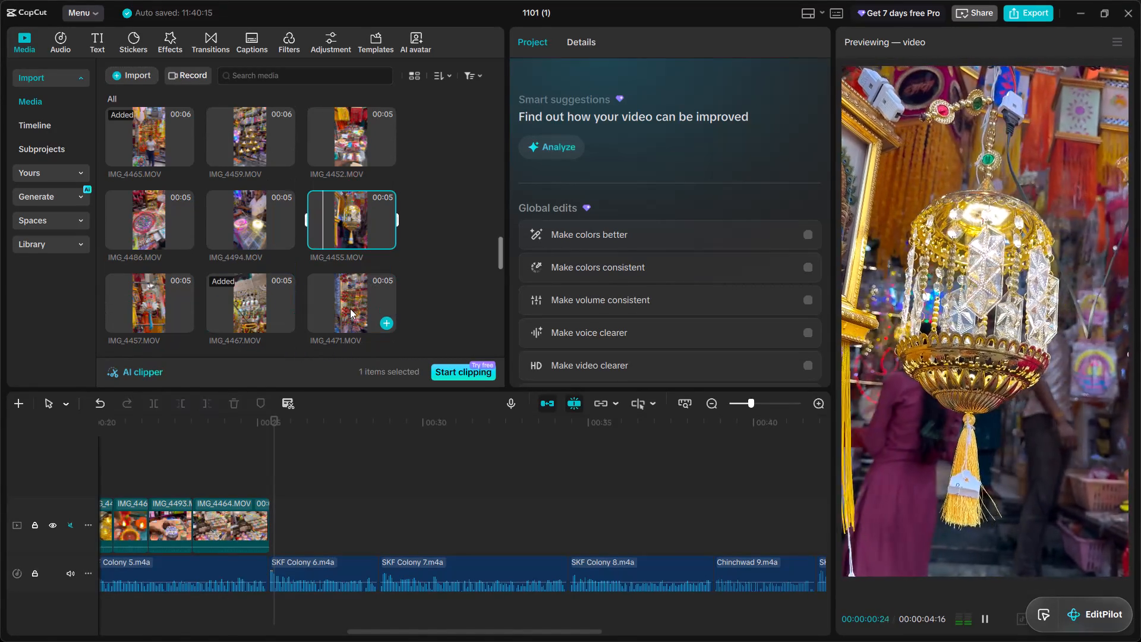
pyautogui.click(130, 316)
pyautogui.click(336, 294)
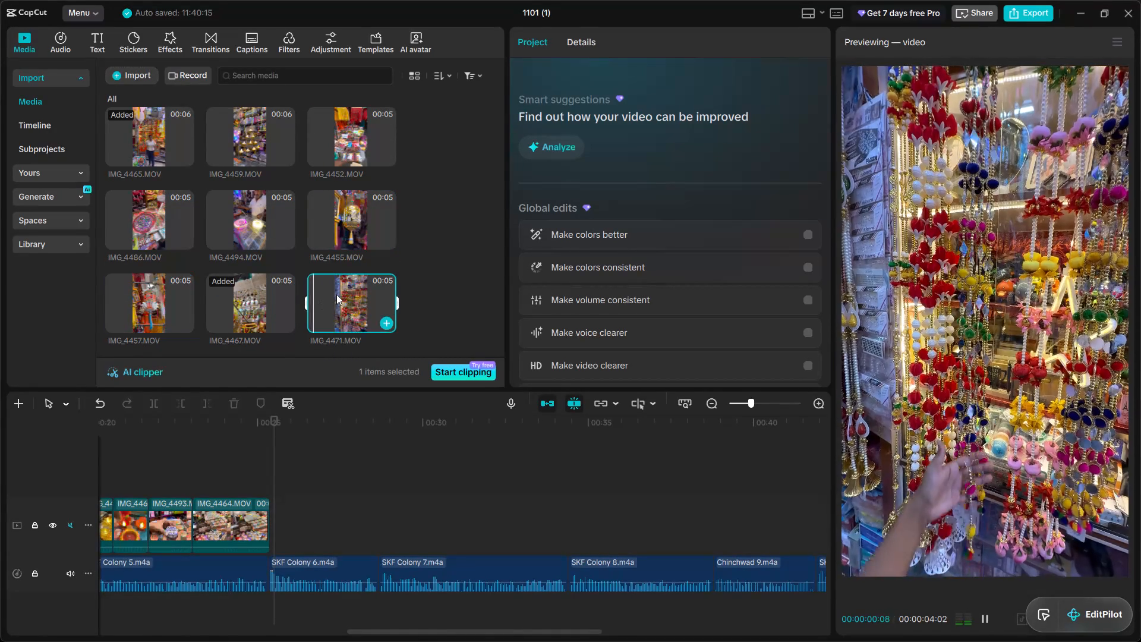
# Recheck the source clips IMG_4444 and IMG_4488 as candidates for the SKF Colony 6 section.
pyautogui.scroll(5, 336, 294)
pyautogui.click(336, 294)
pyautogui.click(344, 208)
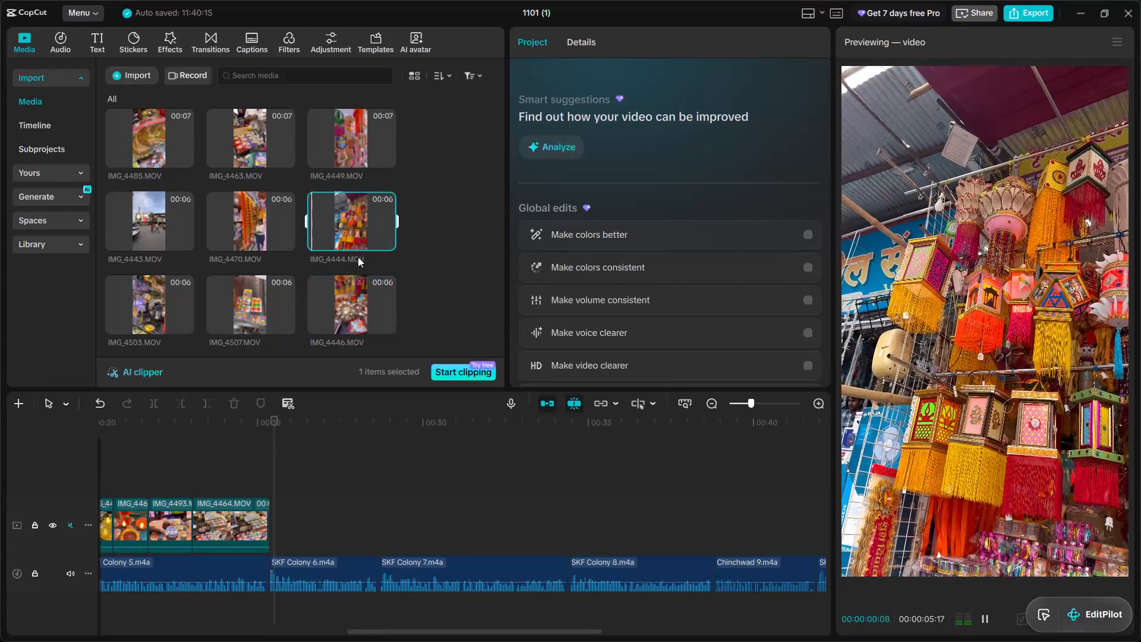
pyautogui.scroll(8, 358, 258)
pyautogui.click(351, 228)
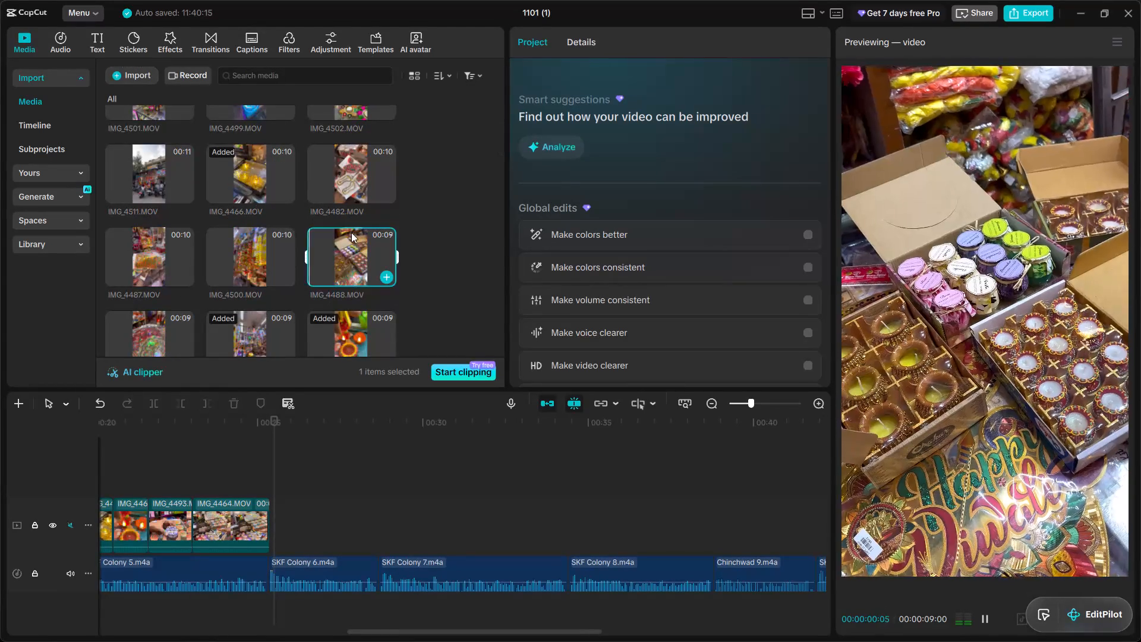
pyautogui.scroll(3, 351, 250)
pyautogui.press('space')
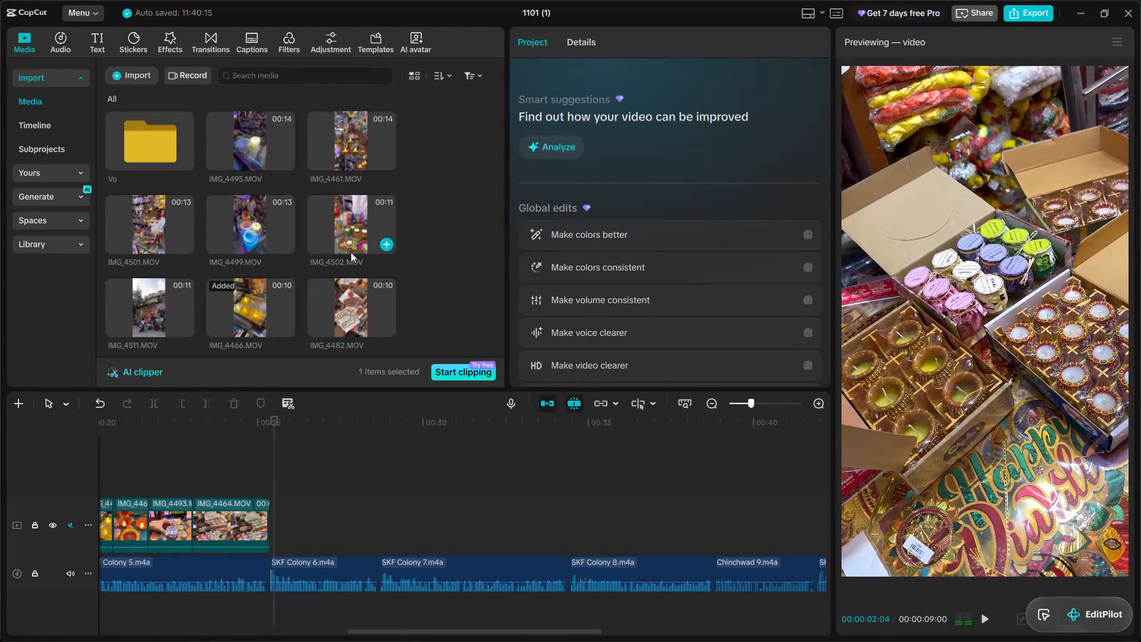
# Split the IMG_4464 clip at the end of SKF Colony 5 at 00:00:24:03, keeping both parts.
pyautogui.click(192, 476)
pyautogui.press('space')
pyautogui.press('space')
pyautogui.click(212, 506)
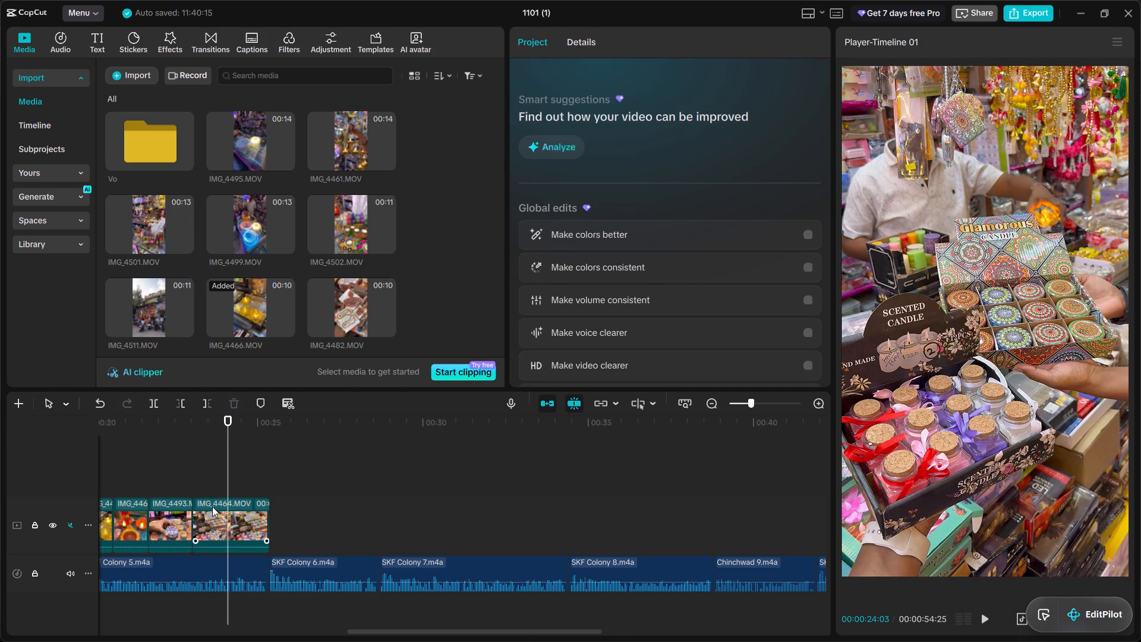
pyautogui.press('w')
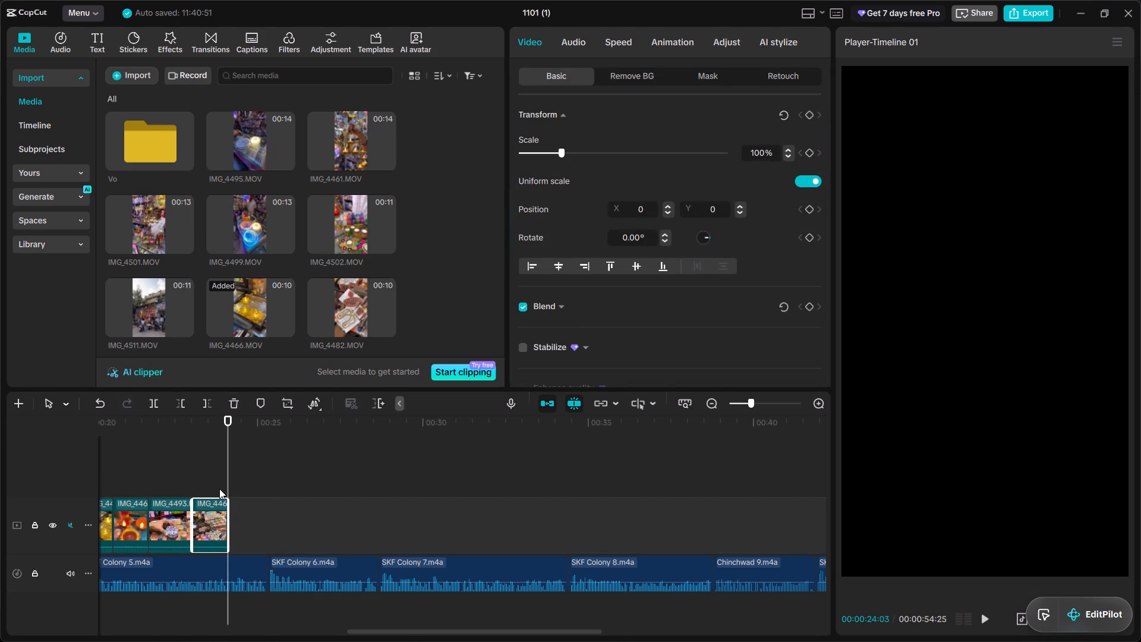
pyautogui.hotkey('ctrl', 'z')
pyautogui.hotkey('ctrl', 'b')
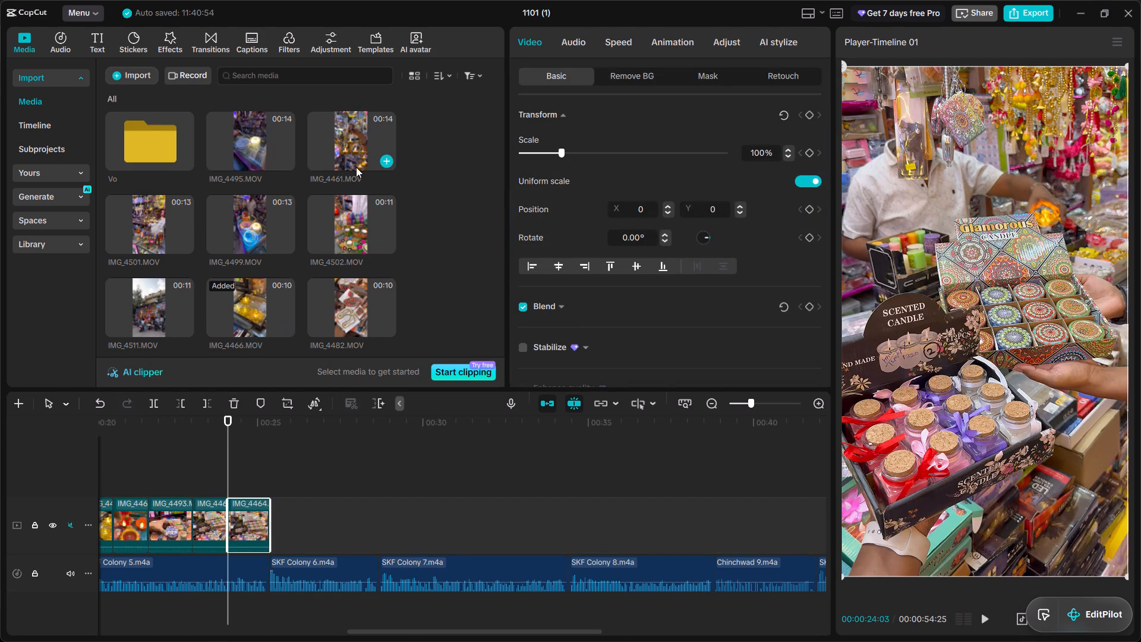
# Replace the second part of the split IMG_4464 clip with IMG_4488 and play back the end of SKF Colony 5.
pyautogui.click(333, 228)
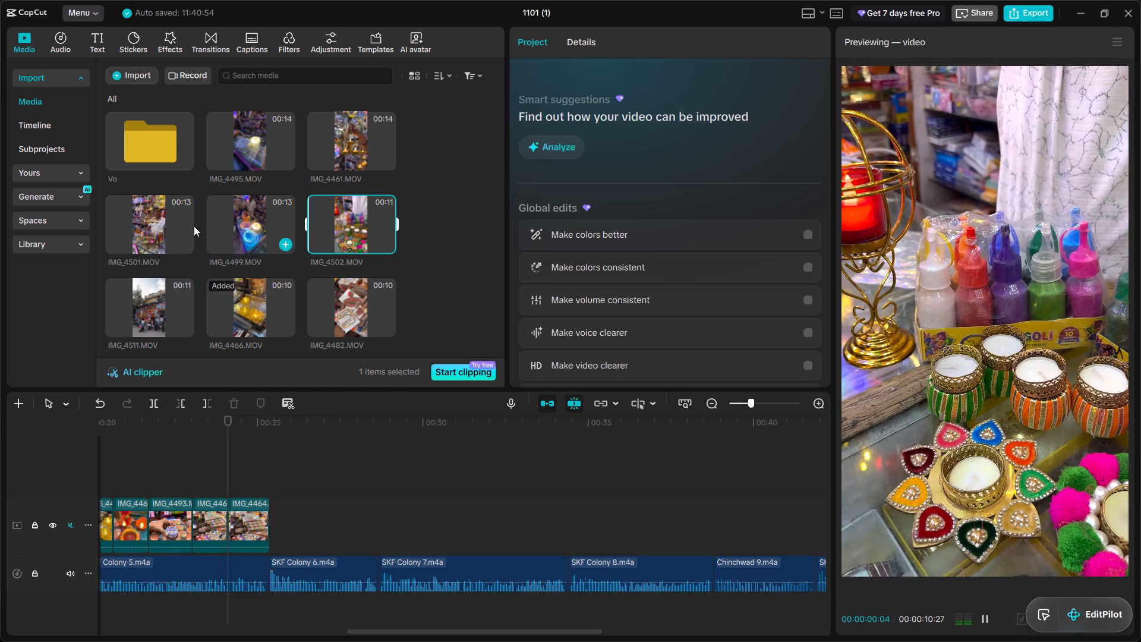
pyautogui.click(237, 144)
pyautogui.scroll(-1, 269, 321)
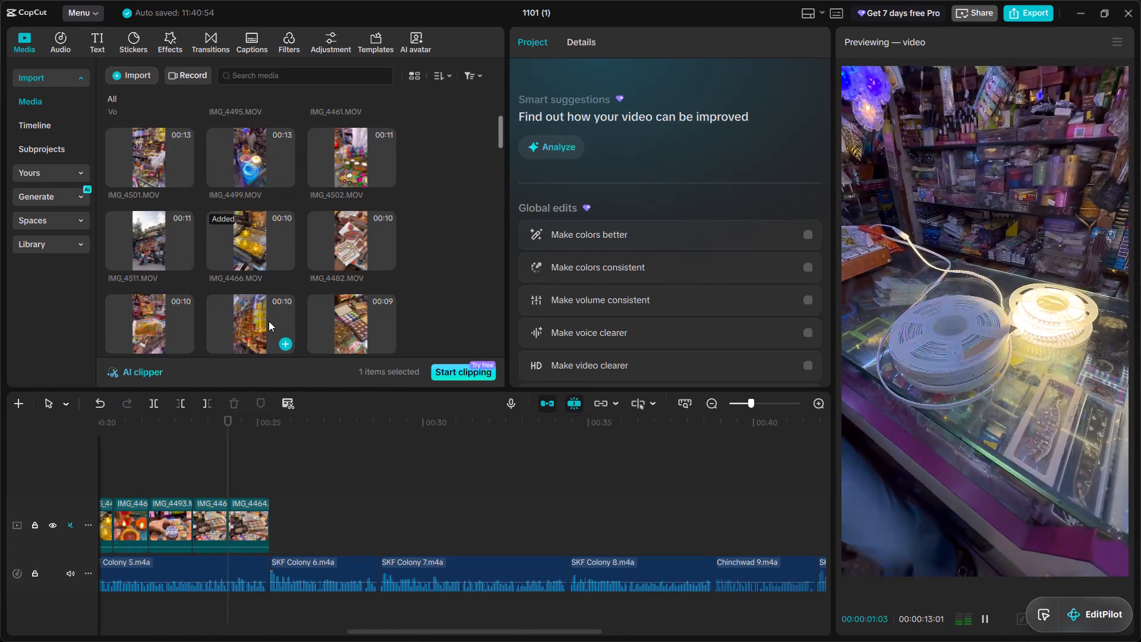
pyautogui.click(324, 313)
pyautogui.moveTo(361, 318); pyautogui.dragTo(251, 517)
pyautogui.press('space')
pyautogui.click(609, 478)
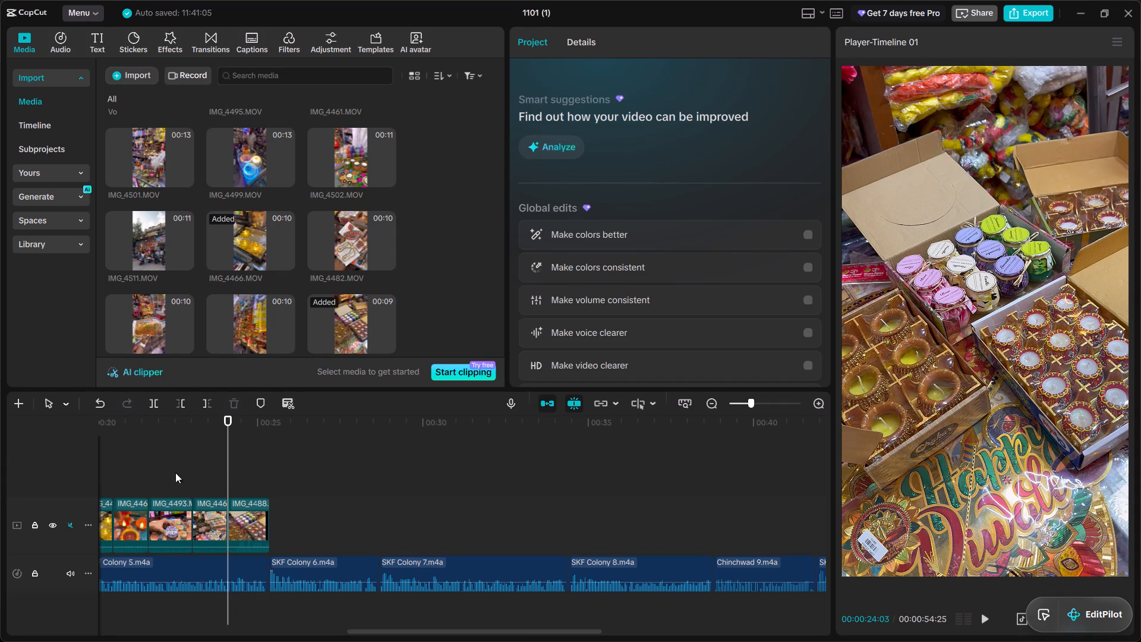
pyautogui.click(182, 453)
pyautogui.press('space')
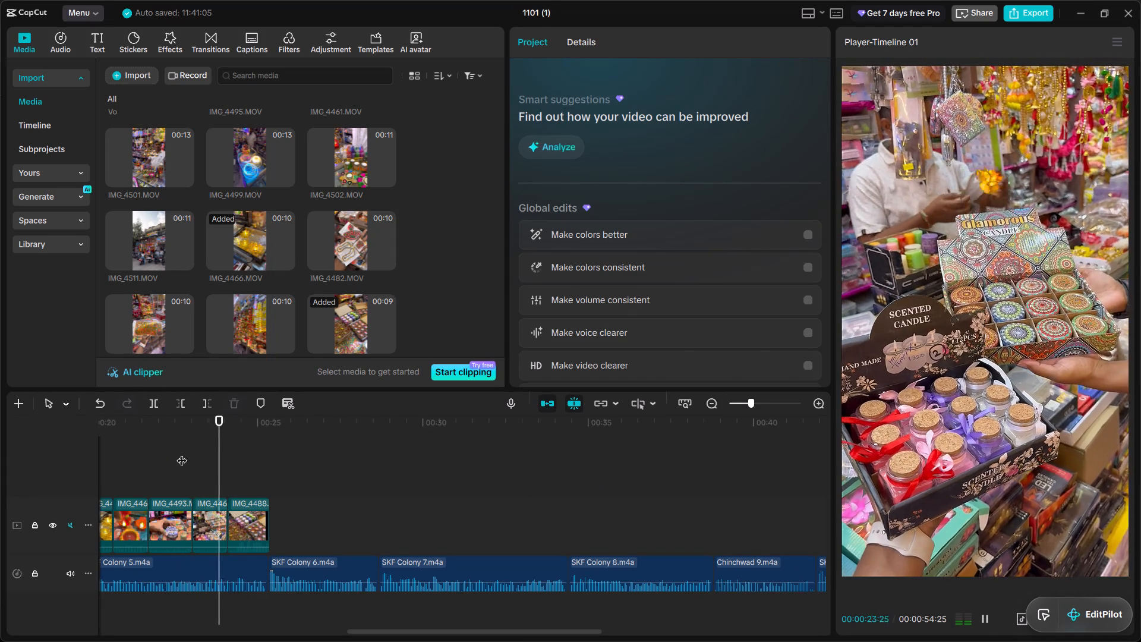
pyautogui.press('space')
# Preview the source clip IMG_4461 and browse the imported footage for the SKF Colony 6 section.
pyautogui.scroll(3, 219, 292)
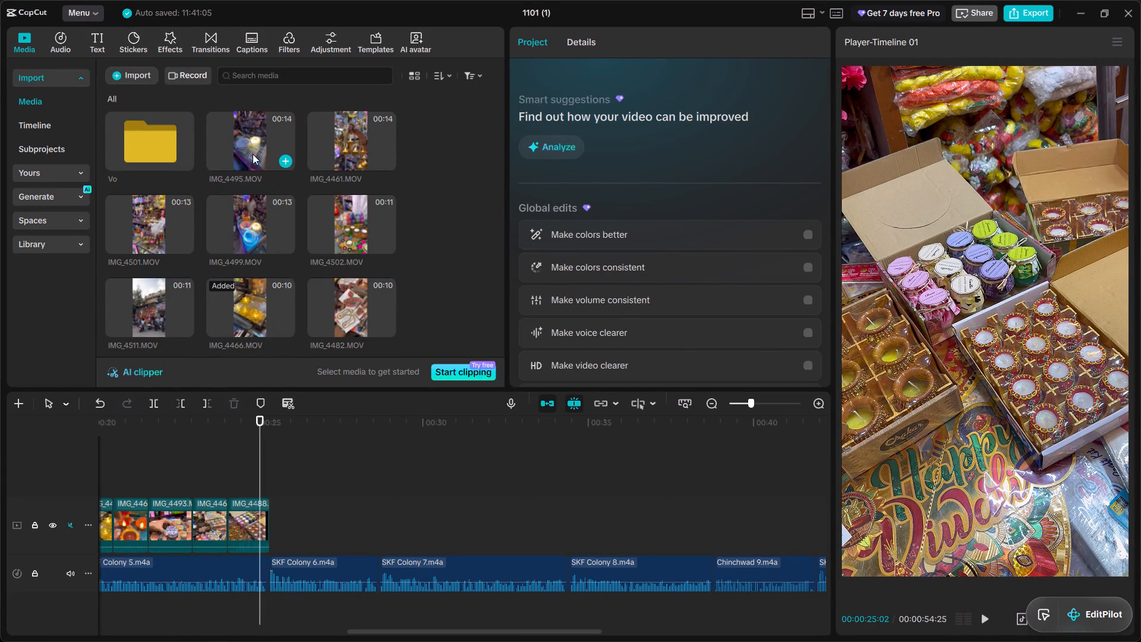
pyautogui.scroll(-2, 253, 154)
pyautogui.scroll(3, 253, 156)
pyautogui.click(313, 125)
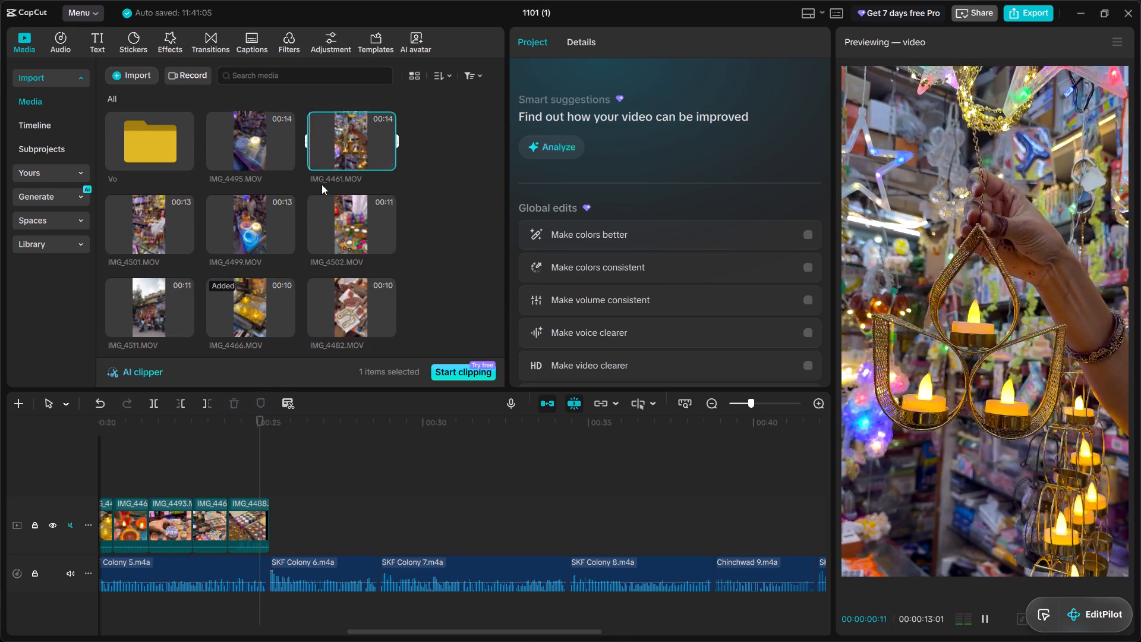
pyautogui.scroll(-2, 324, 194)
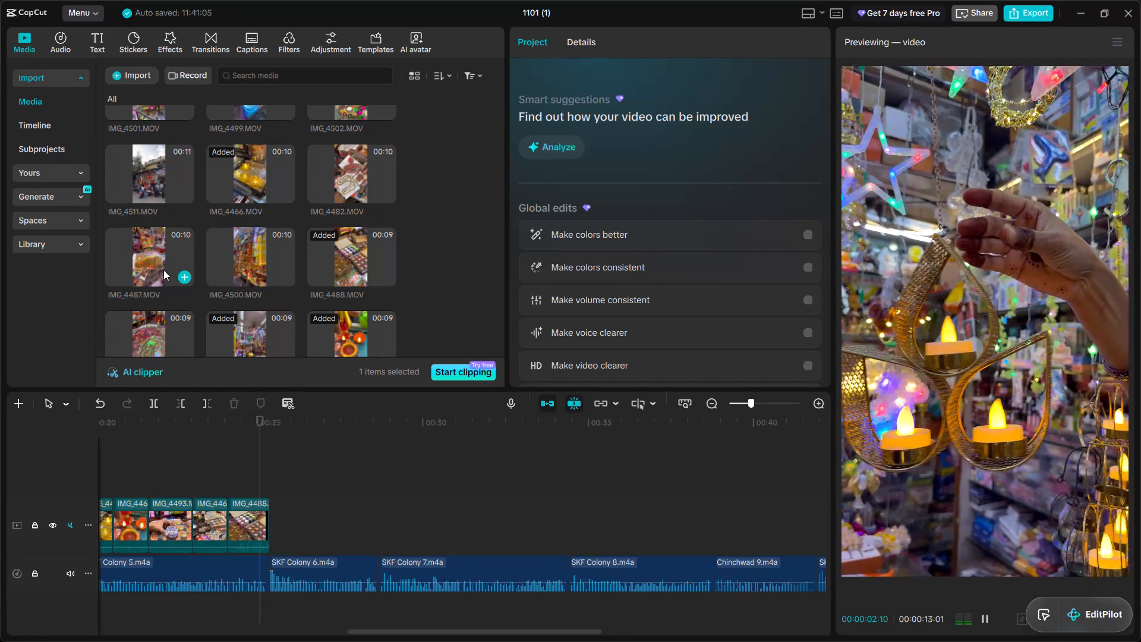
pyautogui.scroll(-2, 163, 270)
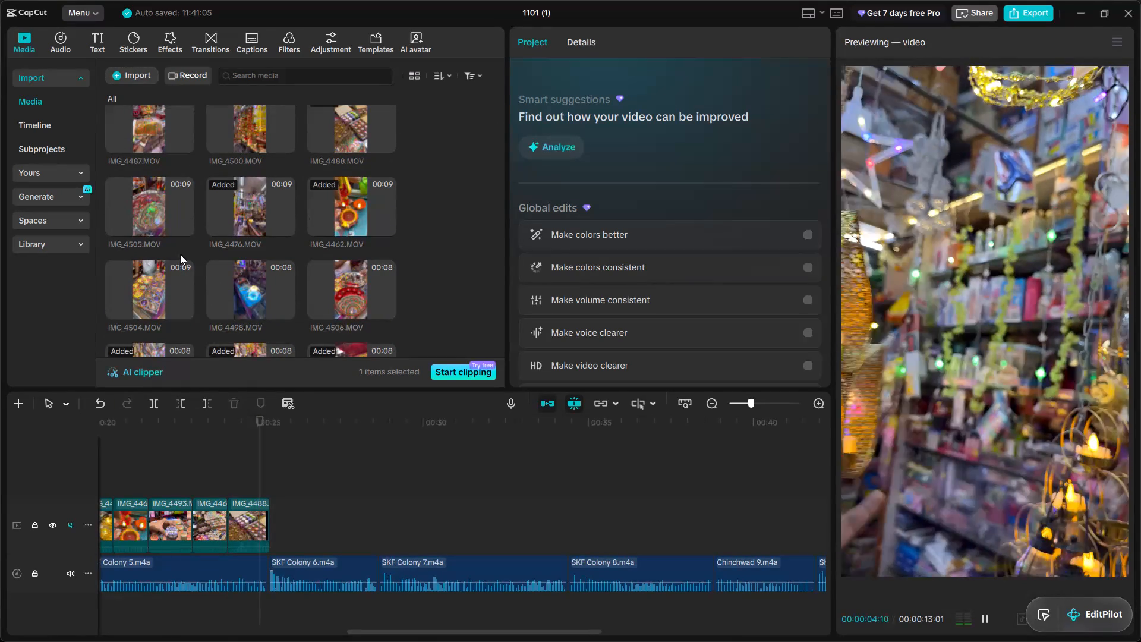
pyautogui.scroll(-2, 200, 210)
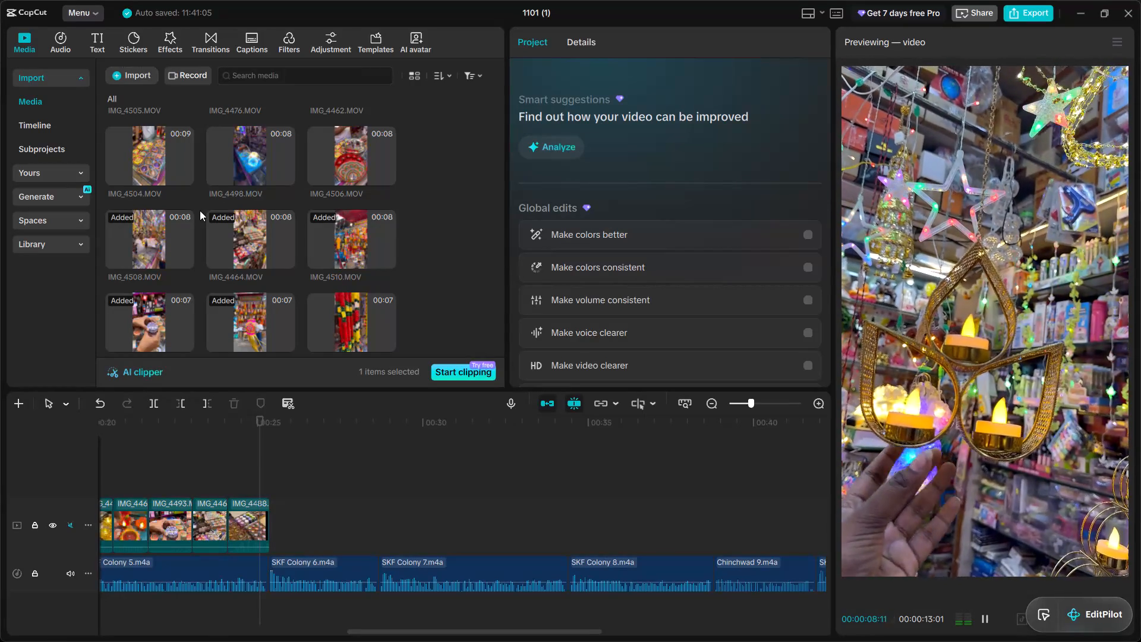
pyautogui.scroll(-2, 200, 210)
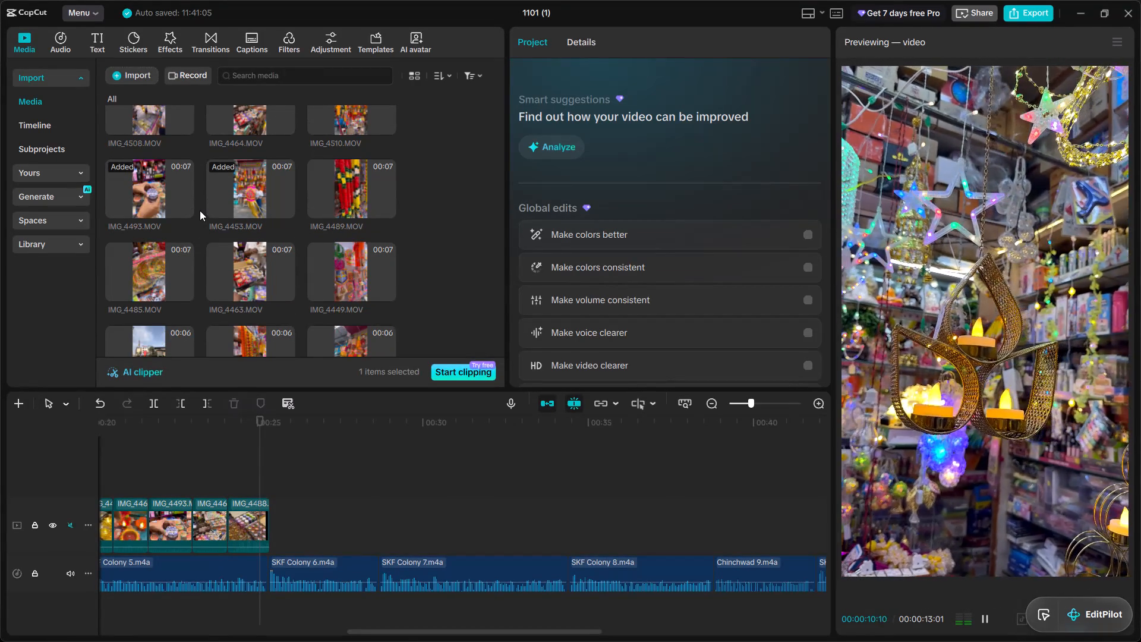
pyautogui.scroll(-1, 200, 210)
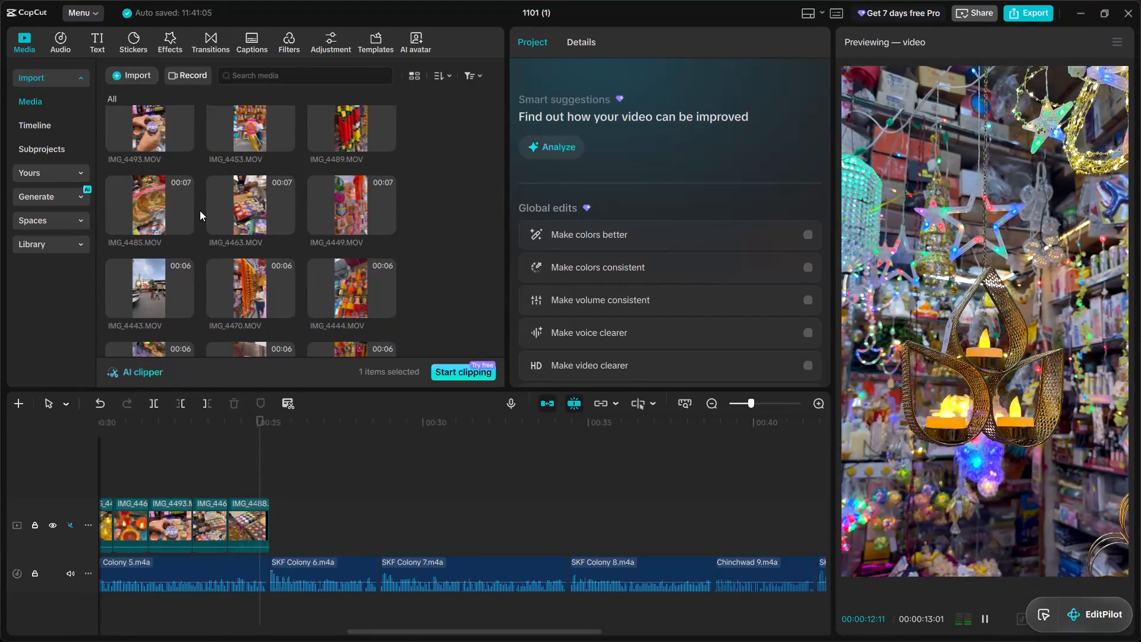
pyautogui.scroll(-2, 200, 210)
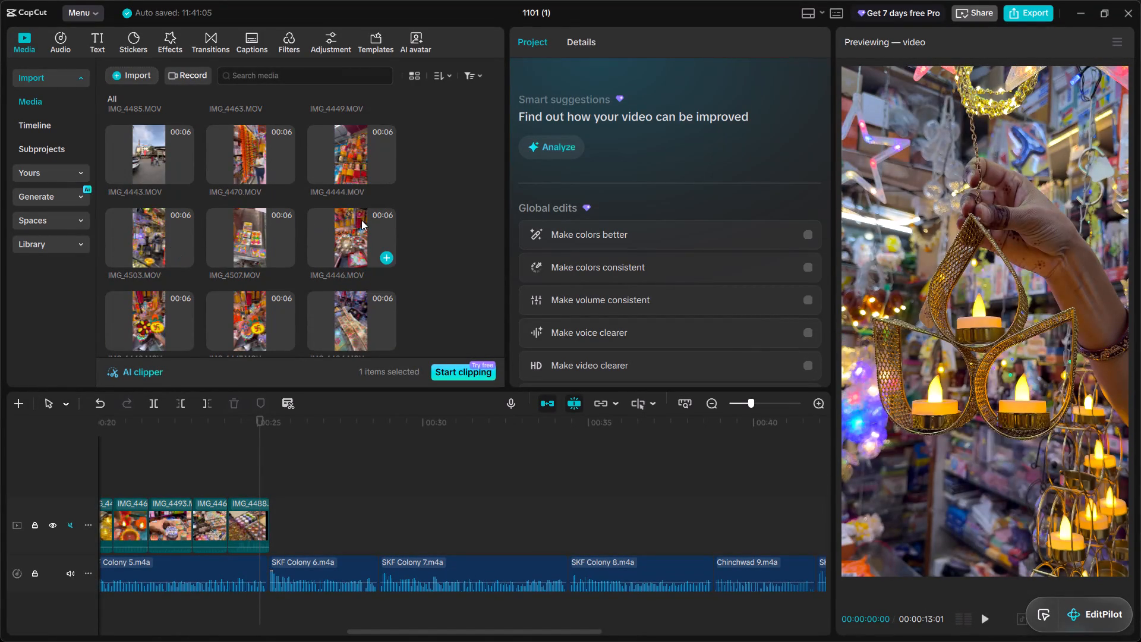
pyautogui.scroll(-1, 361, 220)
pyautogui.scroll(-1, 108, 265)
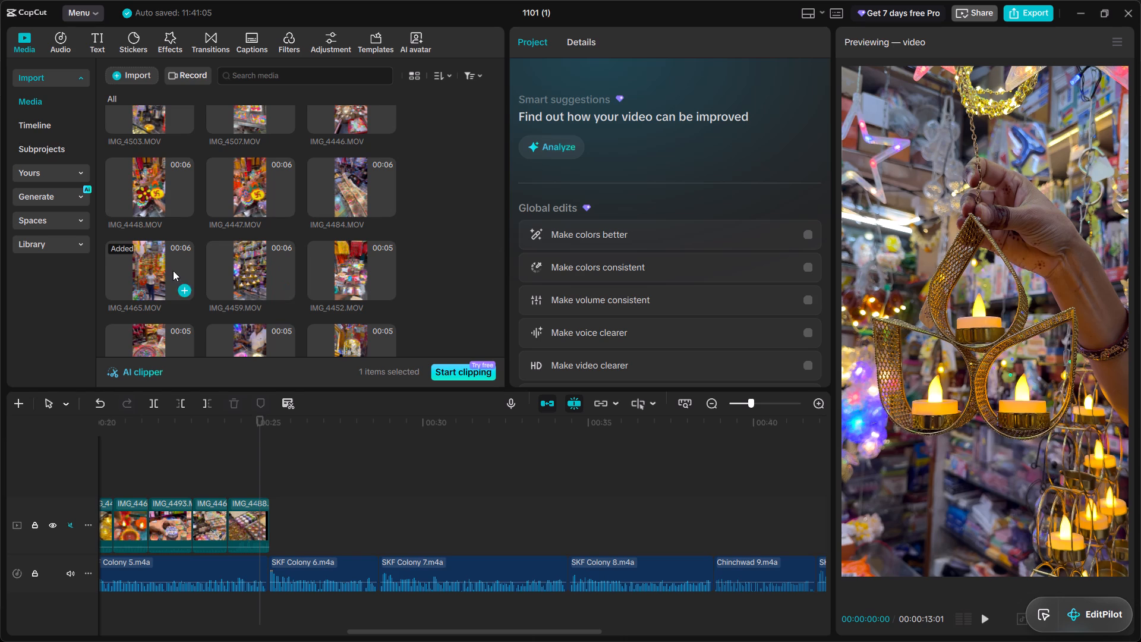
# Preview the source clips IMG_4465, IMG_4494, IMG_4457, IMG_4467 and IMG_4471 for the SKF Colony 6 section.
pyautogui.click(165, 275)
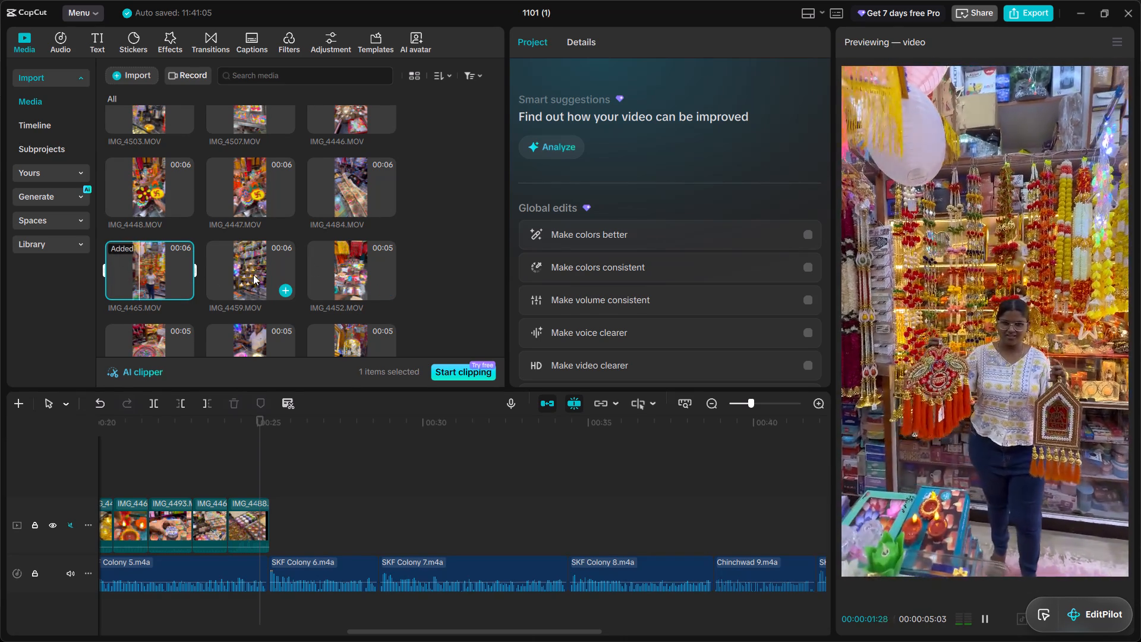
pyautogui.scroll(-1, 253, 275)
pyautogui.click(253, 275)
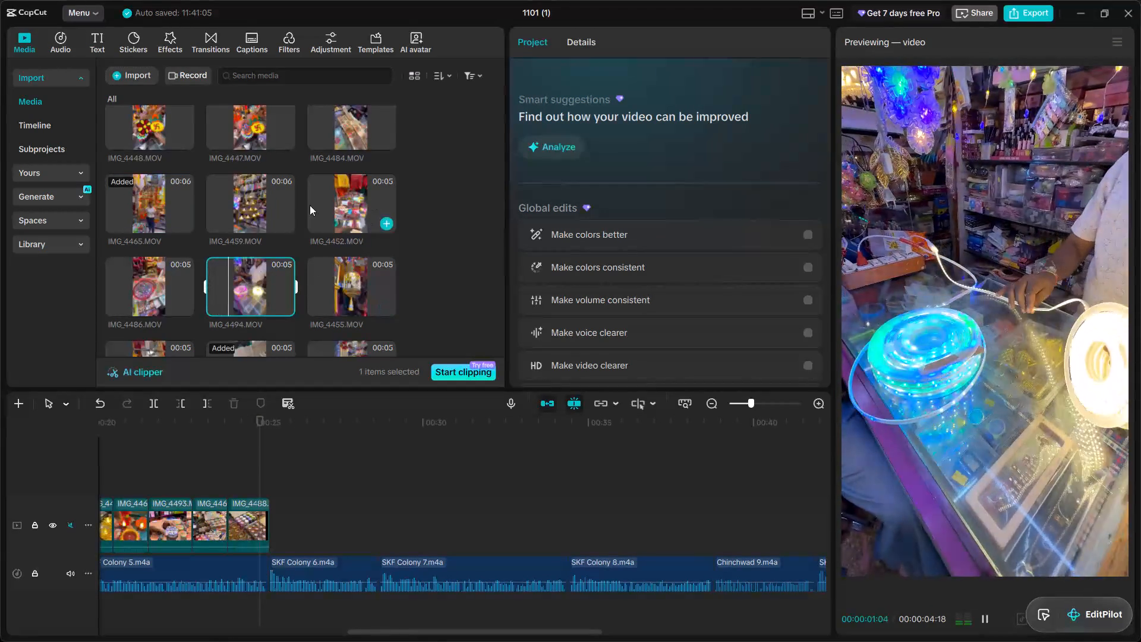
pyautogui.scroll(-1, 267, 205)
pyautogui.click(152, 291)
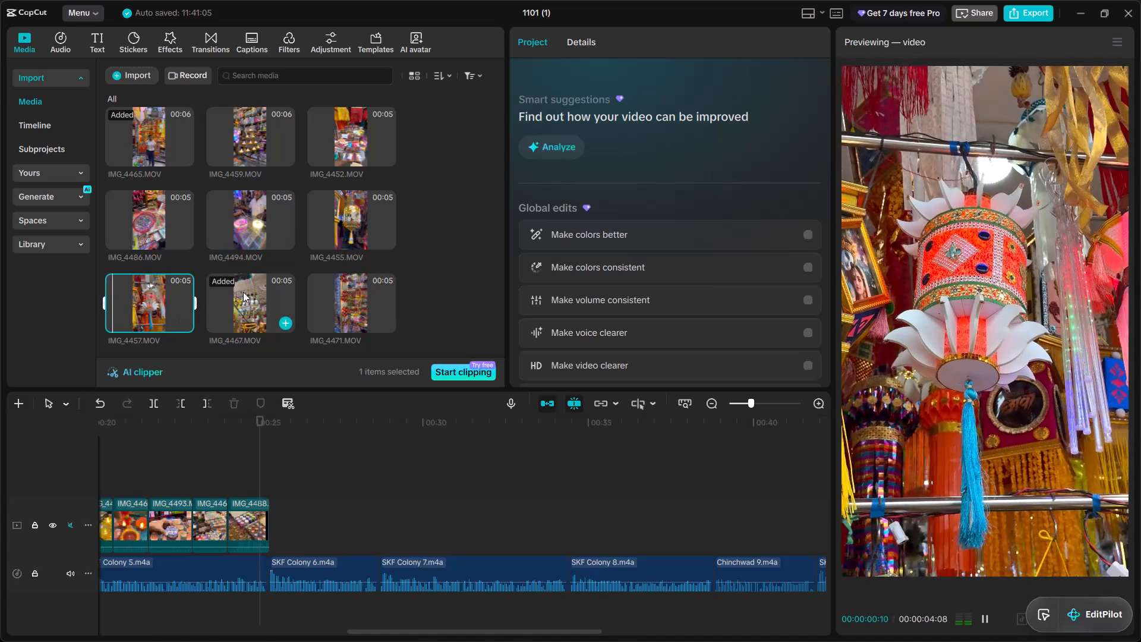
pyautogui.click(249, 294)
pyautogui.click(322, 294)
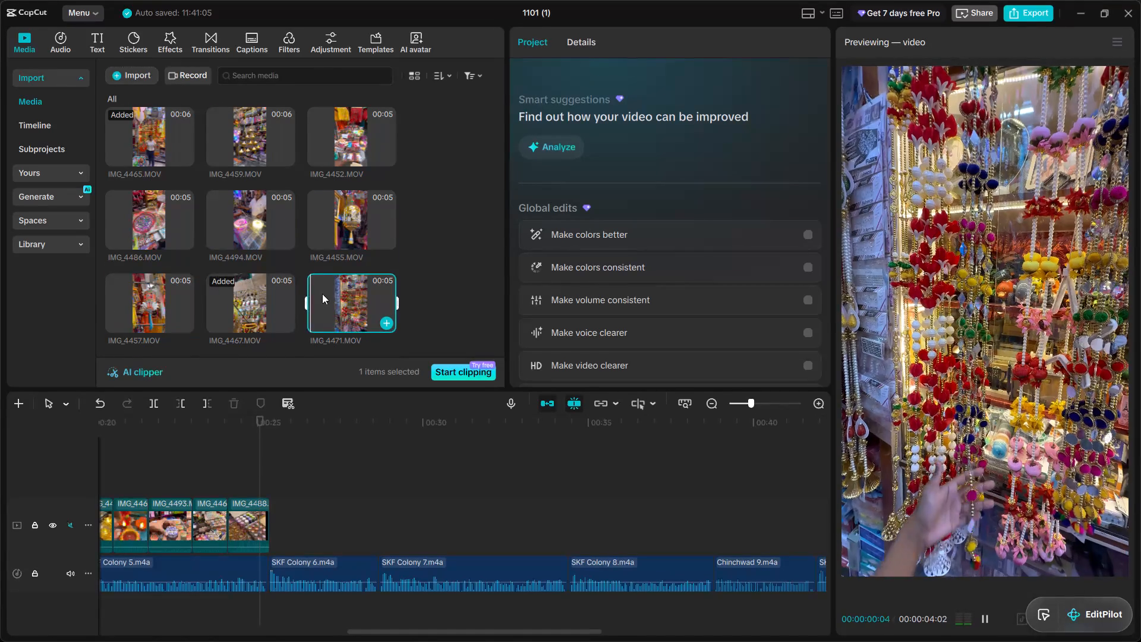
pyautogui.scroll(-2, 322, 294)
pyautogui.scroll(-1, 250, 317)
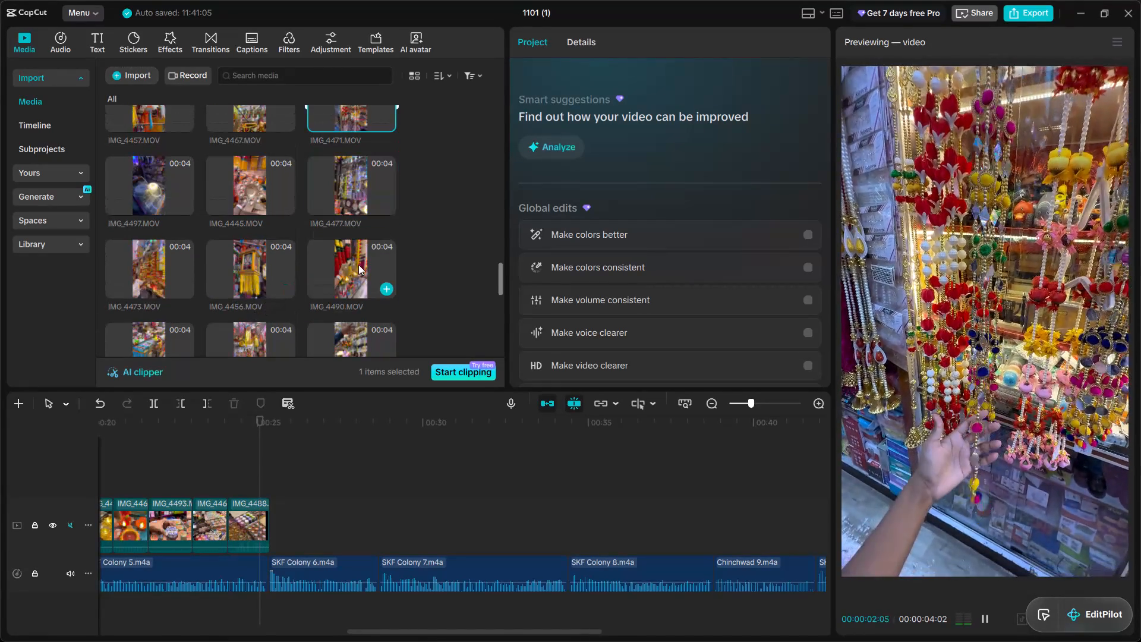
pyautogui.scroll(-1, 358, 265)
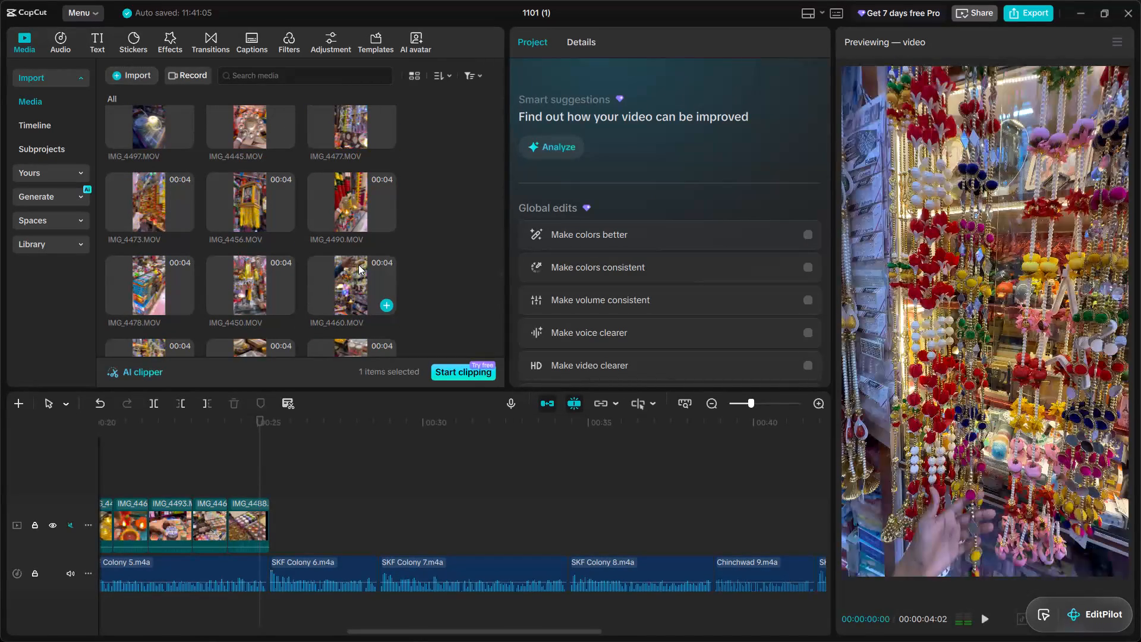
# Add IMG_4450 to the timeline after IMG_4488, over the SKF Colony 6 voice-over, and play it back.
pyautogui.moveTo(250, 279); pyautogui.dragTo(282, 509)
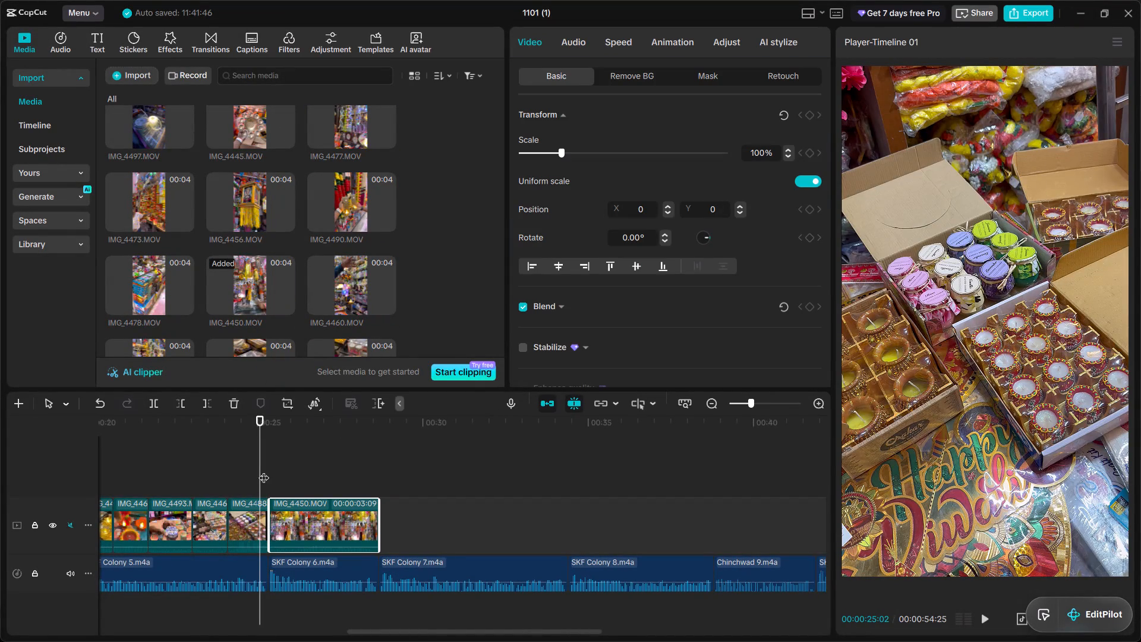
pyautogui.click(262, 466)
pyautogui.press('space')
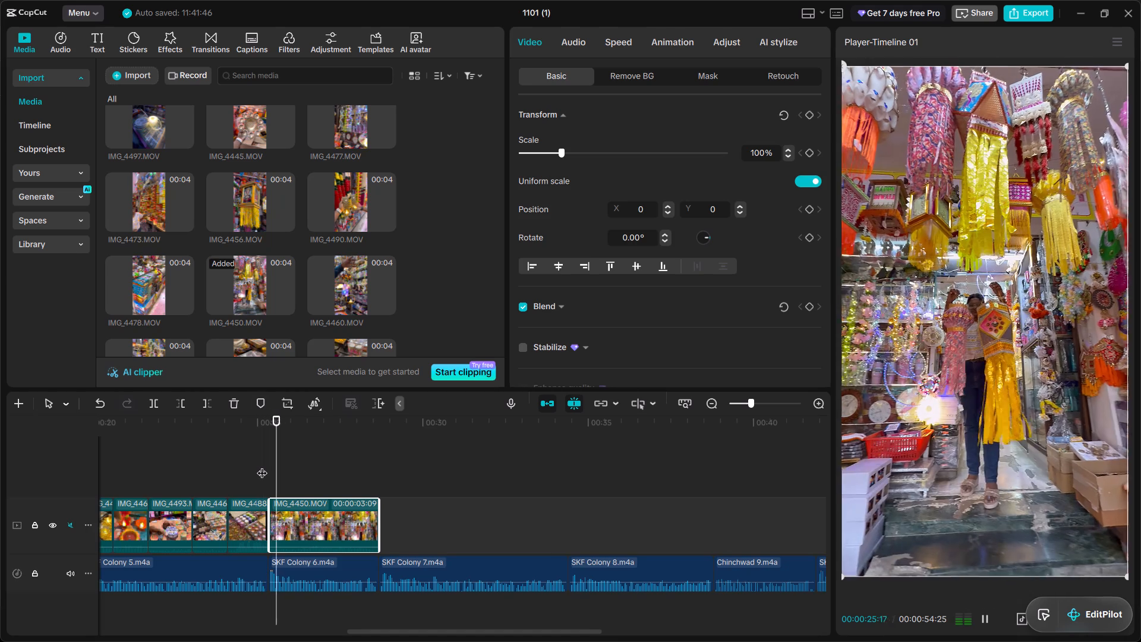
pyautogui.press('space')
pyautogui.press('space')
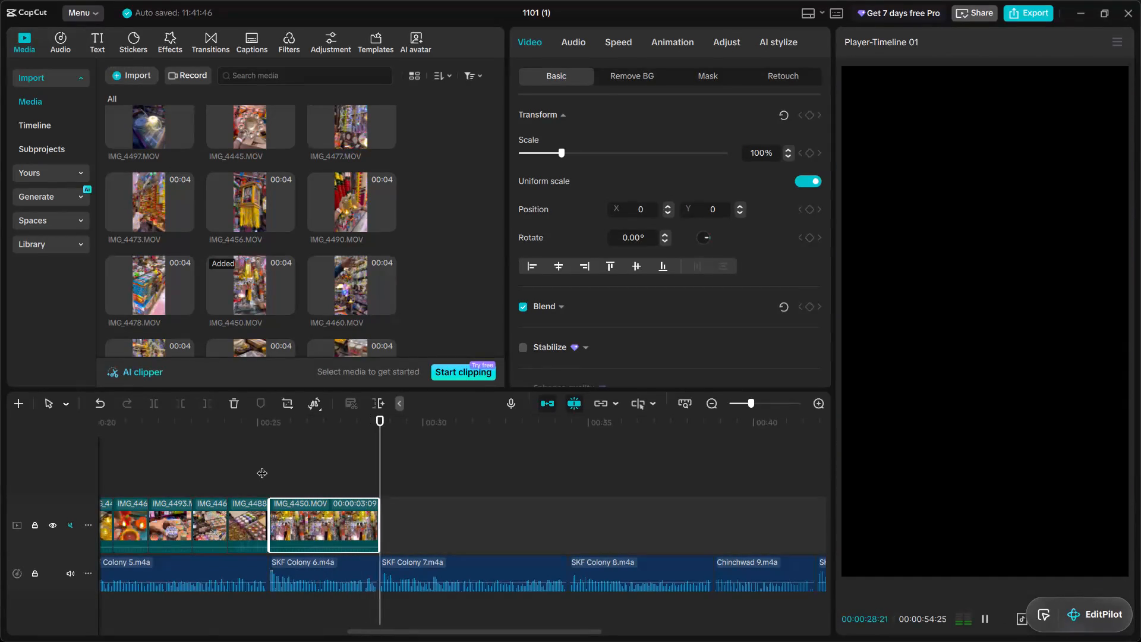
# Play back the start of SKF Colony 6 and split the IMG_4450 clip at 00:00:26:16.
pyautogui.click(263, 458)
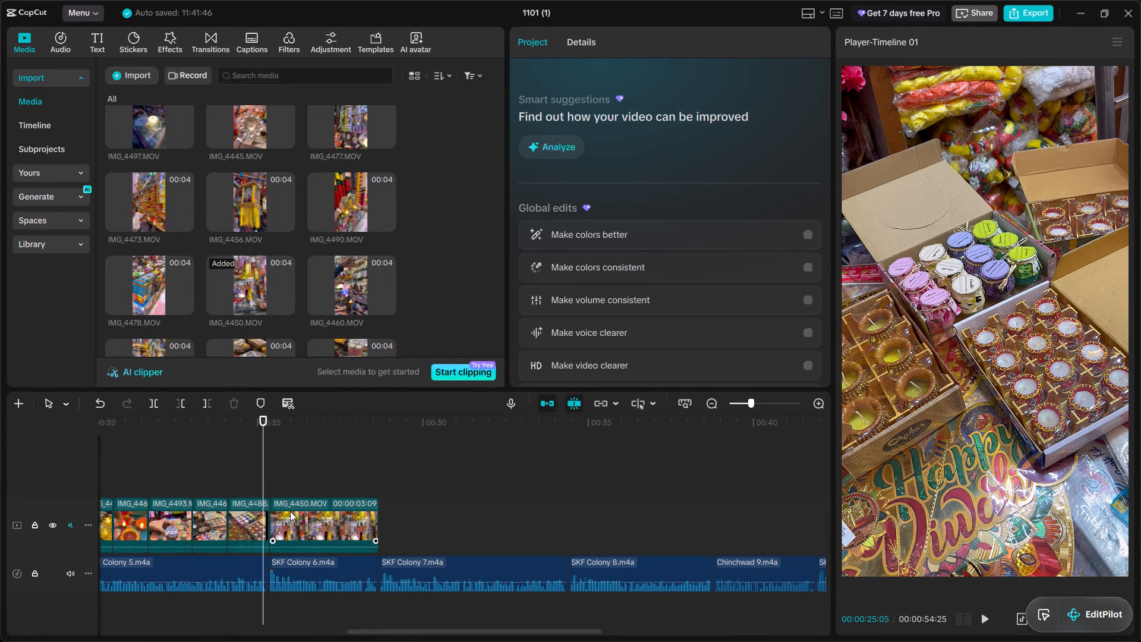
pyautogui.press('space')
pyautogui.press('space')
pyautogui.press('space')
pyautogui.press('space')
pyautogui.press('space')
pyautogui.press('space')
pyautogui.press('space')
pyautogui.press('space')
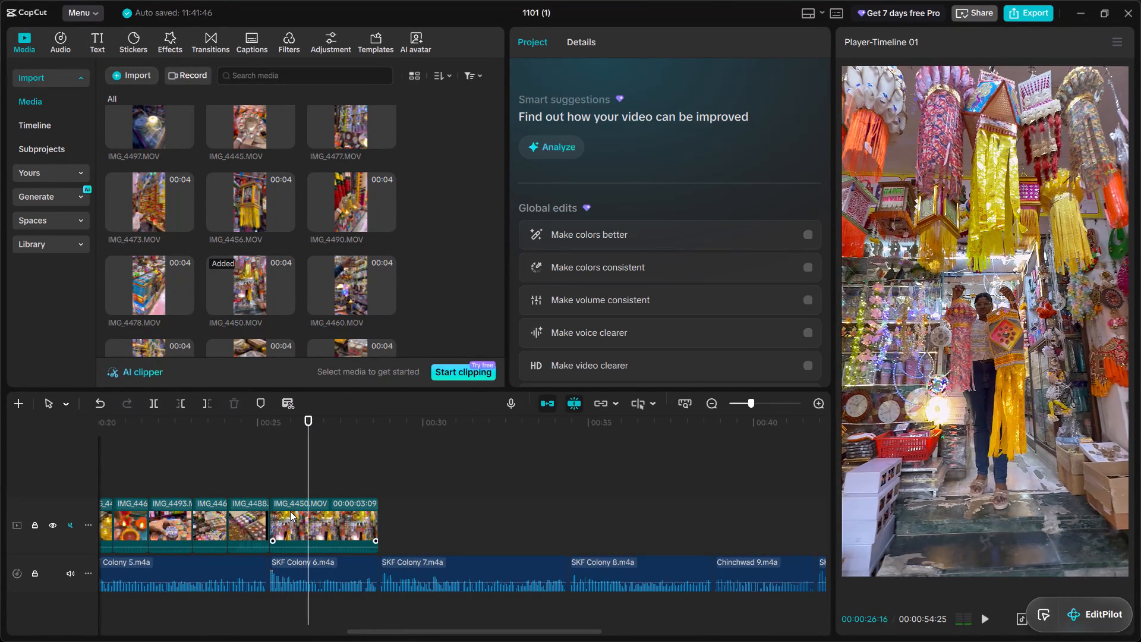
pyautogui.click(290, 511)
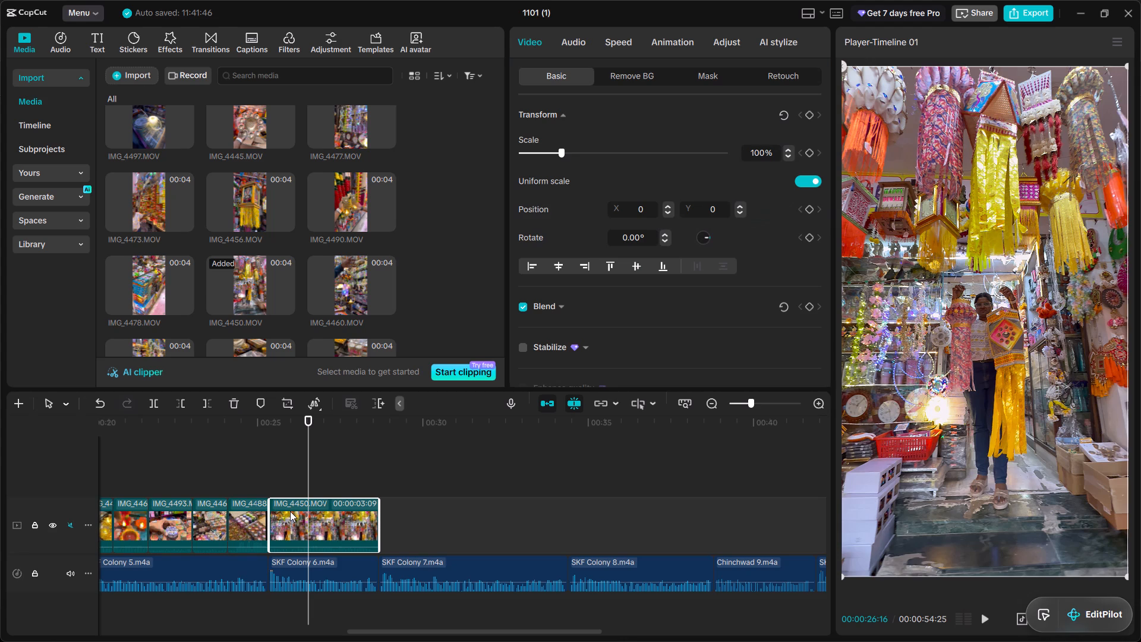
pyautogui.hotkey('ctrl', 'b')
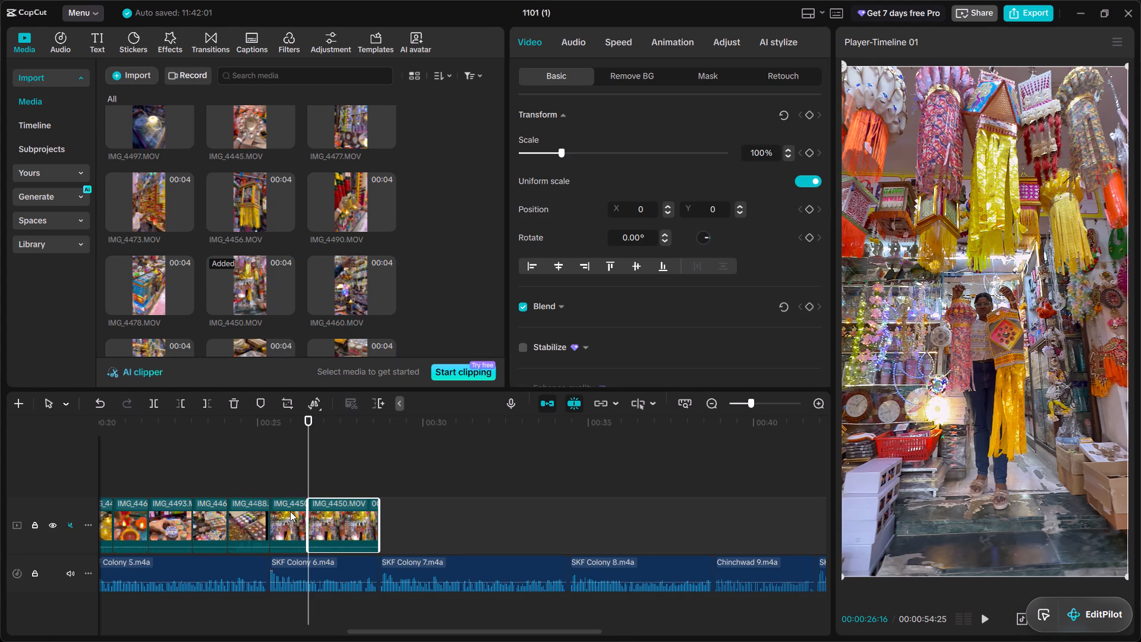
# Browse the imported footage for the rest of SKF Colony 6 and preview the source clip IMG_4444.
pyautogui.scroll(-7, 279, 249)
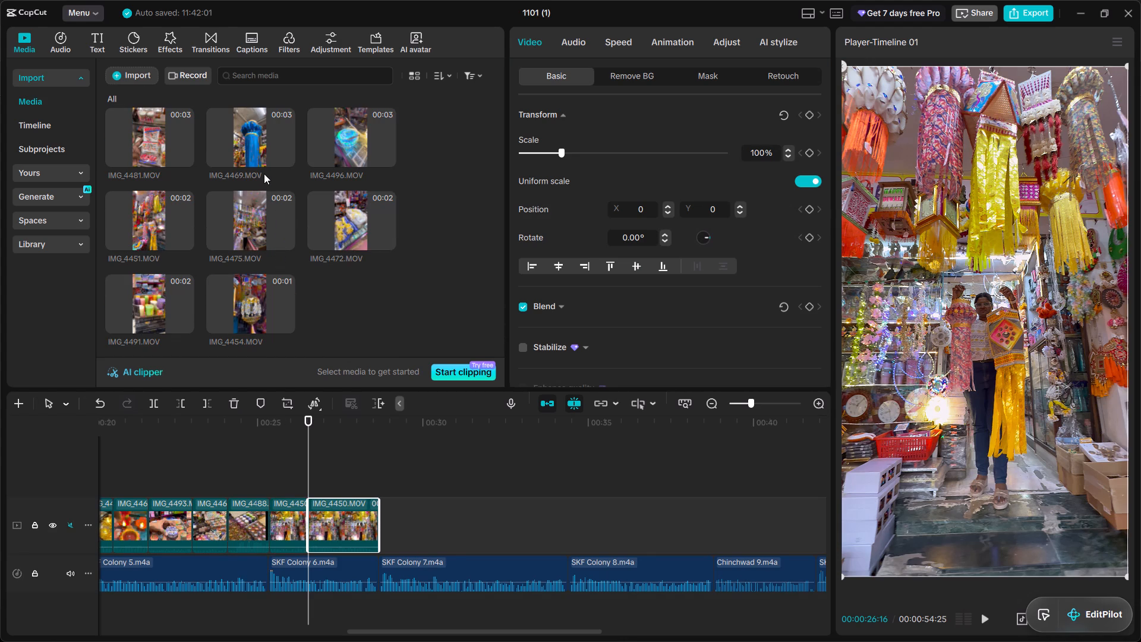
pyautogui.scroll(10, 264, 174)
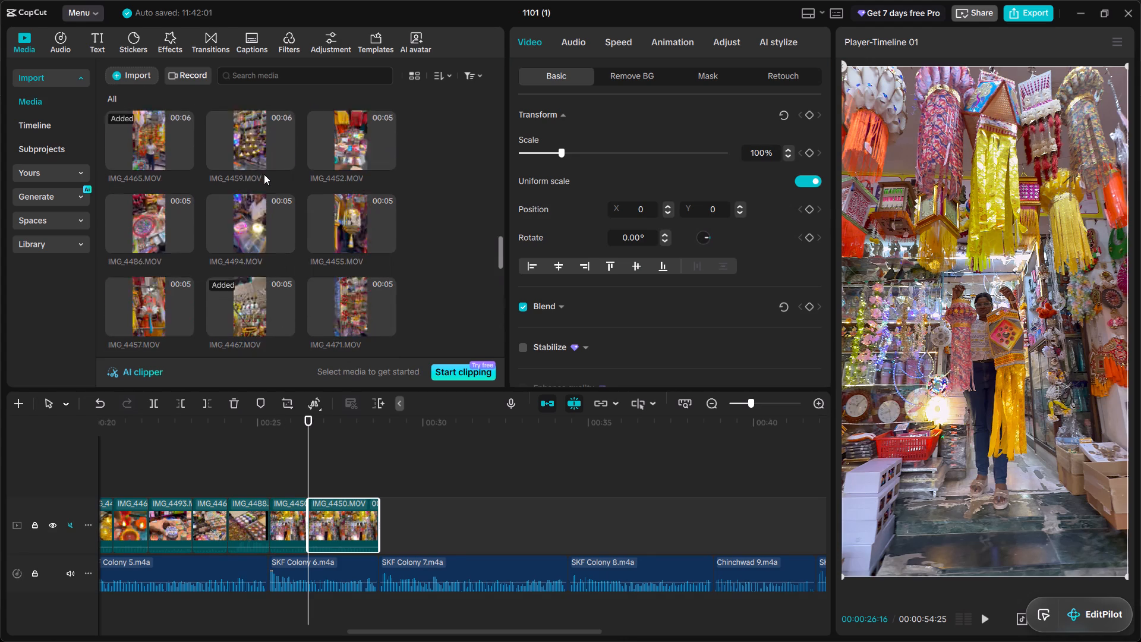
pyautogui.scroll(1, 264, 174)
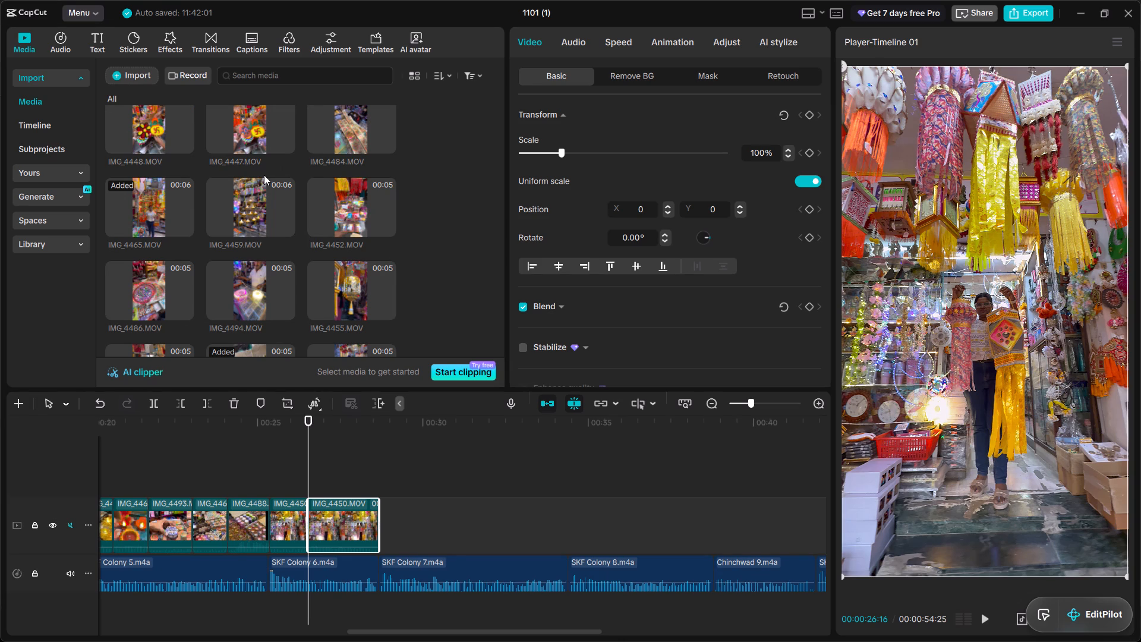
pyautogui.scroll(2, 264, 175)
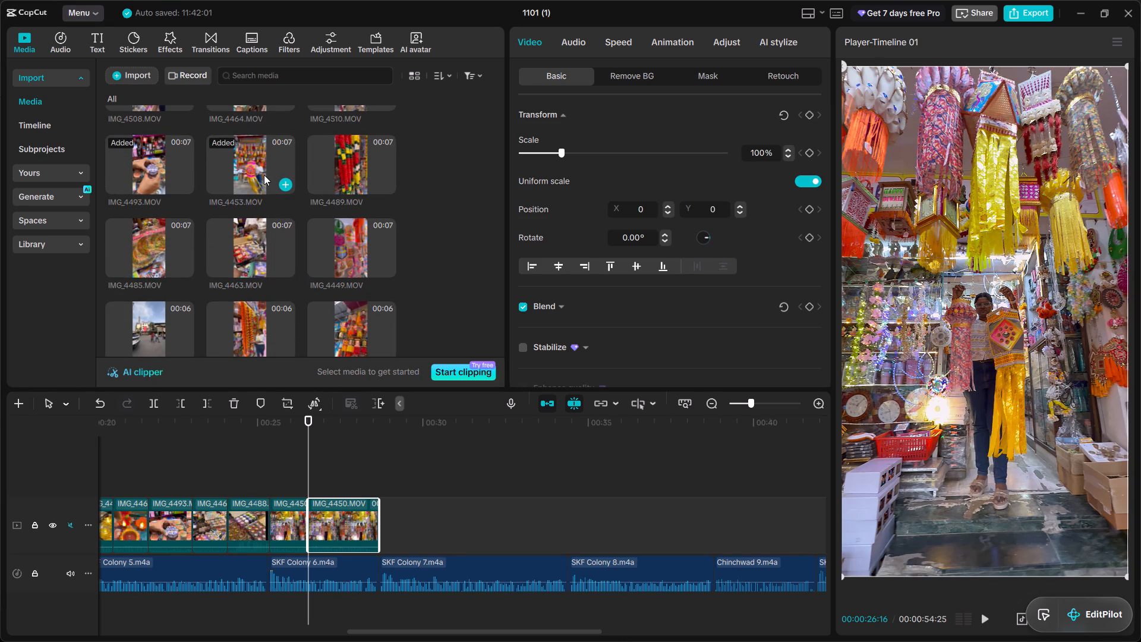
pyautogui.scroll(-1, 264, 175)
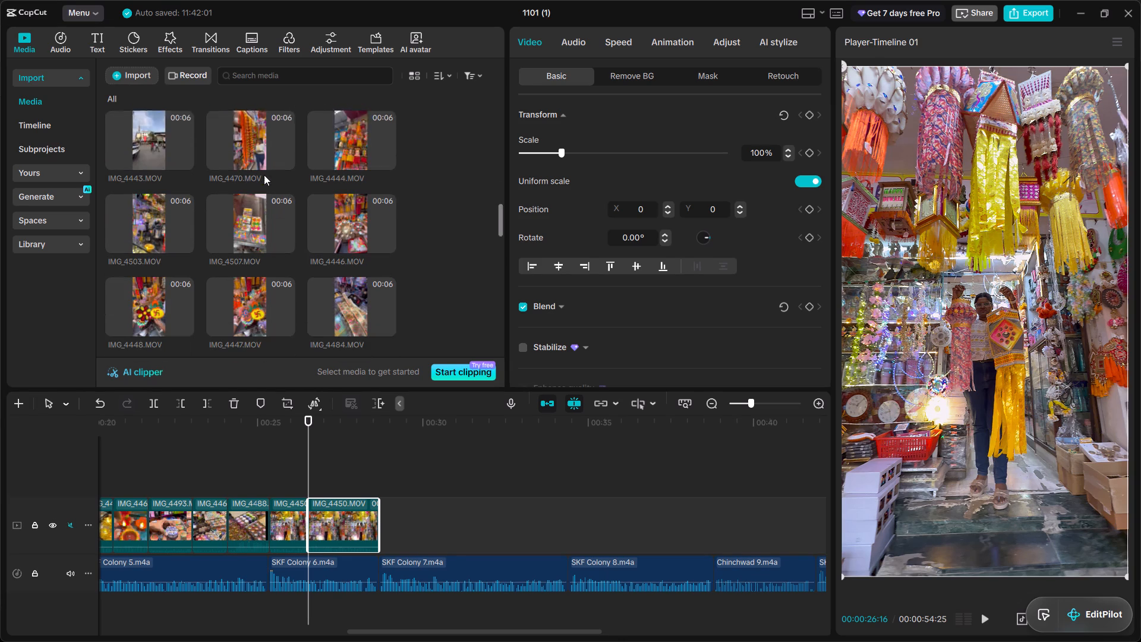
pyautogui.scroll(-1, 264, 175)
pyautogui.click(349, 113)
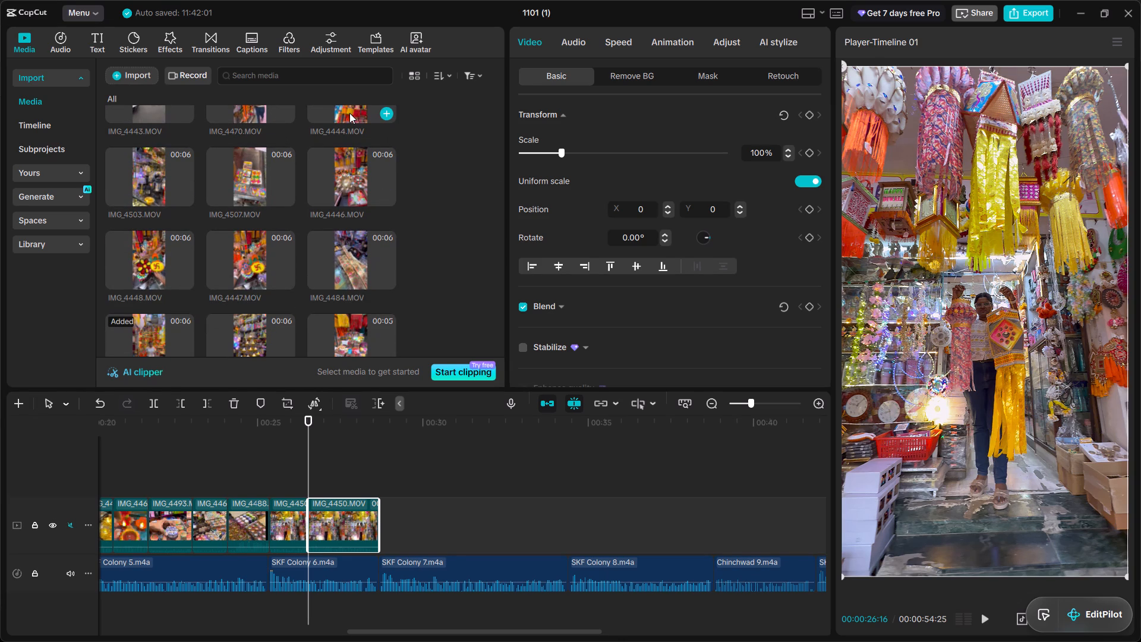
pyautogui.scroll(1, 349, 113)
pyautogui.click(356, 240)
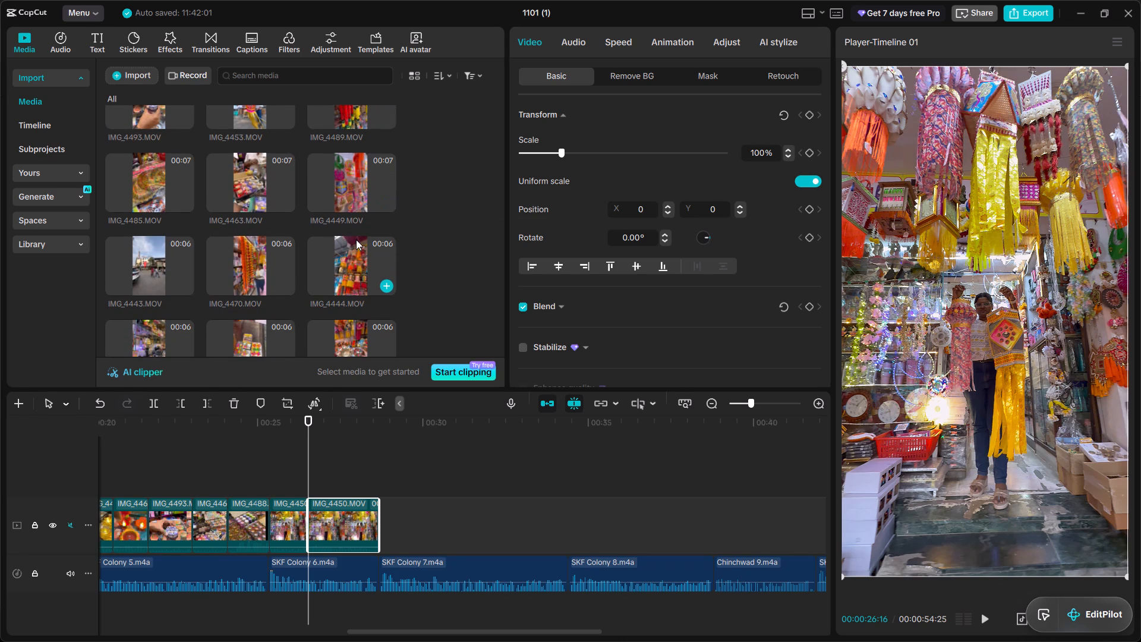
pyautogui.click(356, 240)
pyautogui.click(356, 240)
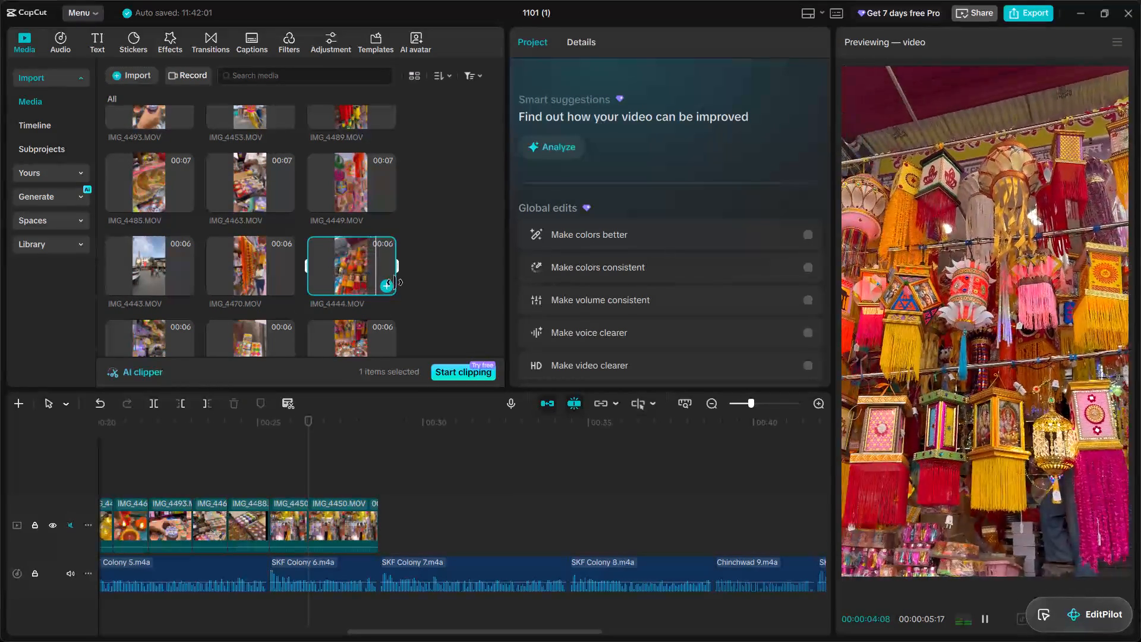
# Replace the second IMG_4450 piece, starting at 00:00:26:16, with IMG_4444 over the SKF Colony 6 voice-over.
pyautogui.click(385, 283)
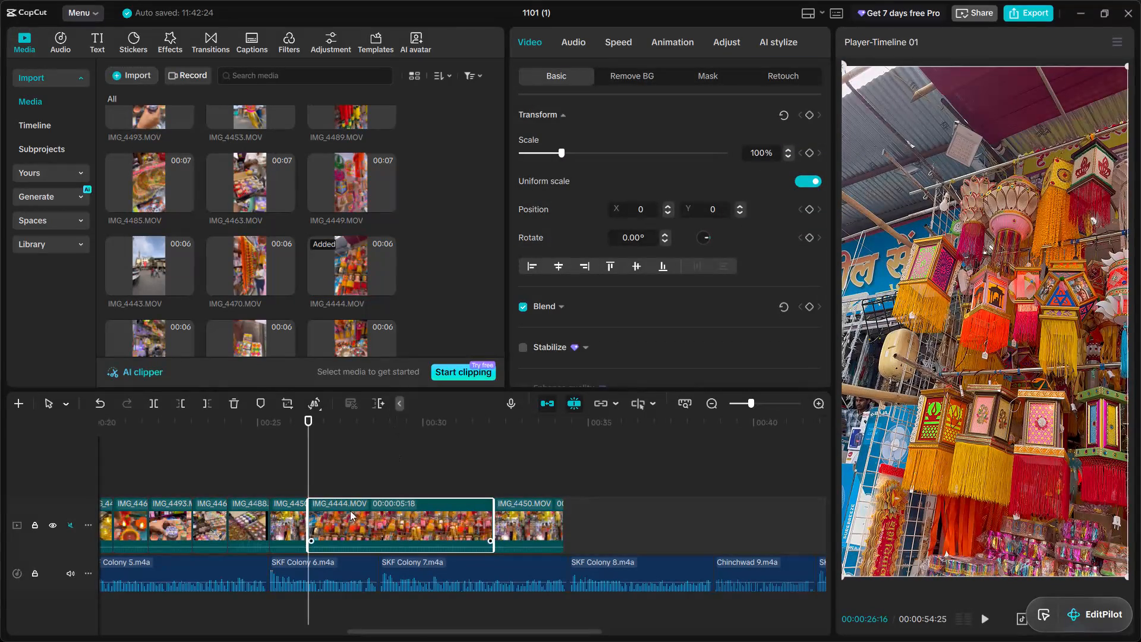
pyautogui.click(237, 405)
pyautogui.moveTo(325, 265); pyautogui.dragTo(336, 435)
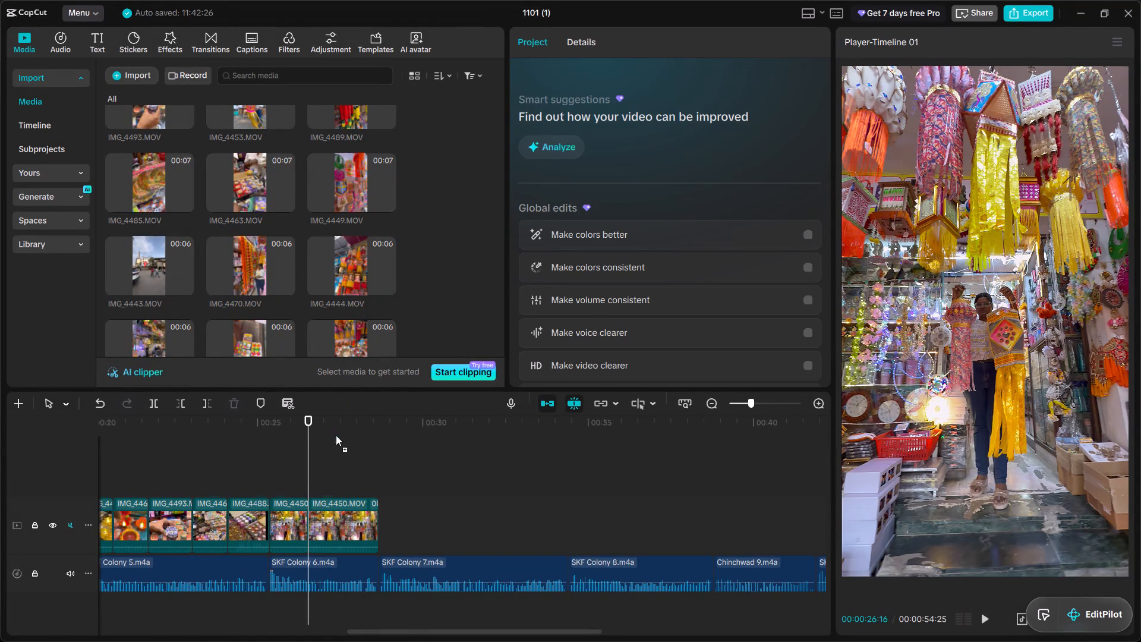
pyautogui.moveTo(336, 435); pyautogui.dragTo(340, 540)
pyautogui.click(608, 477)
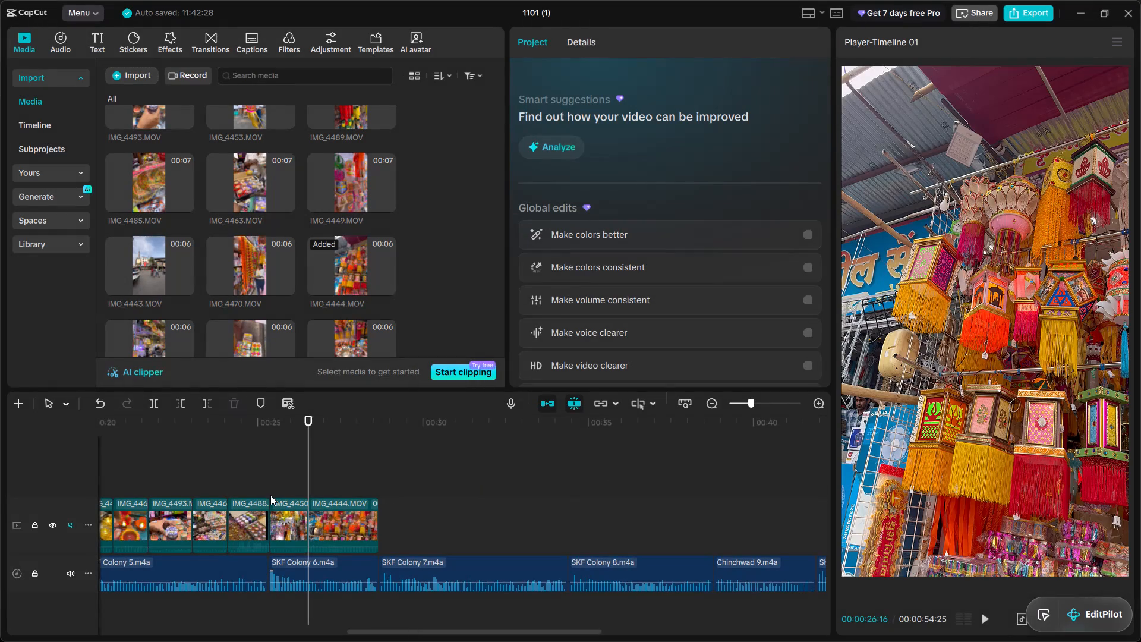
# Play back from IMG_4444 into the SKF Colony 7 voice-over and browse the imported footage for that section.
pyautogui.press('space')
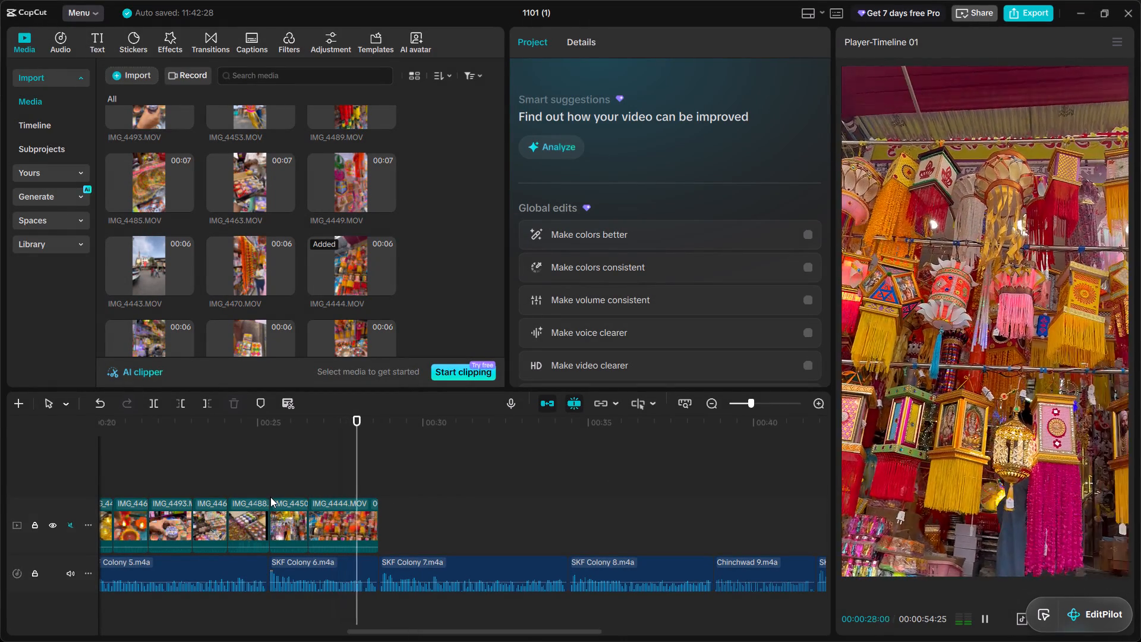
pyautogui.press('space')
pyautogui.scroll(-1, 243, 251)
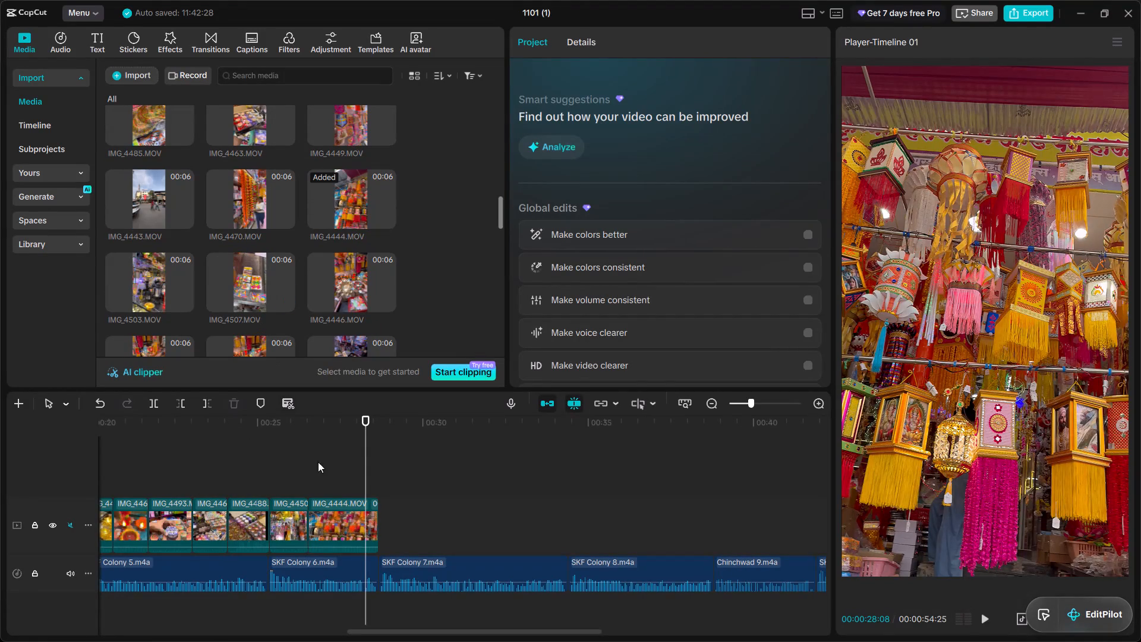
pyautogui.press('space')
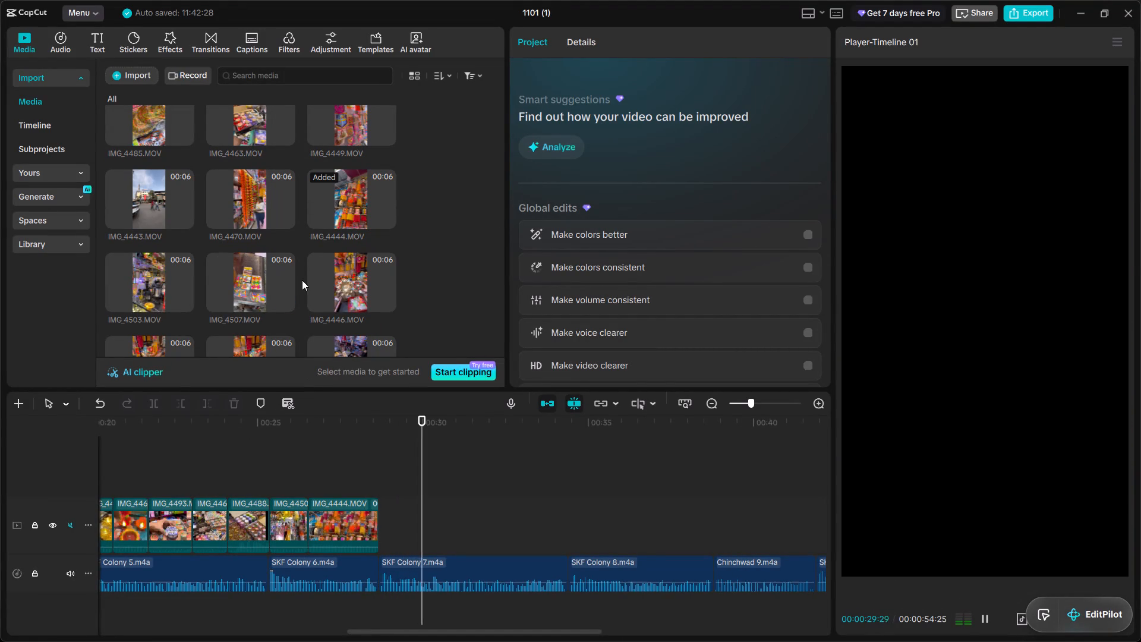
pyautogui.scroll(-3, 302, 280)
pyautogui.press('space')
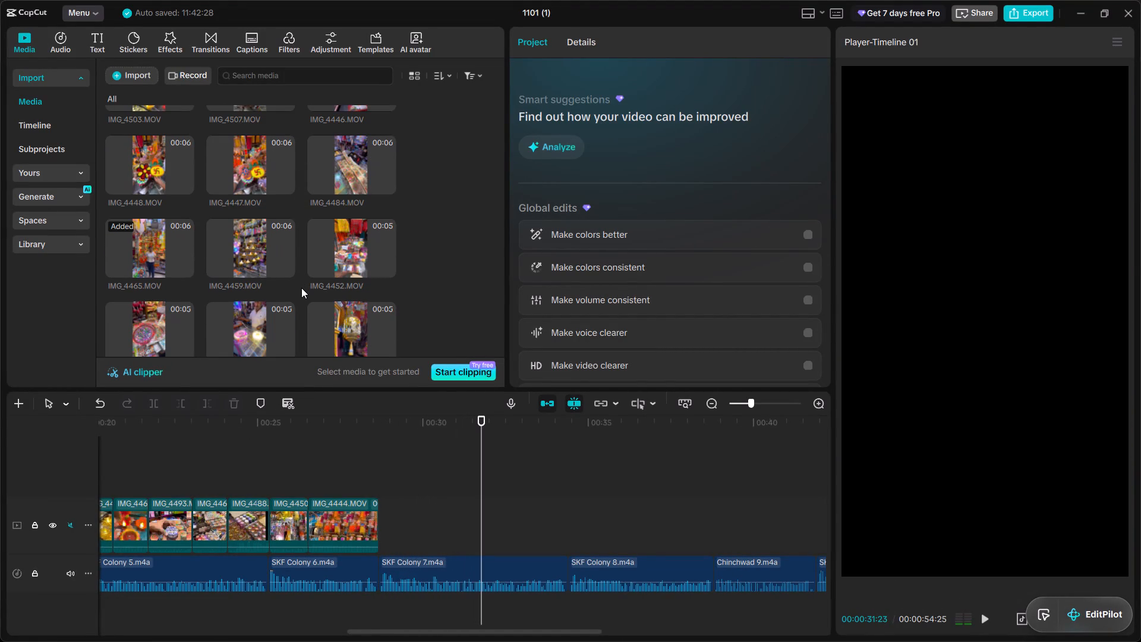